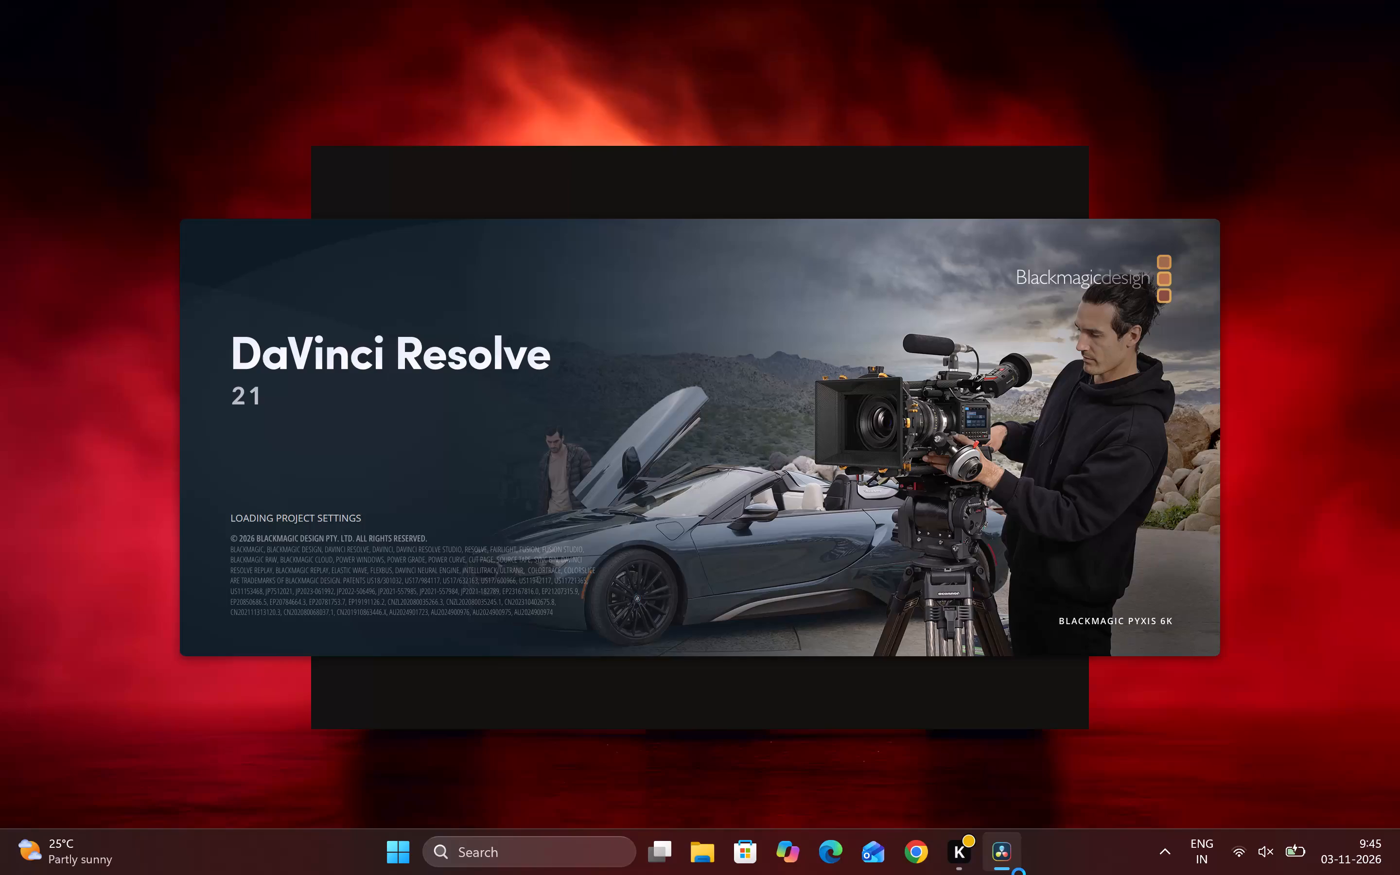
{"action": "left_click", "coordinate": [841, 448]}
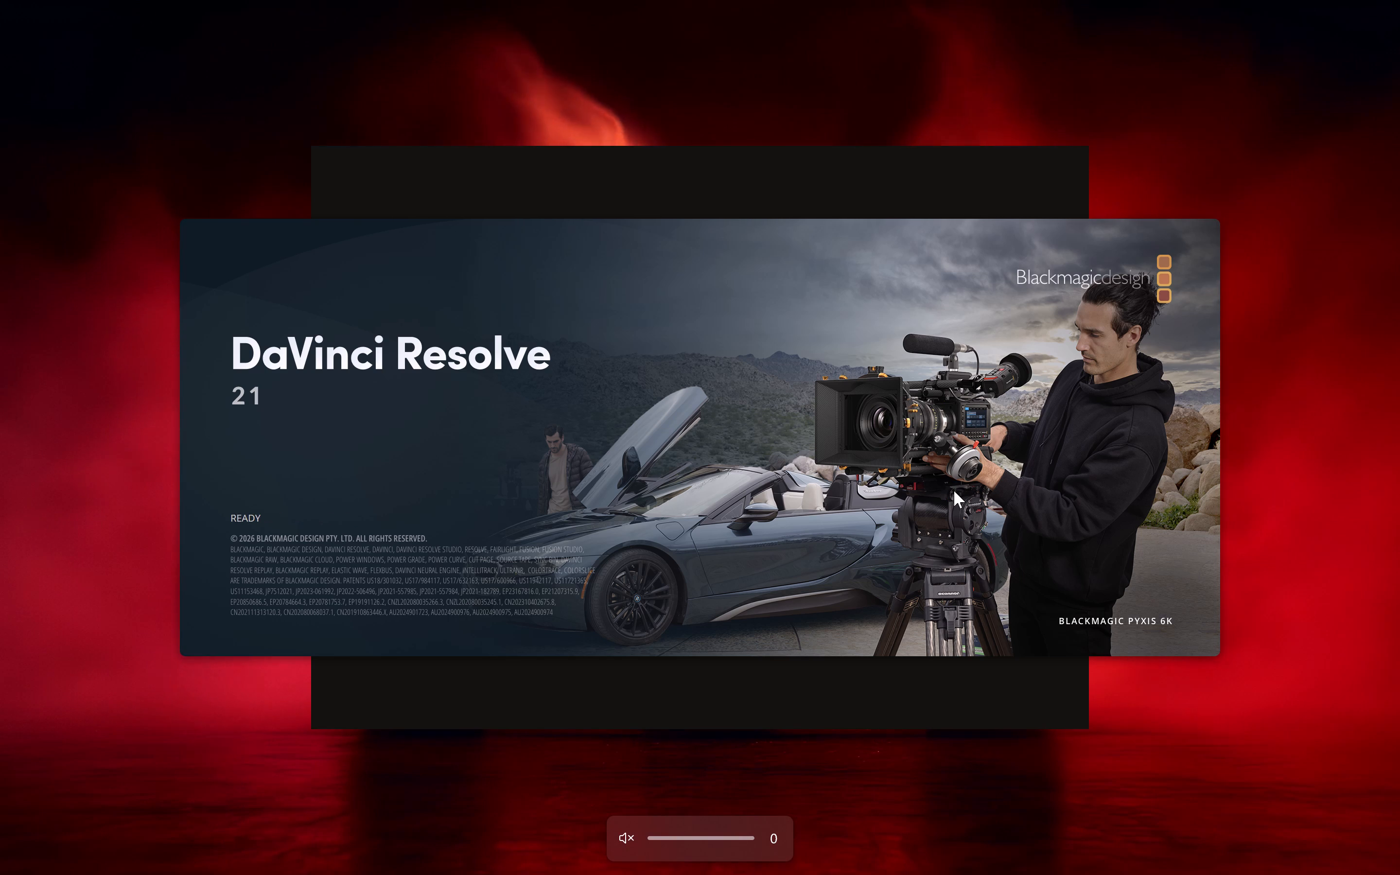
Open the existing project New Project 1 from the local project library.
{"action": "double_click", "coordinate": [873, 261]}
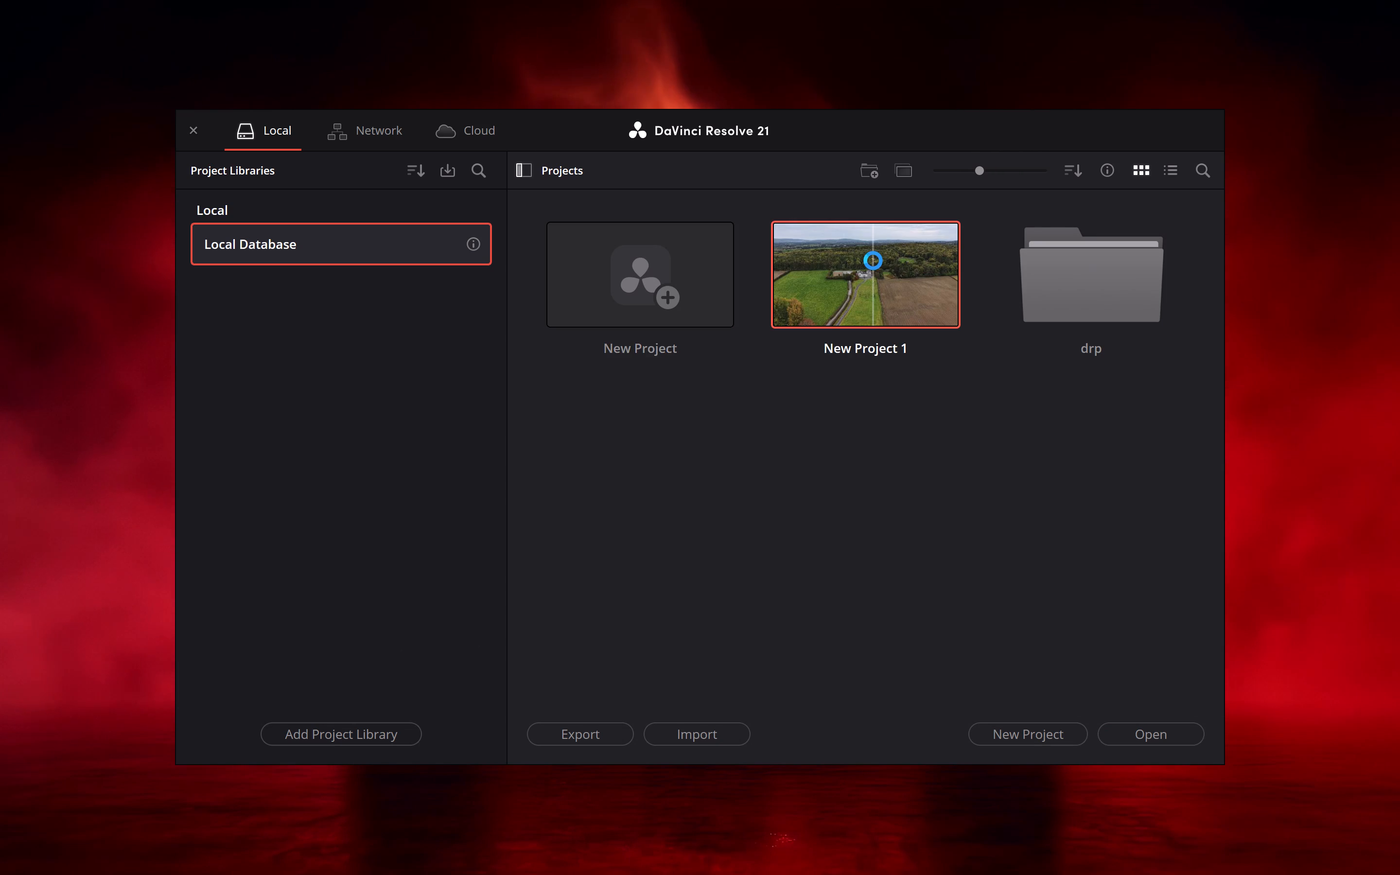
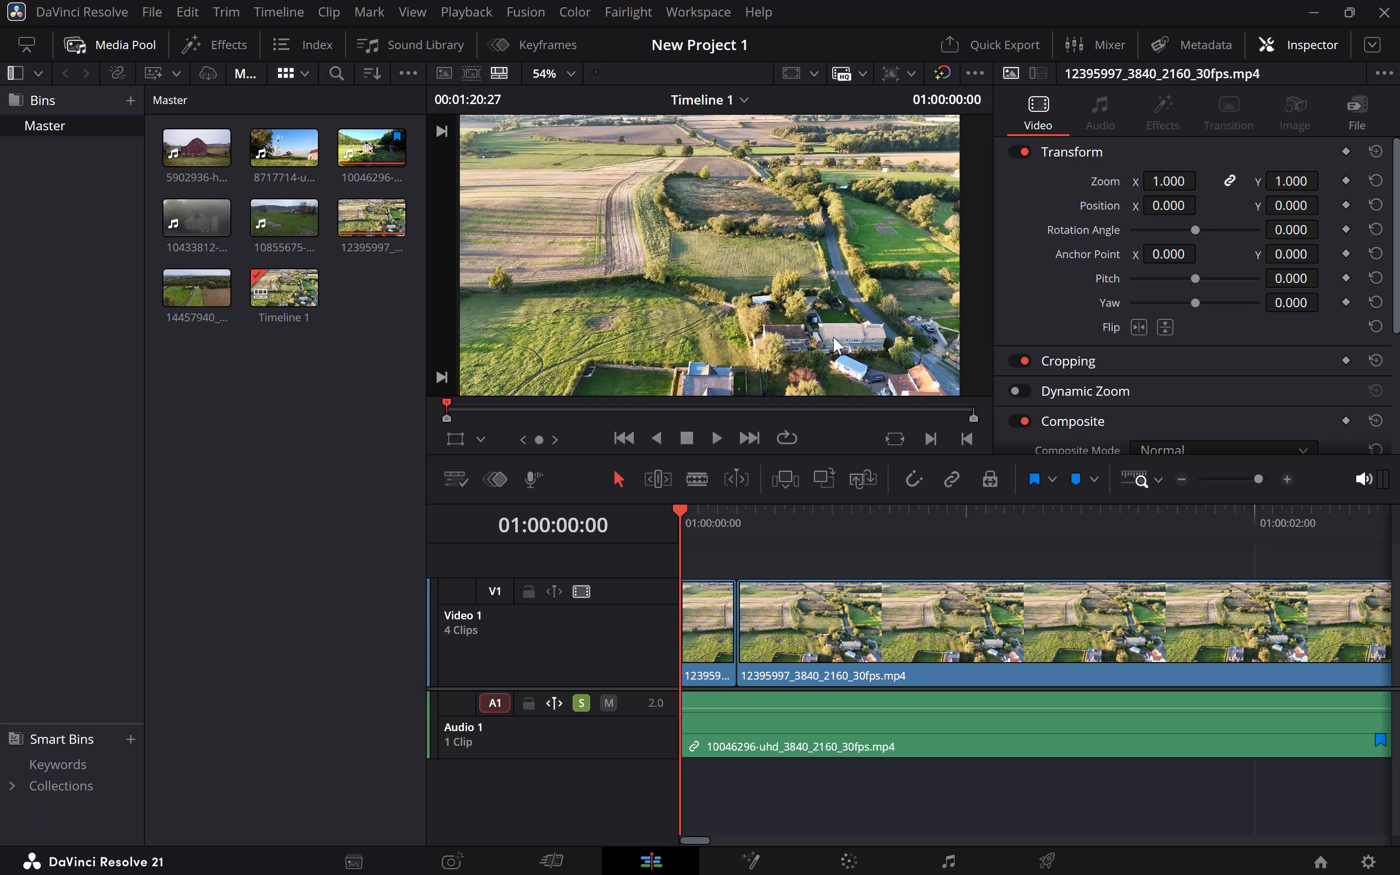
Give the viewer slightly more height and reduce the heights of the Audio 1 and Video 1 tracks.
{"action": "left_click", "coordinate": [679, 436]}
{"action": "left_click_drag", "start_coordinate": [678, 503], "coordinate": [642, 513]}
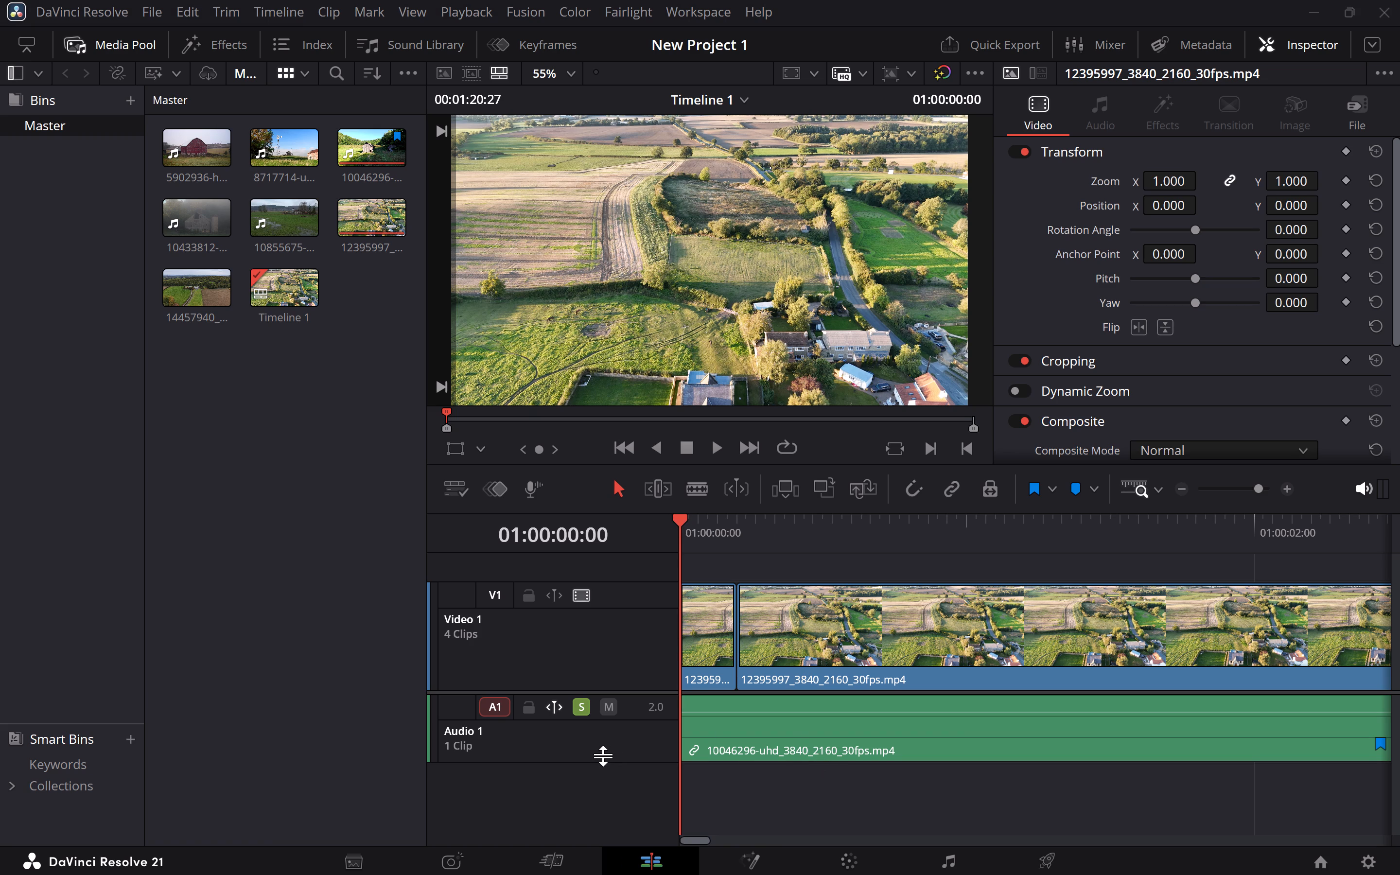
{"action": "left_click_drag", "start_coordinate": [603, 756], "coordinate": [605, 719]}
{"action": "left_click_drag", "start_coordinate": [573, 585], "coordinate": [574, 600]}
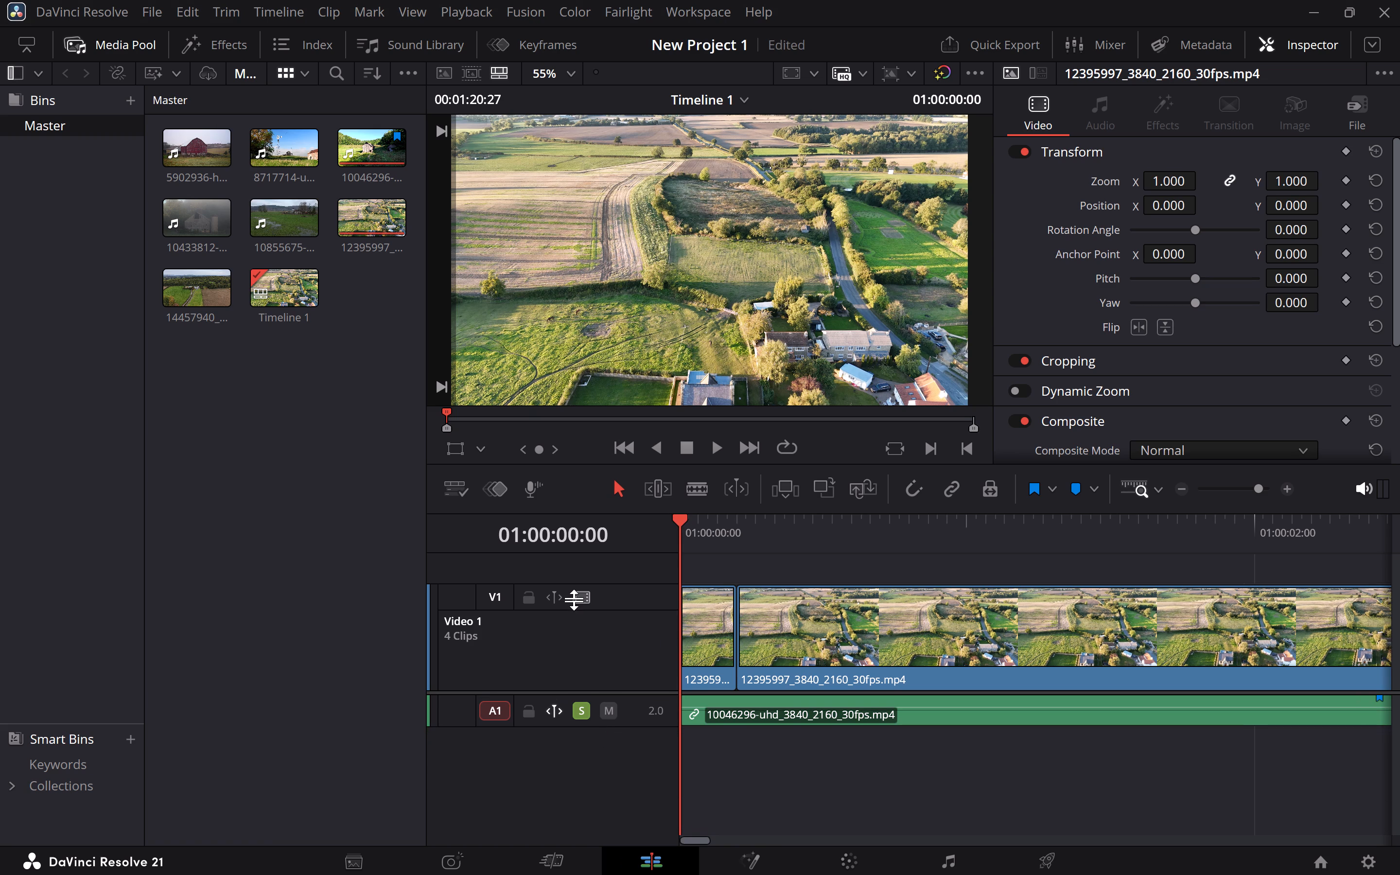
{"action": "left_click_drag", "start_coordinate": [574, 600], "coordinate": [572, 684]}
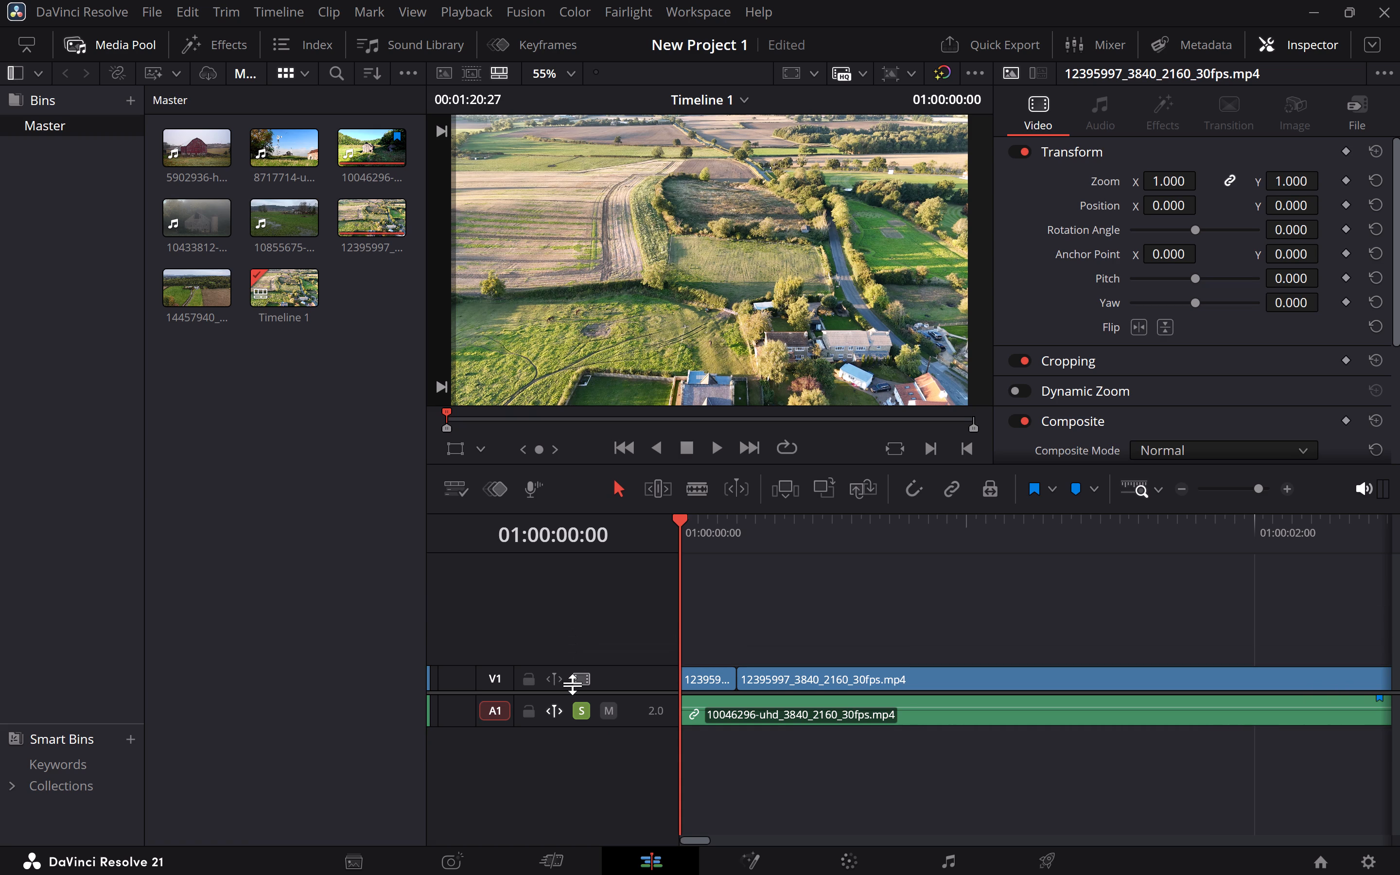
{"action": "left_click_drag", "start_coordinate": [572, 684], "coordinate": [581, 620]}
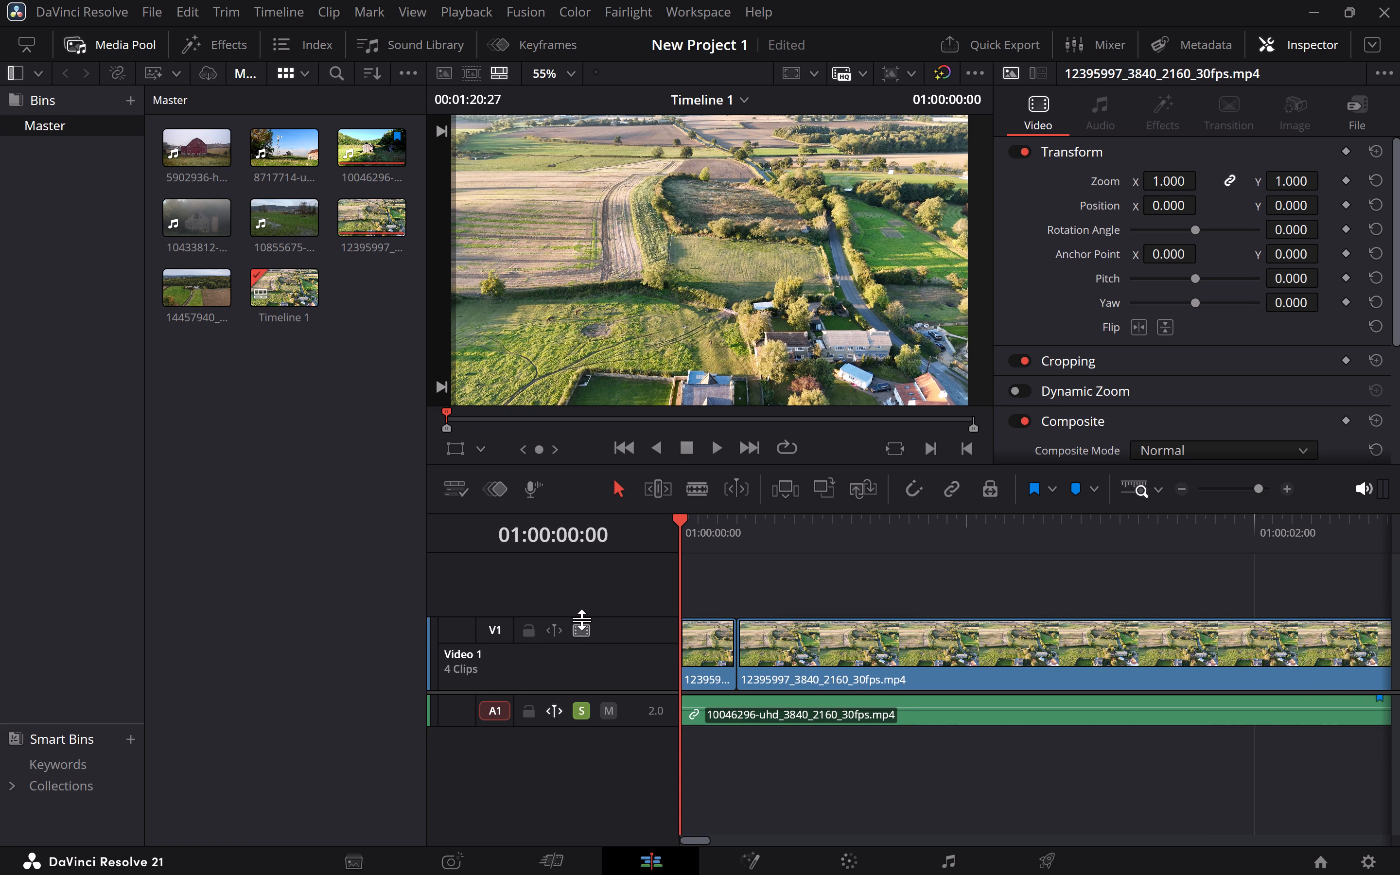
{"action": "left_click_drag", "start_coordinate": [581, 620], "coordinate": [581, 628]}
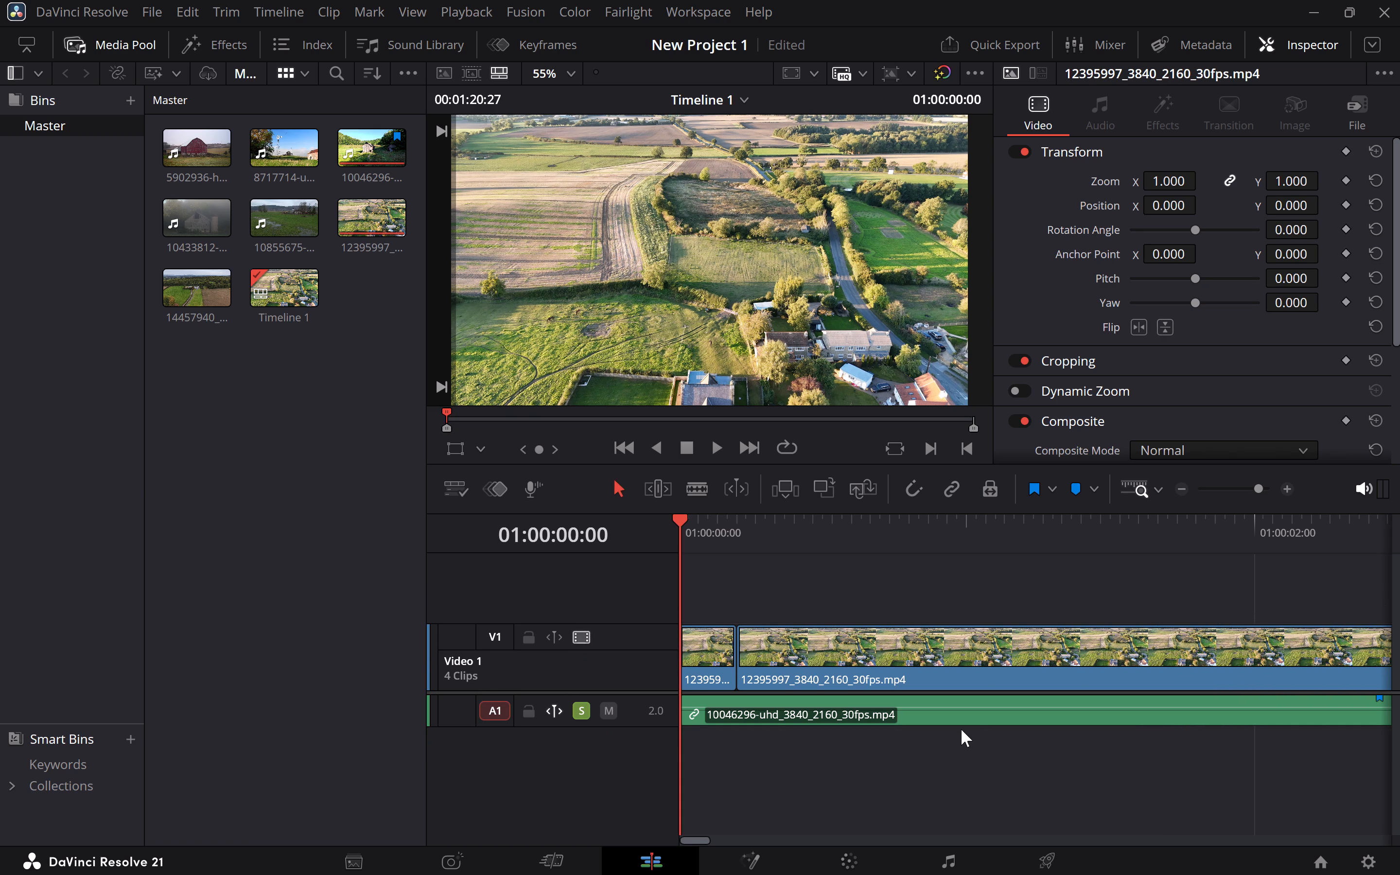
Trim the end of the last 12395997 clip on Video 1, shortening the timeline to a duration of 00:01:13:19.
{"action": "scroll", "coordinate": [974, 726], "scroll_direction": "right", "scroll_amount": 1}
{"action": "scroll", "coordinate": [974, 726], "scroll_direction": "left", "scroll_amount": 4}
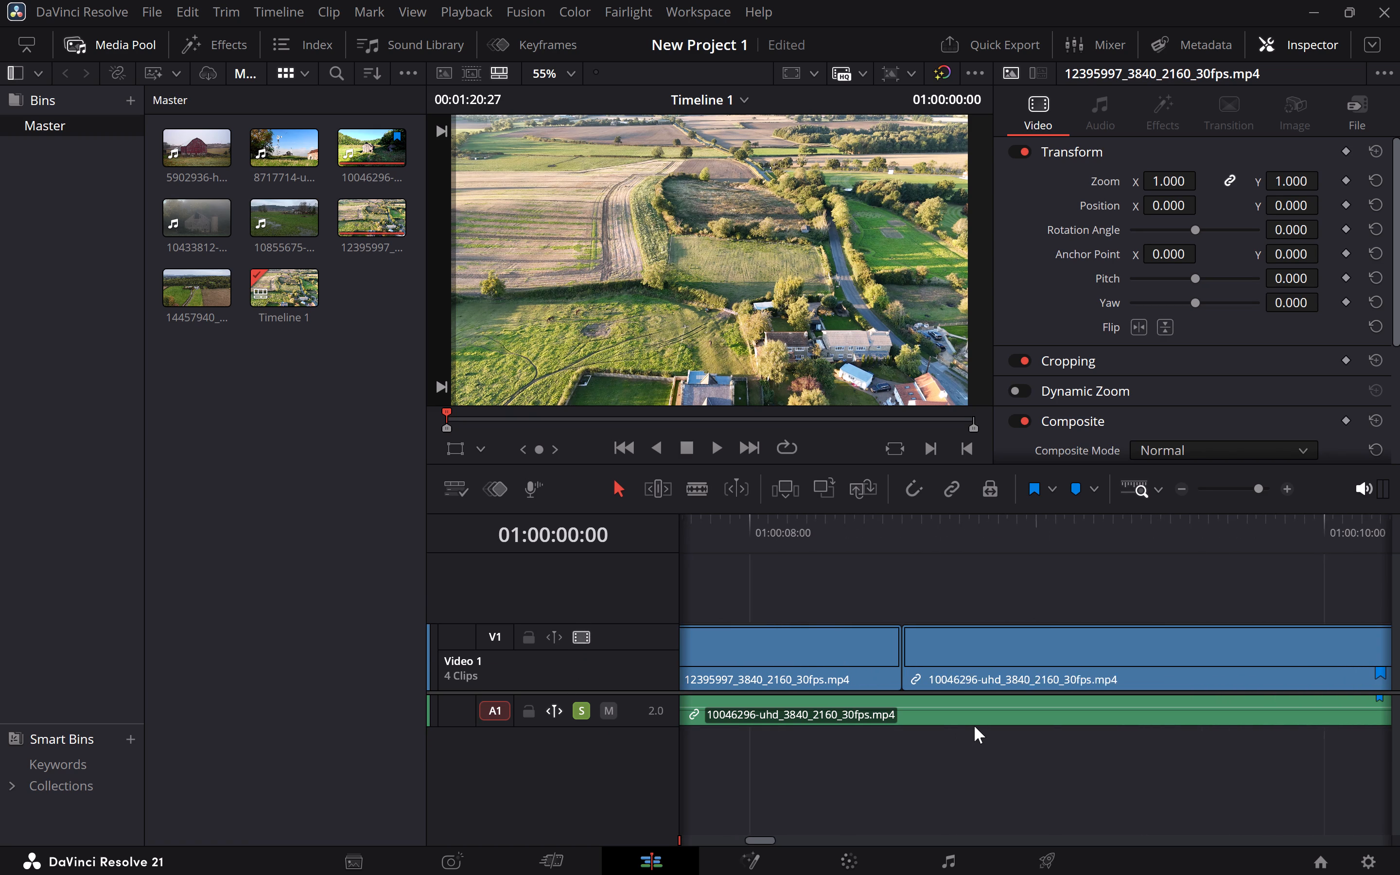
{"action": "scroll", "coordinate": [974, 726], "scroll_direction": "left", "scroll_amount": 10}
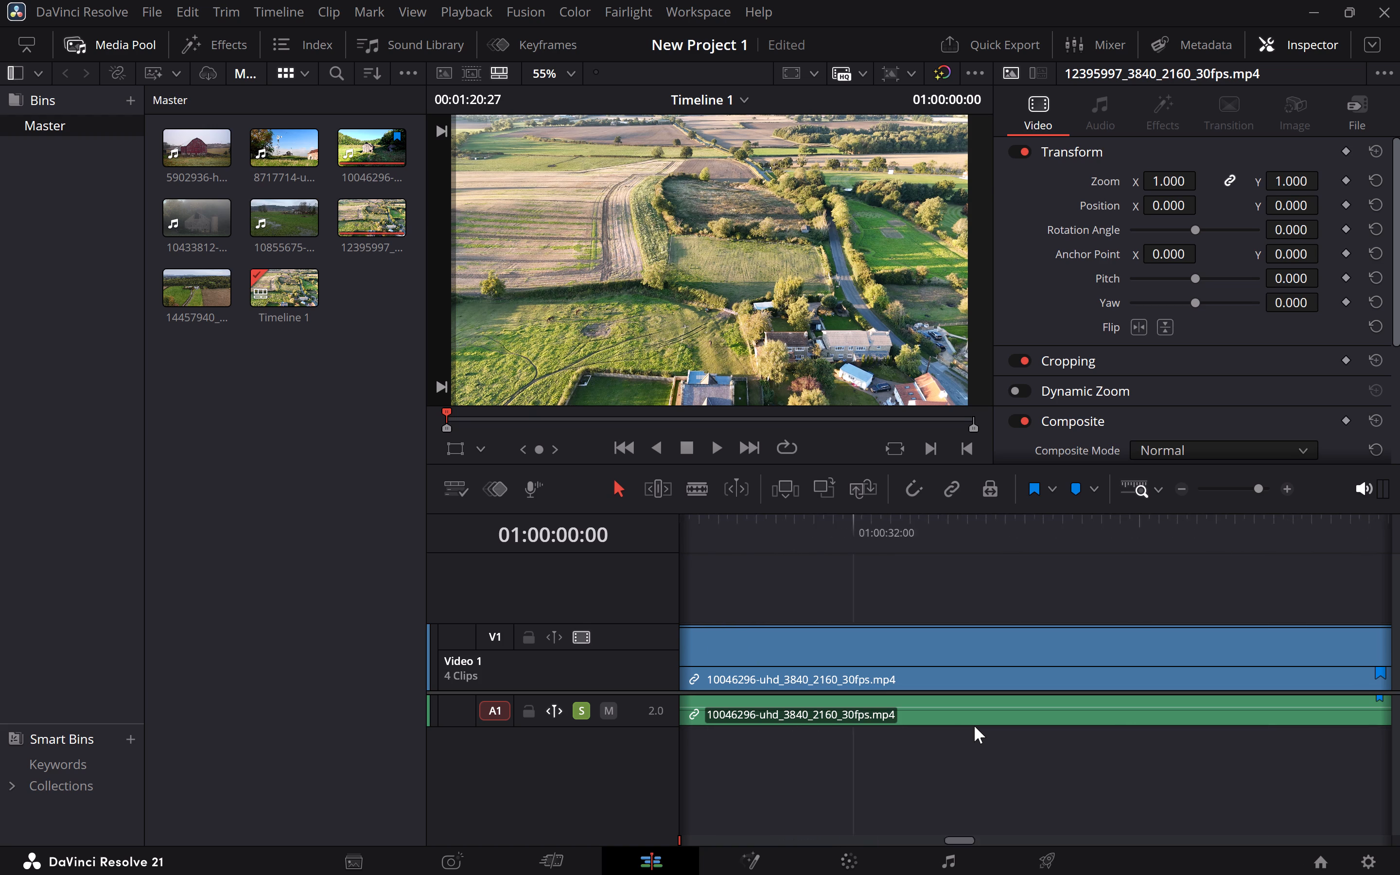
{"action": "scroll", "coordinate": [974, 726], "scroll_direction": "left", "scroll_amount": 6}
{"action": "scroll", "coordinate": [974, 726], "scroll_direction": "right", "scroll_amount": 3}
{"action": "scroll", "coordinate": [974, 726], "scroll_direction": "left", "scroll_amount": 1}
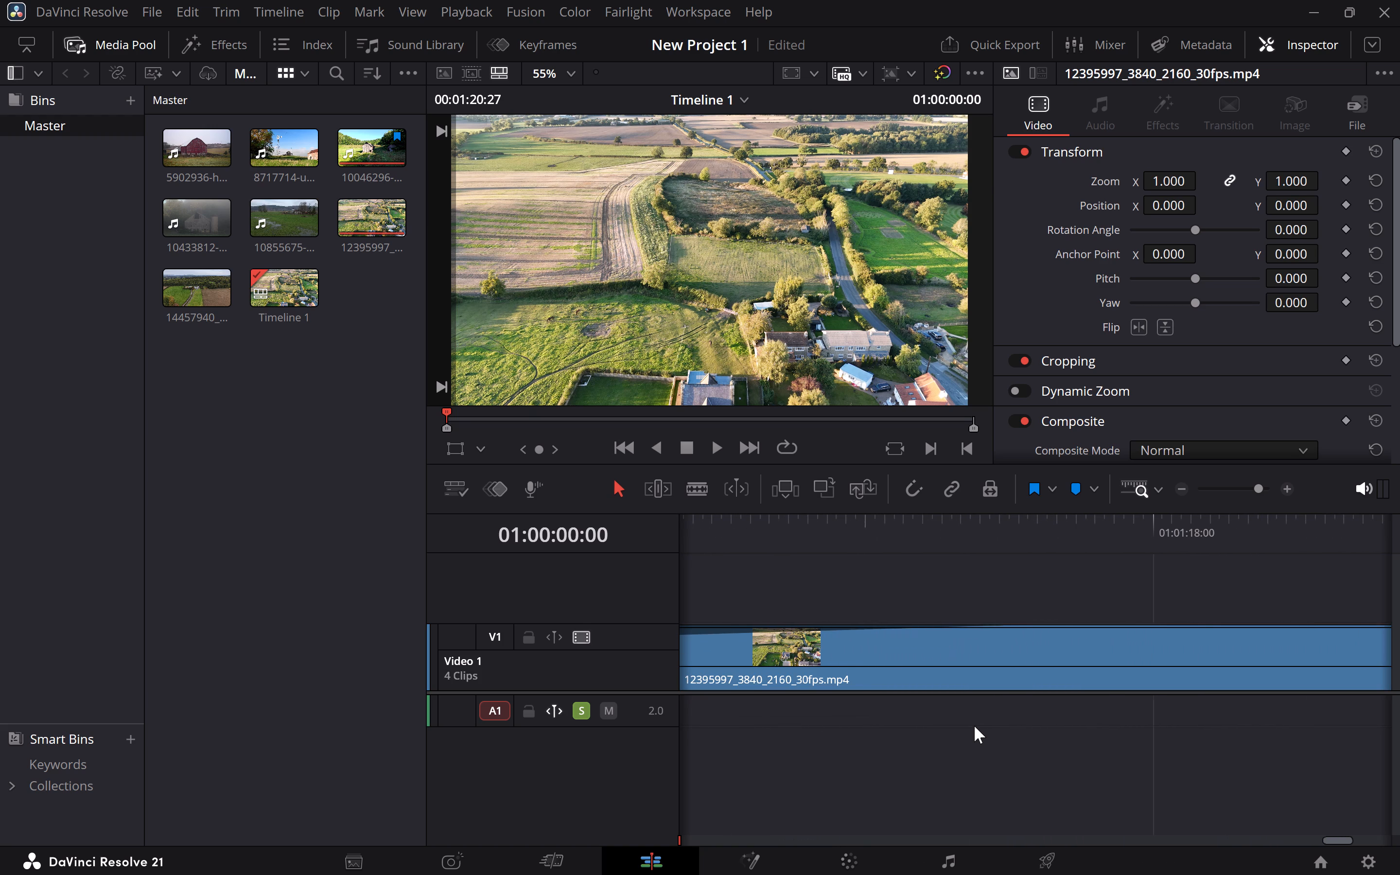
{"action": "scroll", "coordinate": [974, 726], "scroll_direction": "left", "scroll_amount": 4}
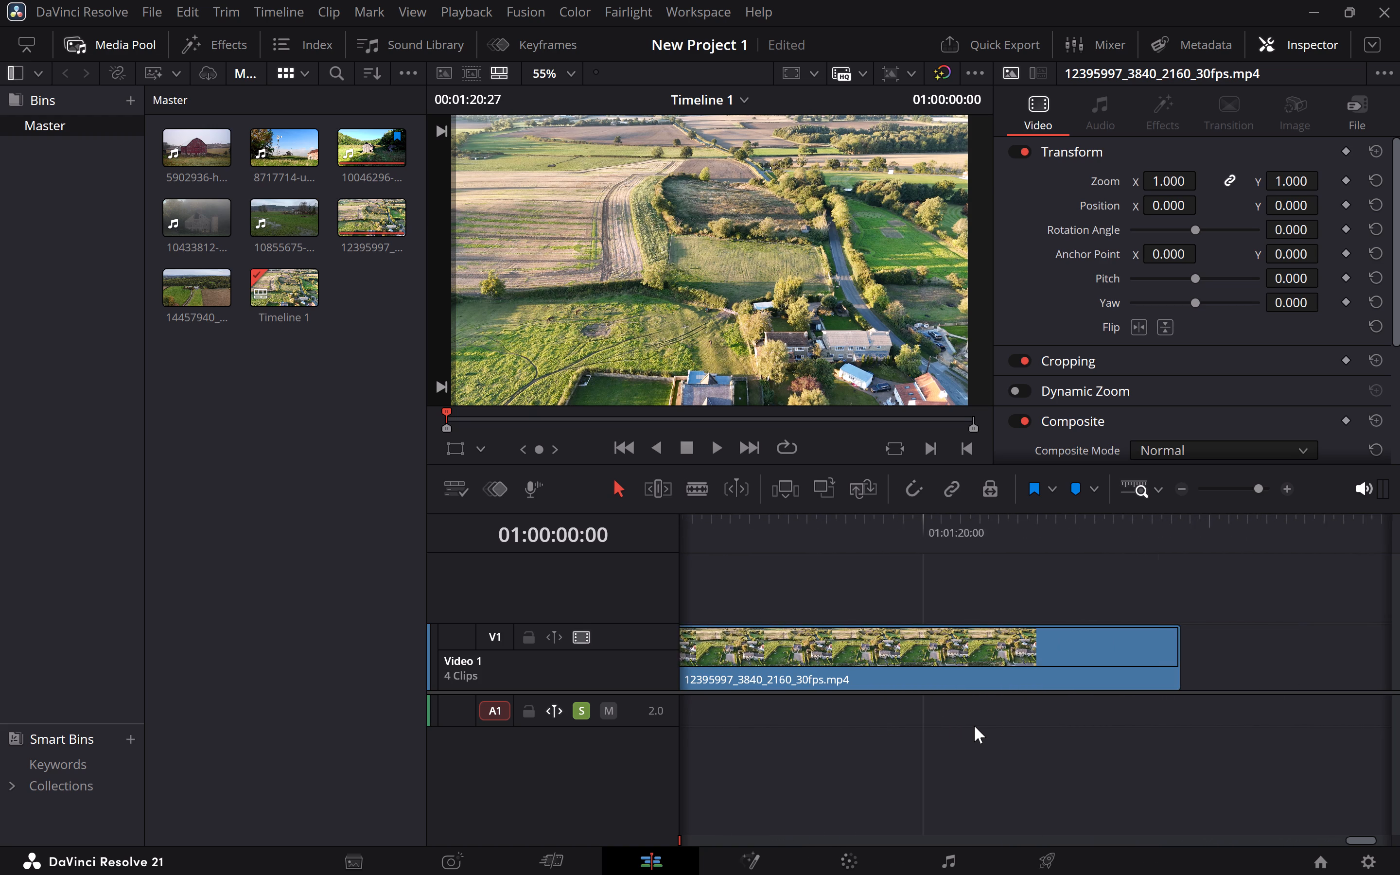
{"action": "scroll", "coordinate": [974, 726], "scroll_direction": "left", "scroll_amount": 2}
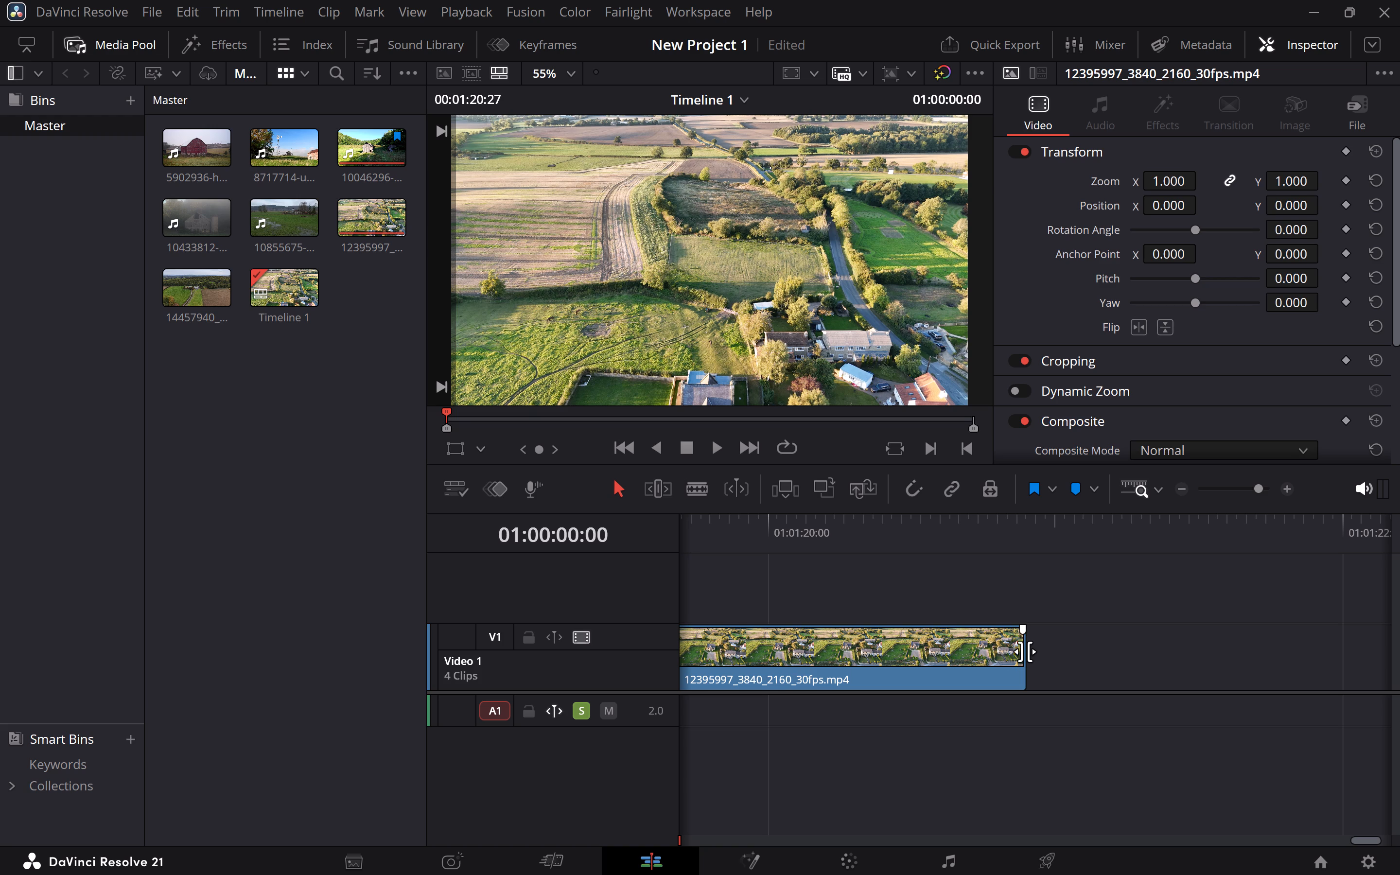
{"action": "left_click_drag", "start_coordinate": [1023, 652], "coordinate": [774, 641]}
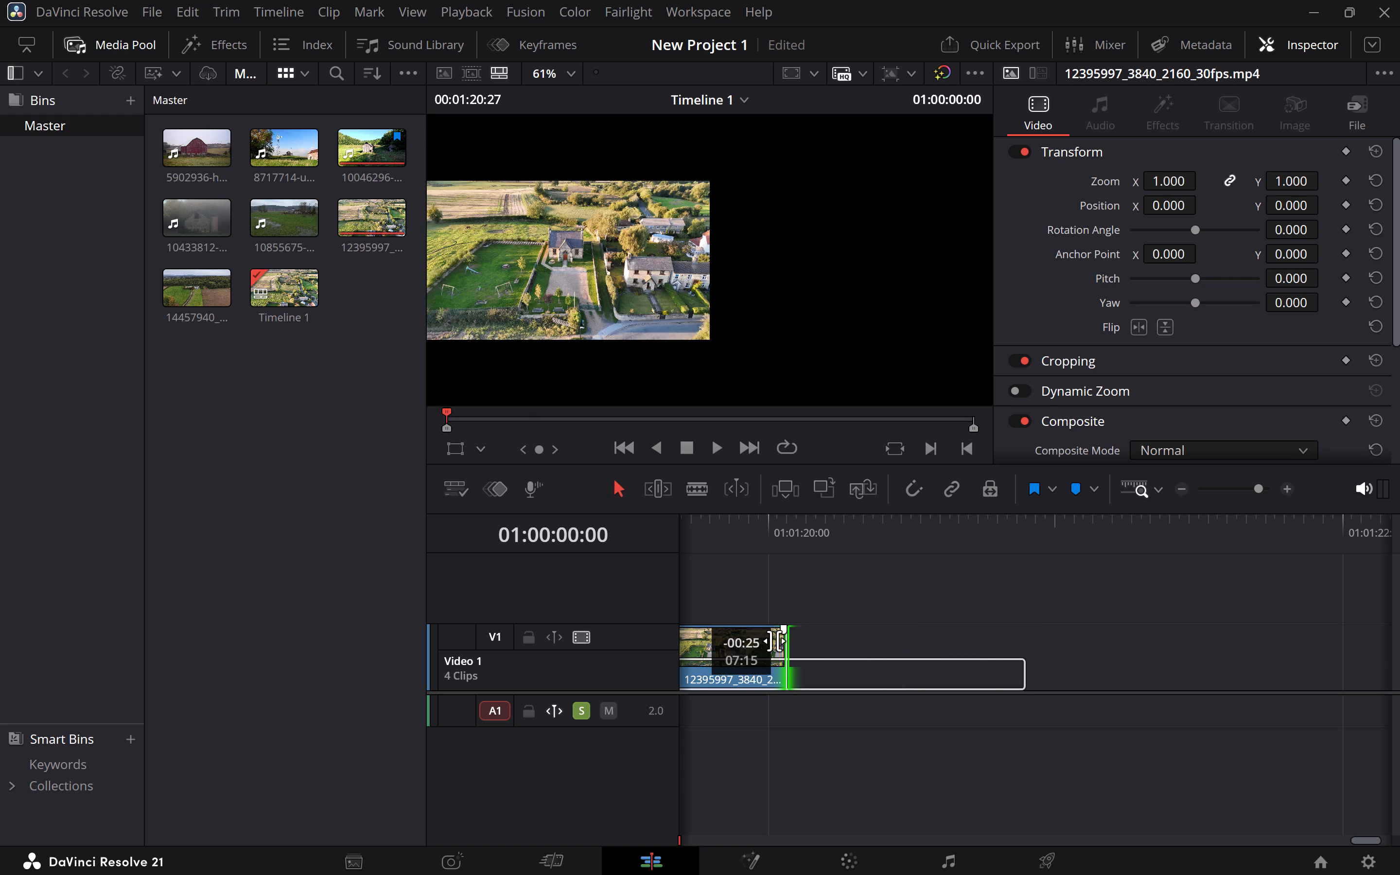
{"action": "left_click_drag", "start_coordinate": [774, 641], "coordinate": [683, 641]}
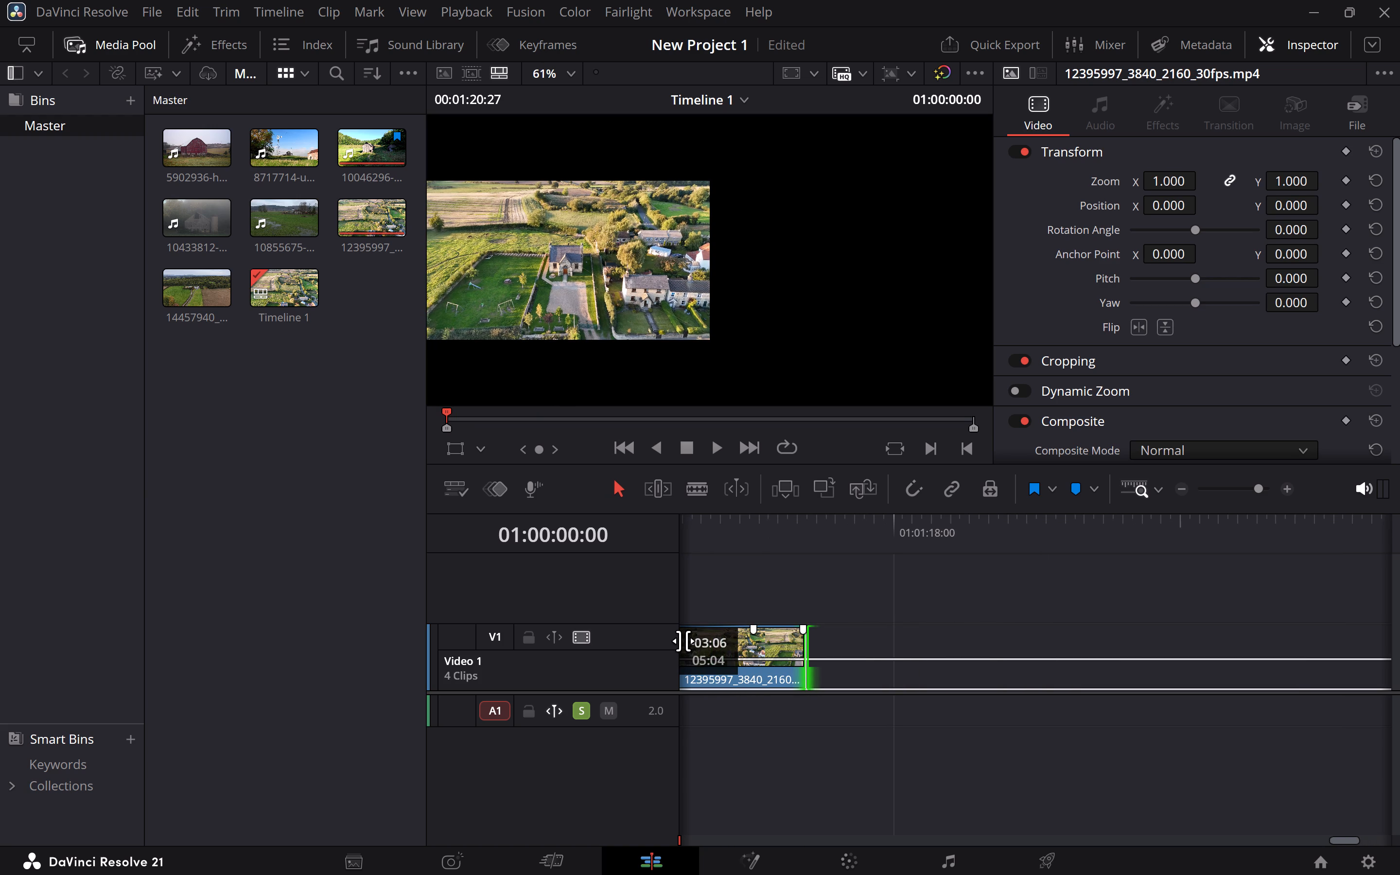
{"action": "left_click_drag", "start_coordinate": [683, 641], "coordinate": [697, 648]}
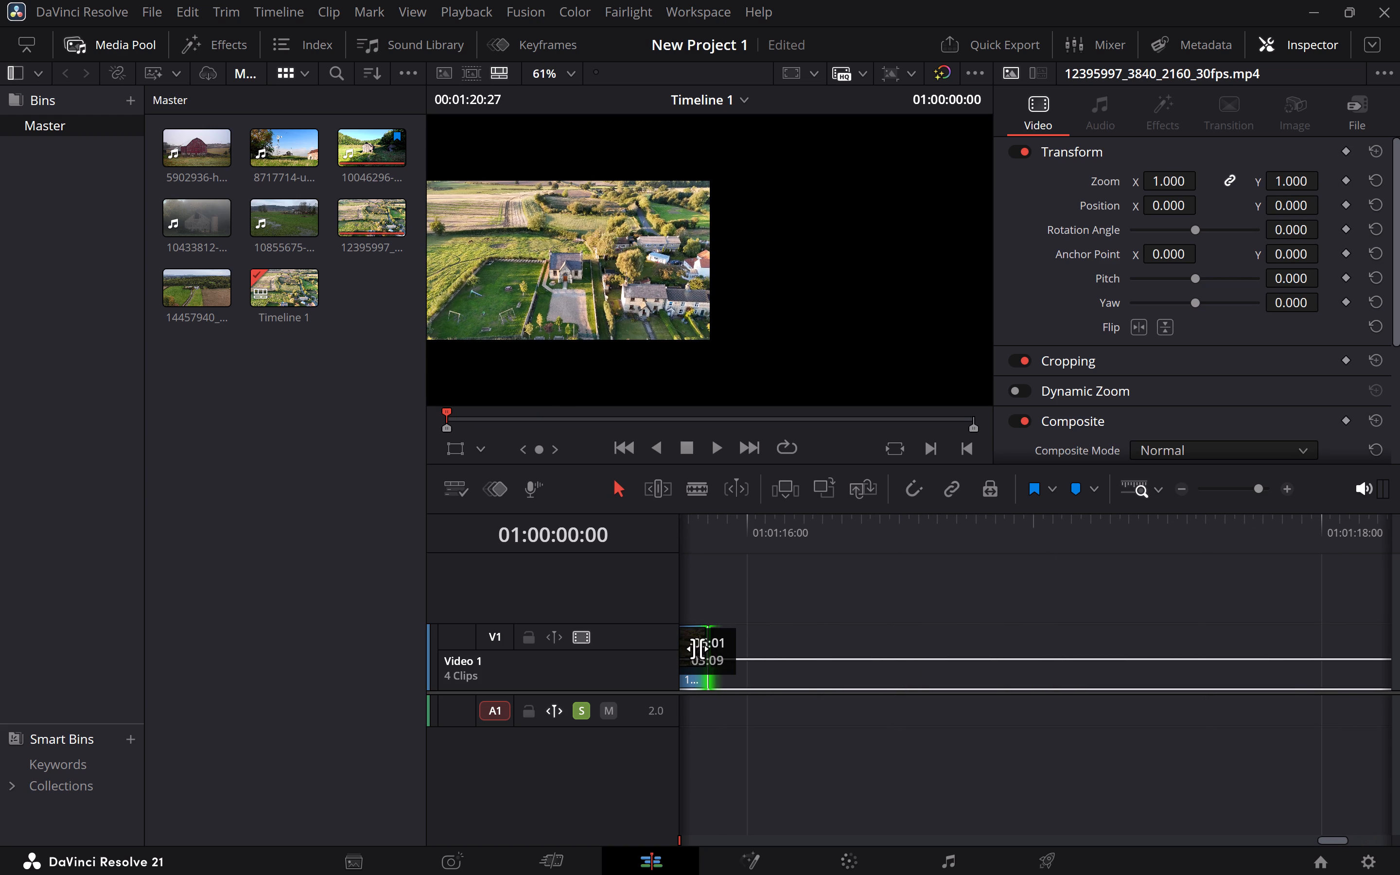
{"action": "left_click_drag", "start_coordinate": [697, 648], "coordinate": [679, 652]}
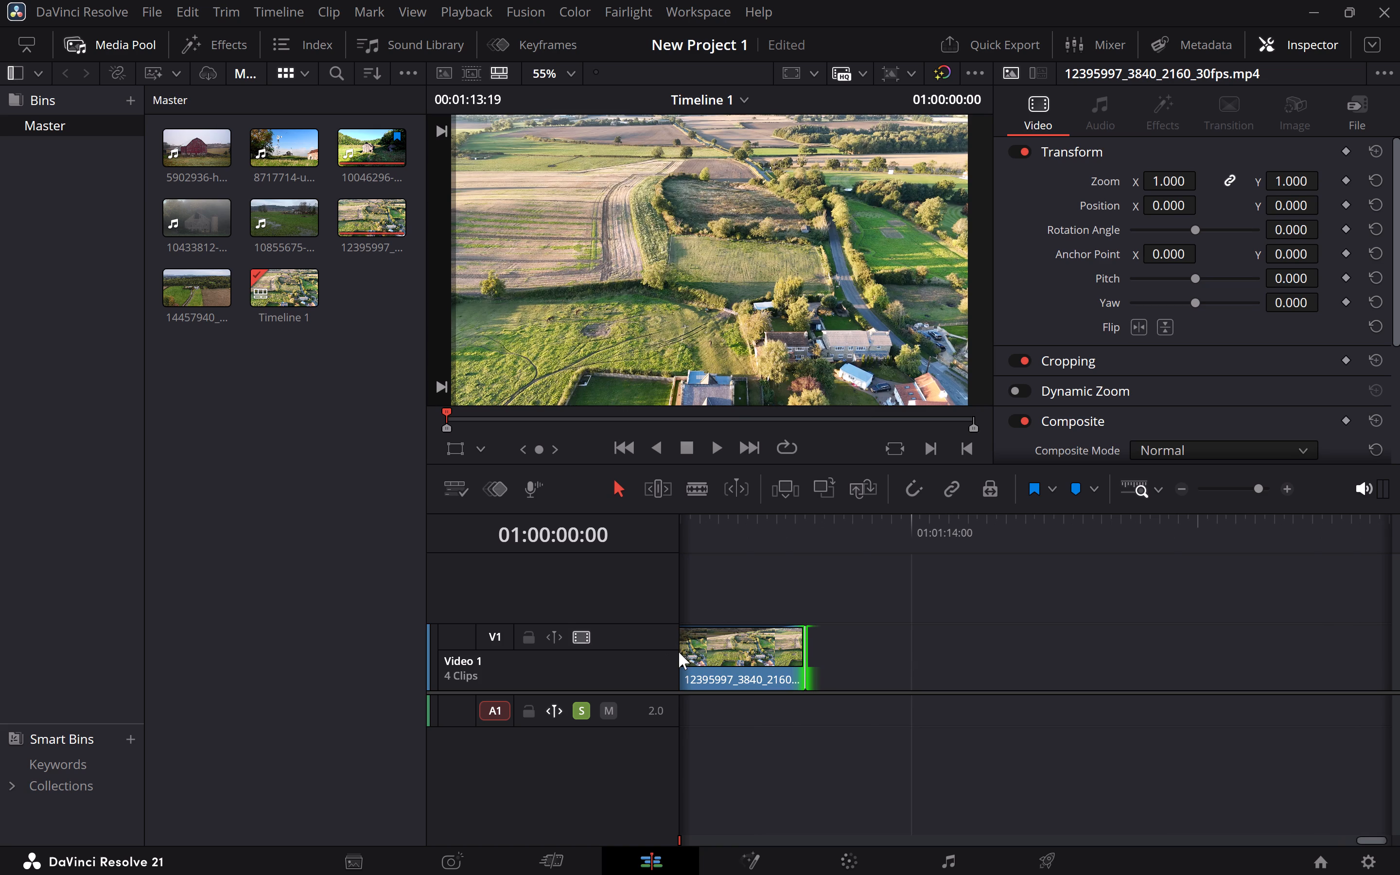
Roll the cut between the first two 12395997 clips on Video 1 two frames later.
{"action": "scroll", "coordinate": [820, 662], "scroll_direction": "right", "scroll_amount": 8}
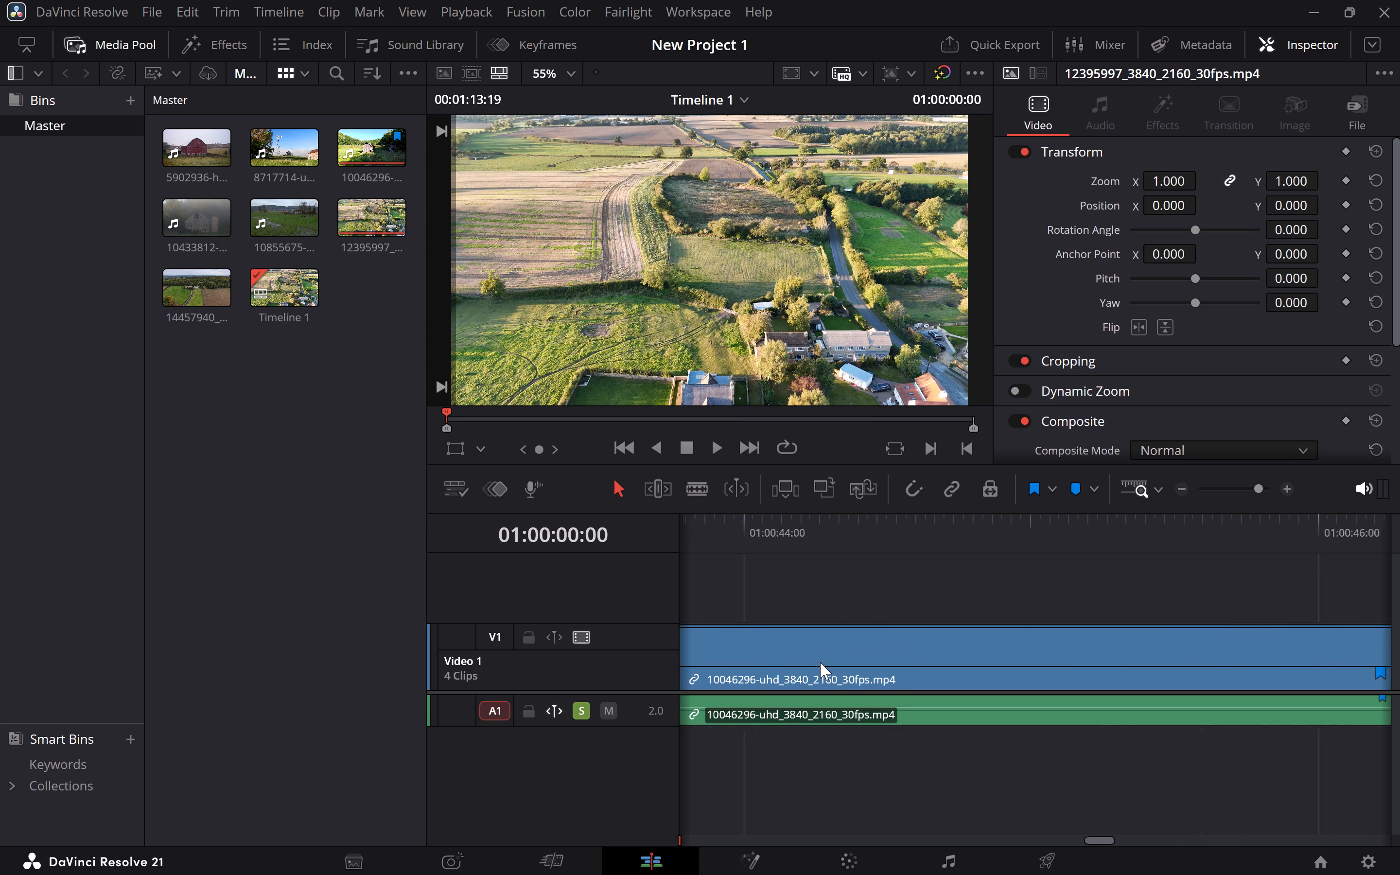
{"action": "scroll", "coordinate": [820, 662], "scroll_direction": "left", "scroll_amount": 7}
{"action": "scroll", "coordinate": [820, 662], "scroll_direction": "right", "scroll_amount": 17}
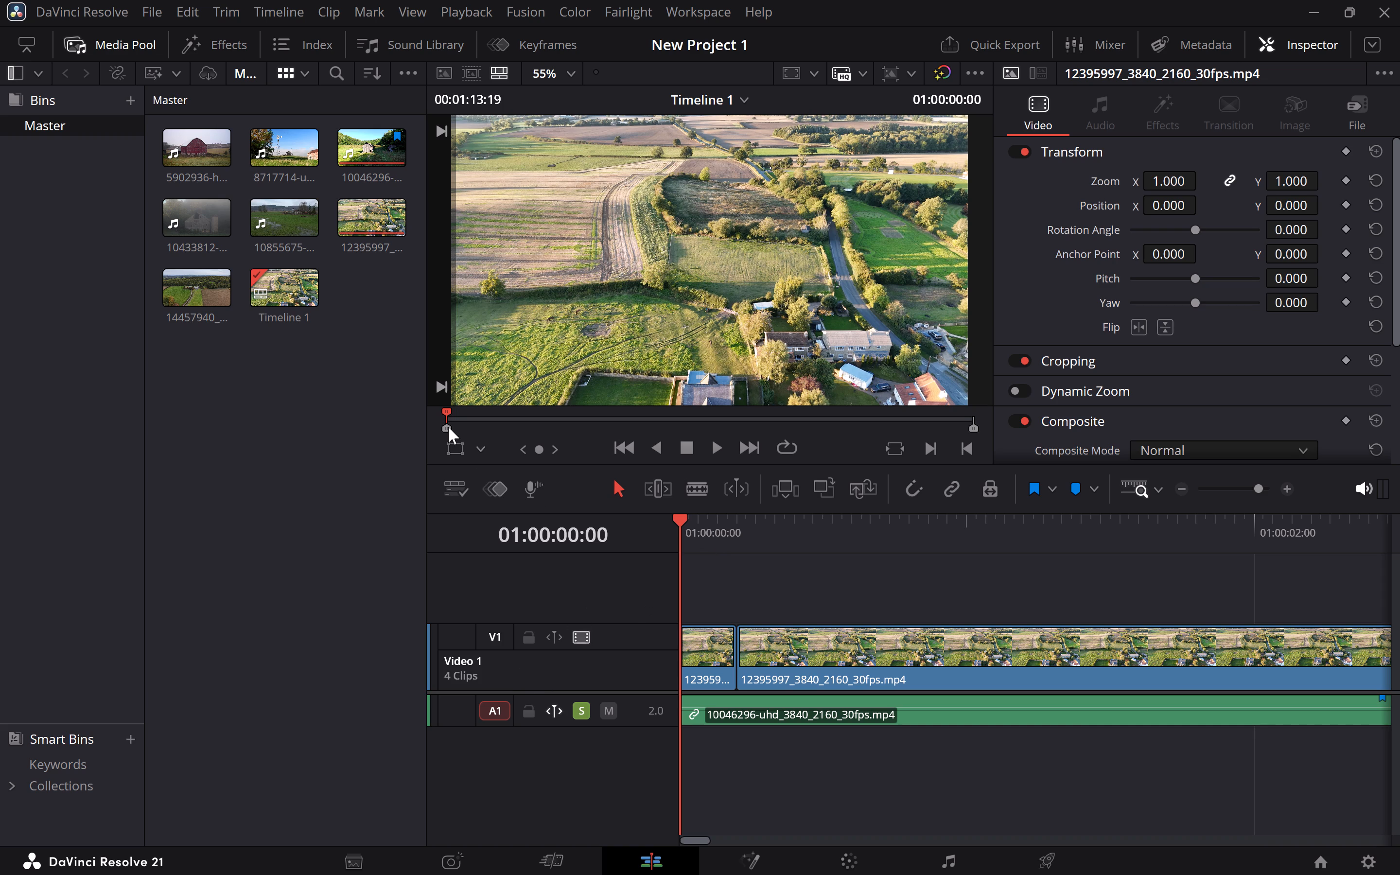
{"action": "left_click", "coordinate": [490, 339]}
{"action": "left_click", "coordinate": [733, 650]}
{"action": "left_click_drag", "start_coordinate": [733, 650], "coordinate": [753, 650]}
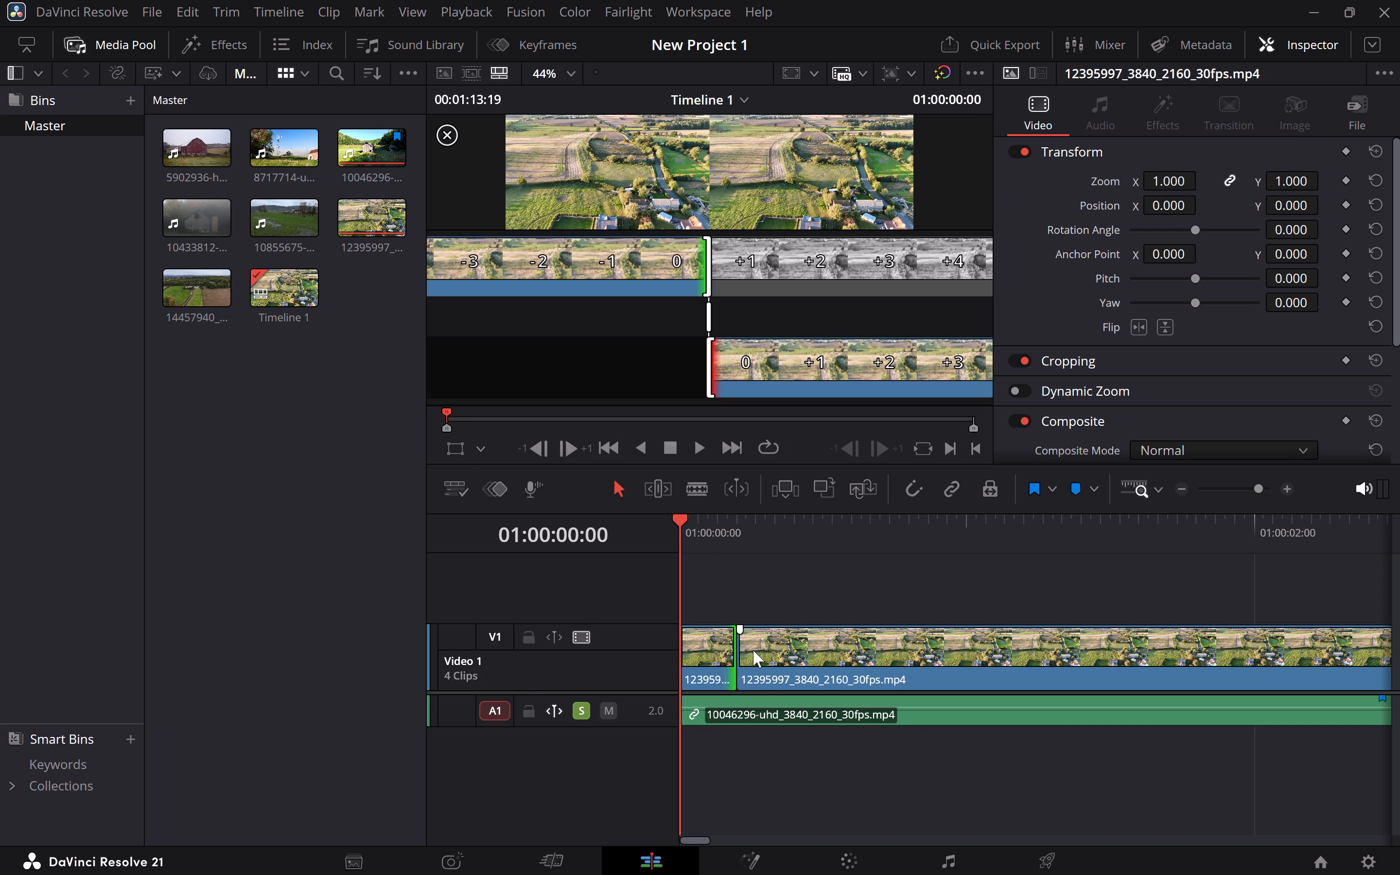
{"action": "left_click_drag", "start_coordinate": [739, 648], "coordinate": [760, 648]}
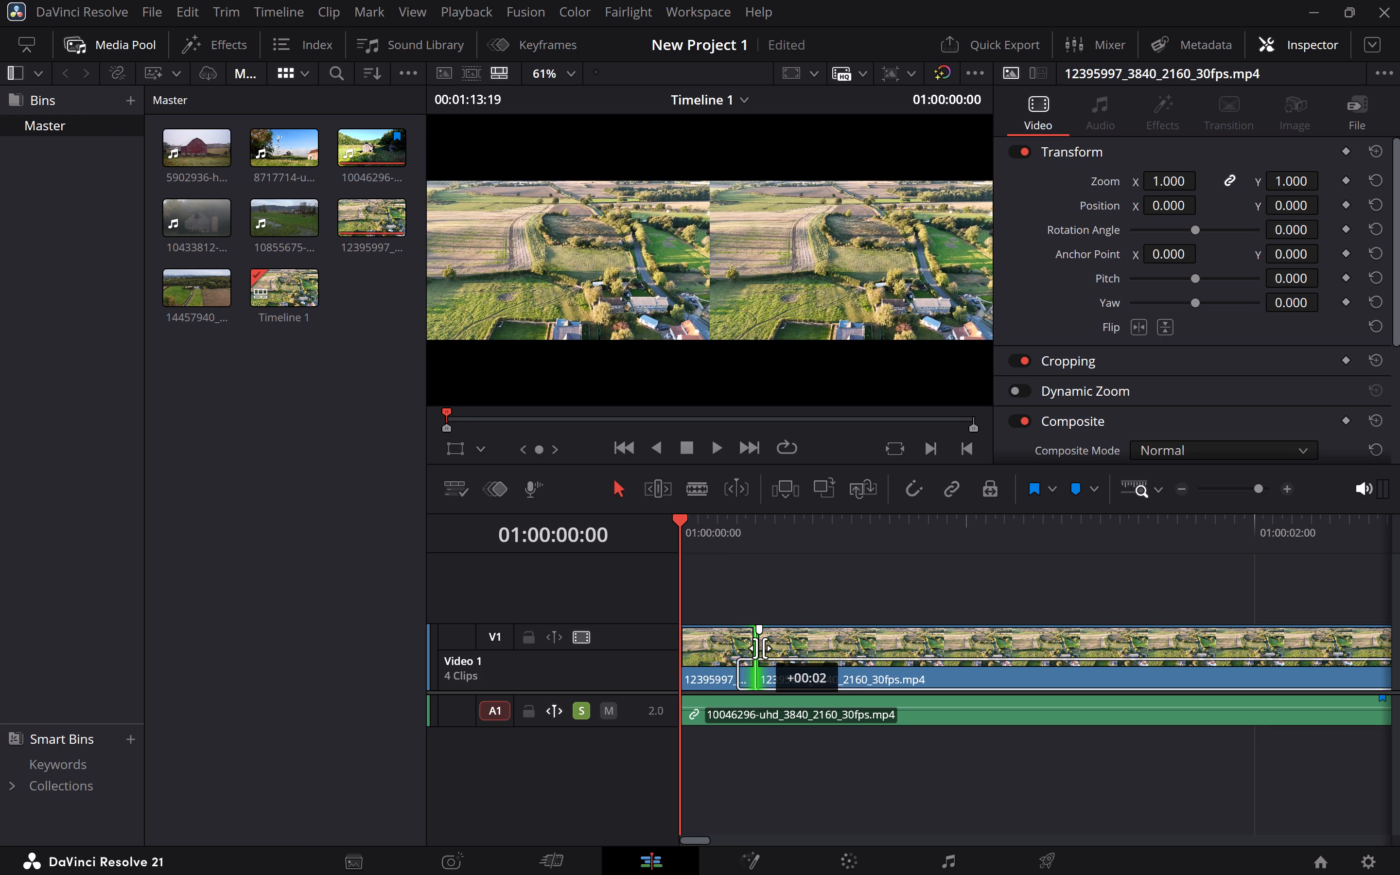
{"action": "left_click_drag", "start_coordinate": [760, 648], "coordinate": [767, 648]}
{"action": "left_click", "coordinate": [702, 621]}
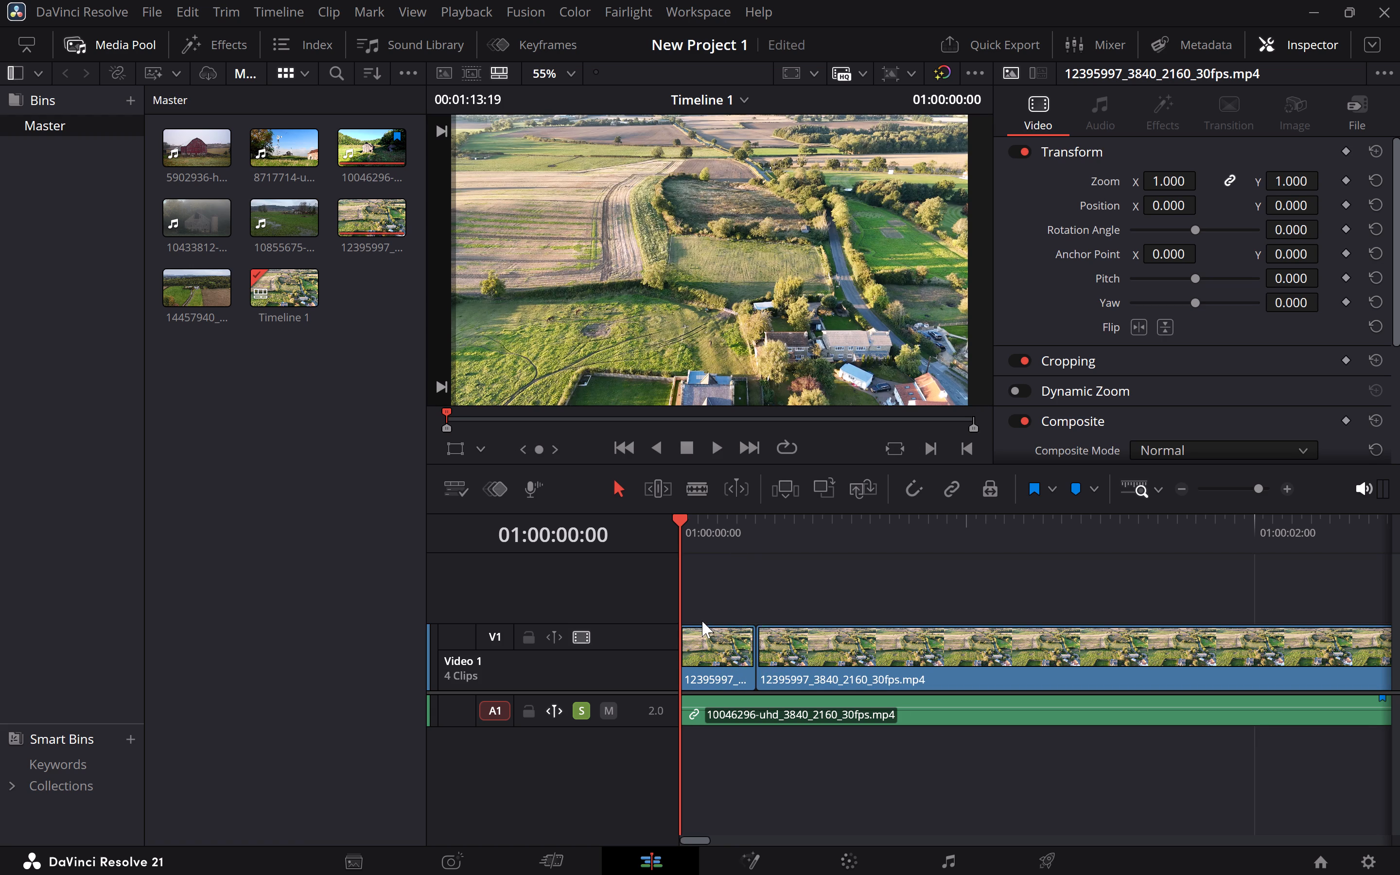
Play the timeline from the start and scrub through the 10046296 barn footage.
{"action": "left_click", "coordinate": [700, 645]}
{"action": "key", "text": "space"}
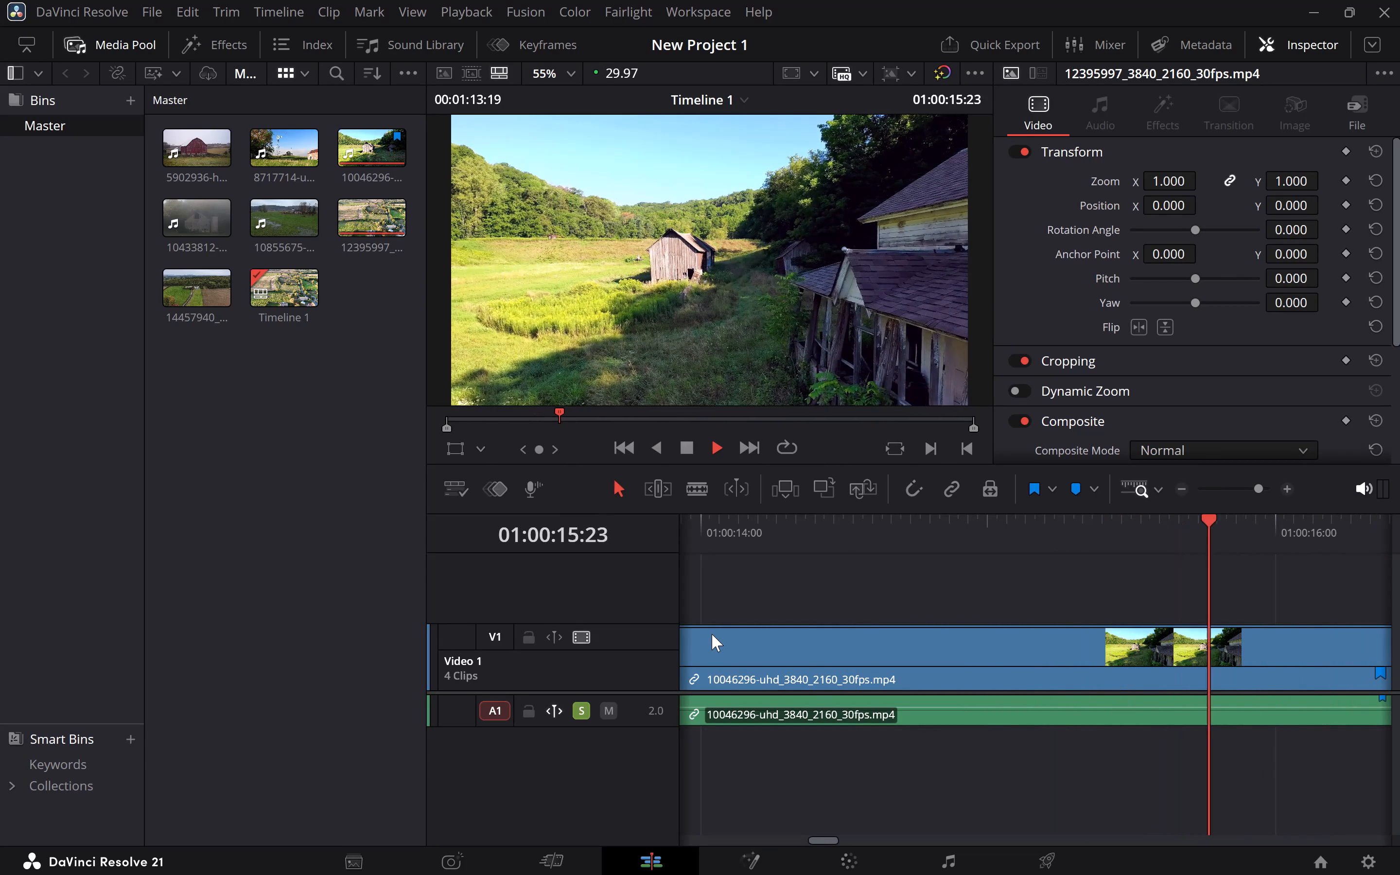
{"action": "left_click_drag", "start_coordinate": [686, 420], "coordinate": [937, 410]}
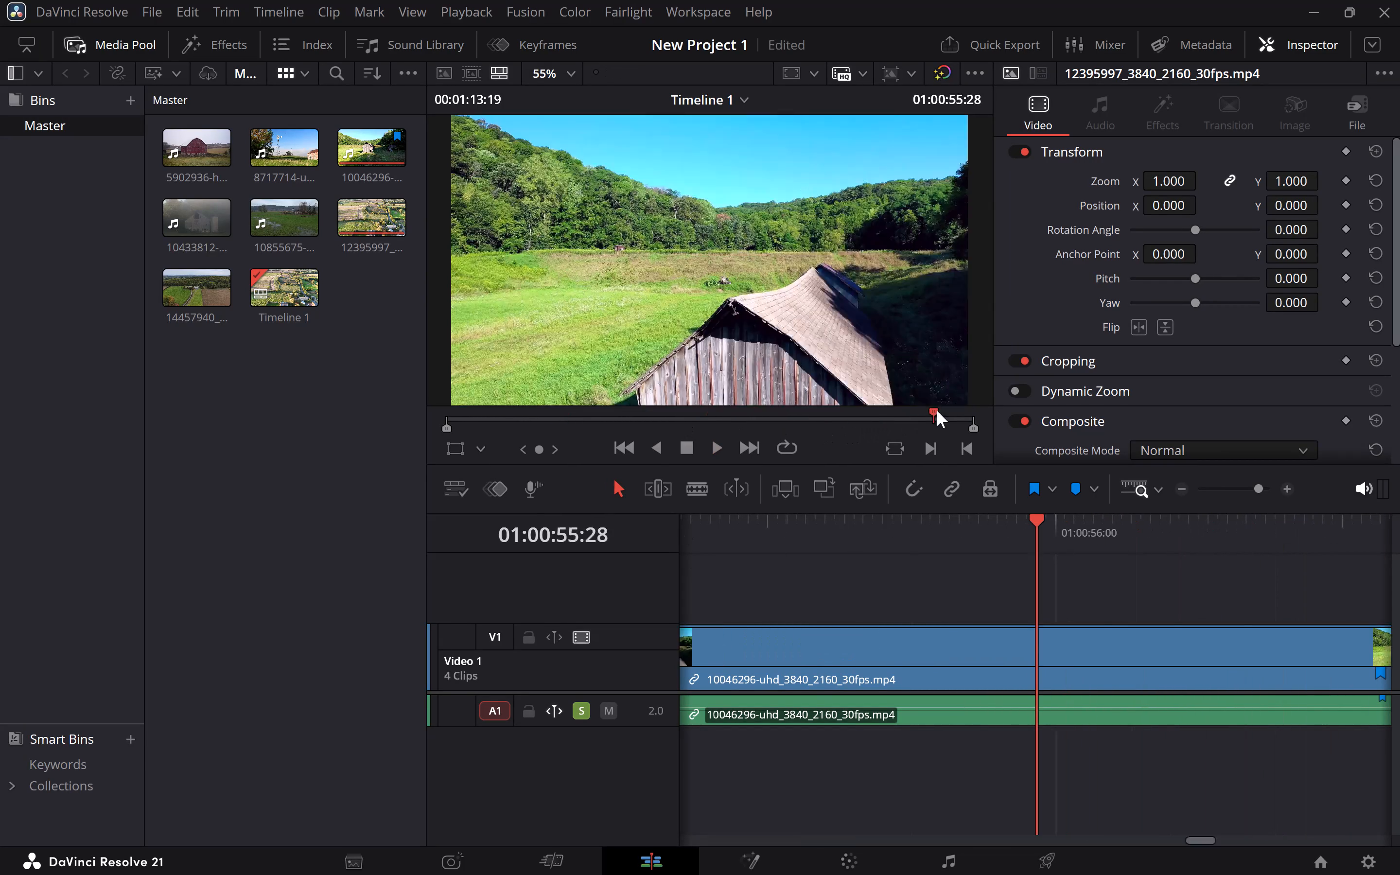
{"action": "left_click_drag", "start_coordinate": [937, 410], "coordinate": [630, 396]}
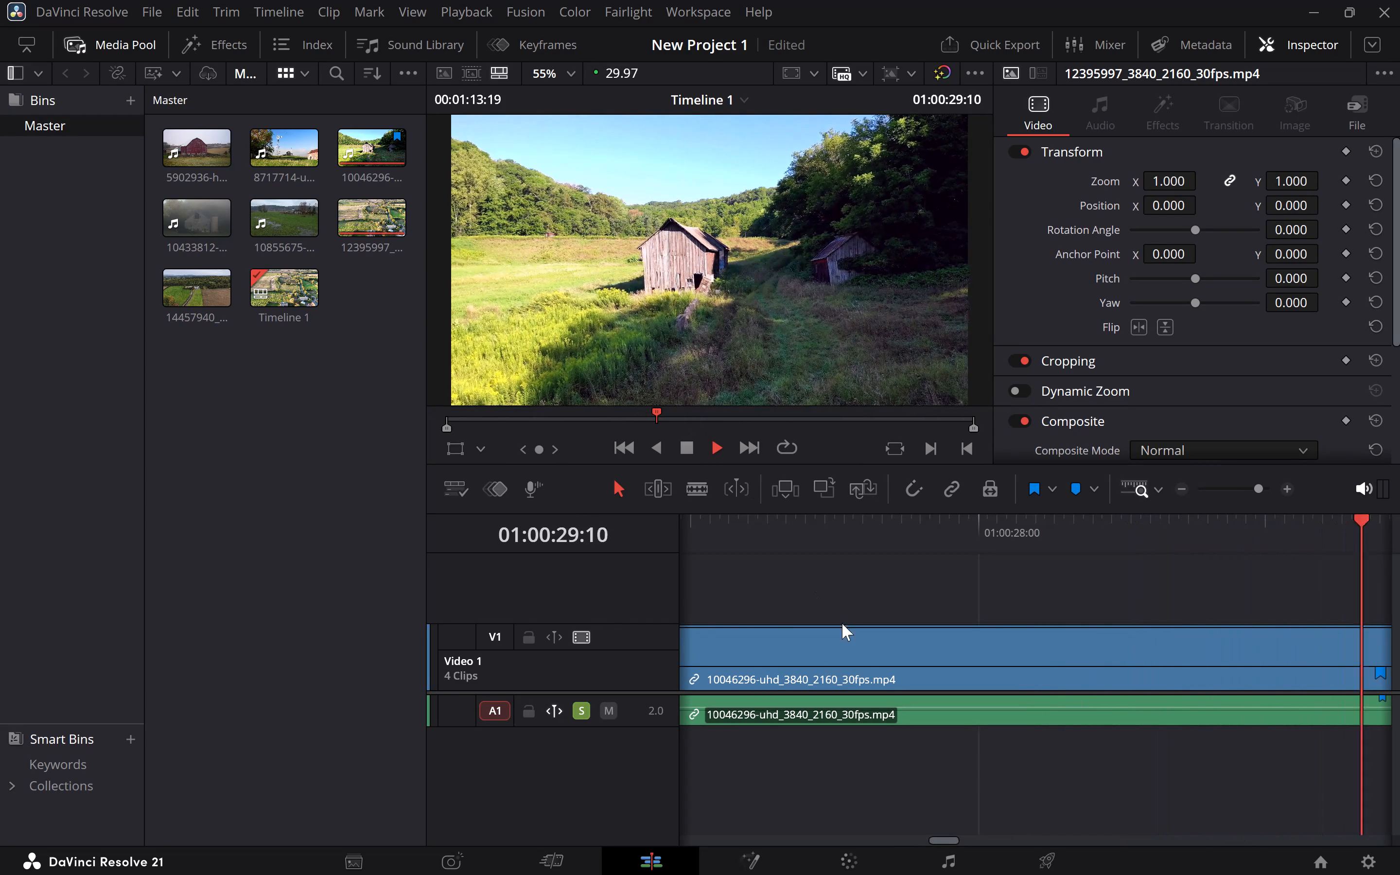
Delete the 10046296 clip's video and audio and the closing 12395997 clip from the timeline.
{"action": "left_click", "coordinate": [843, 658]}
{"action": "key", "text": "BackSpace"}
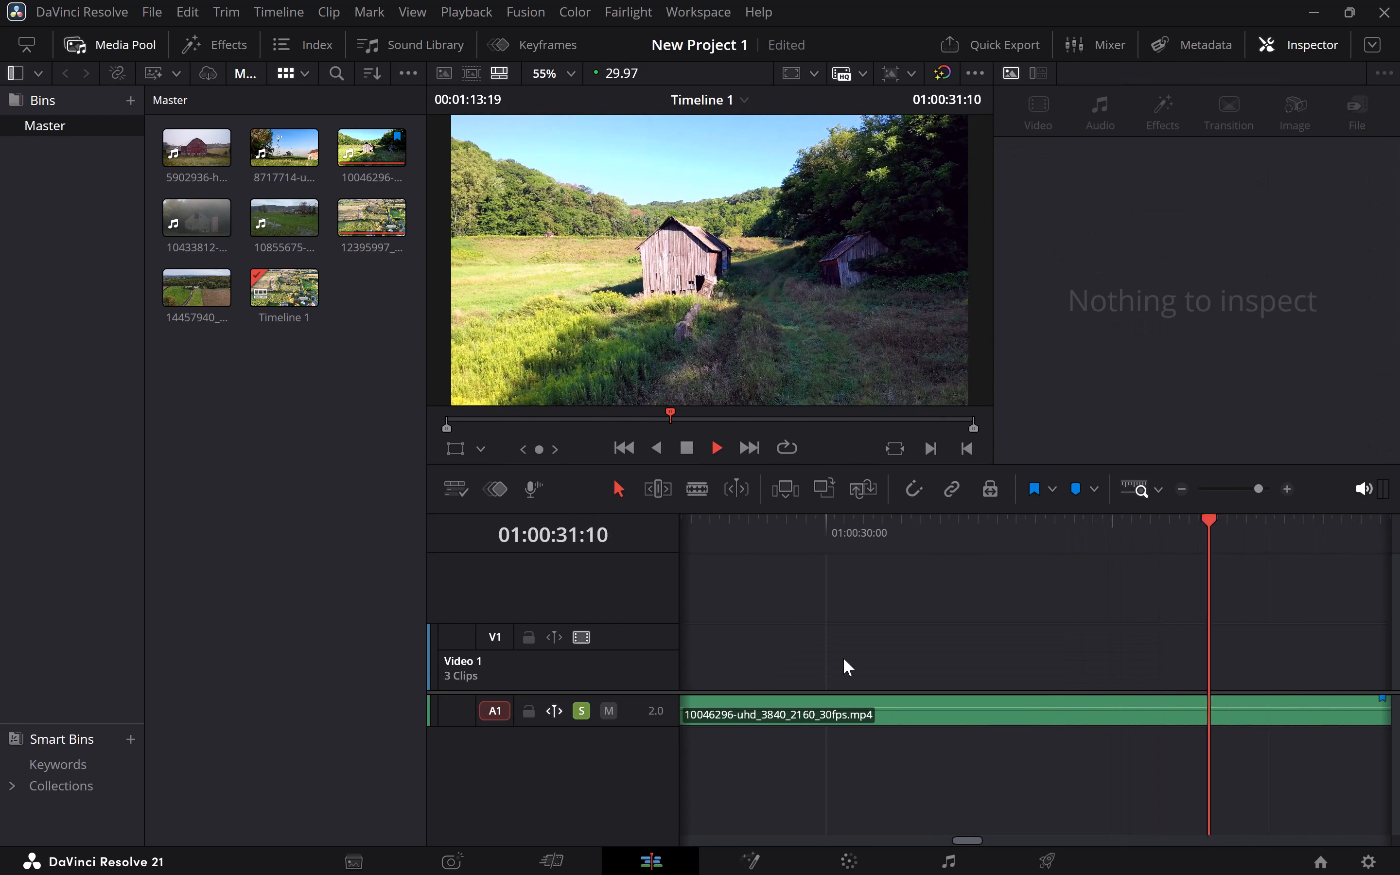
{"action": "key", "text": "Down"}
{"action": "key", "text": "BackSpace"}
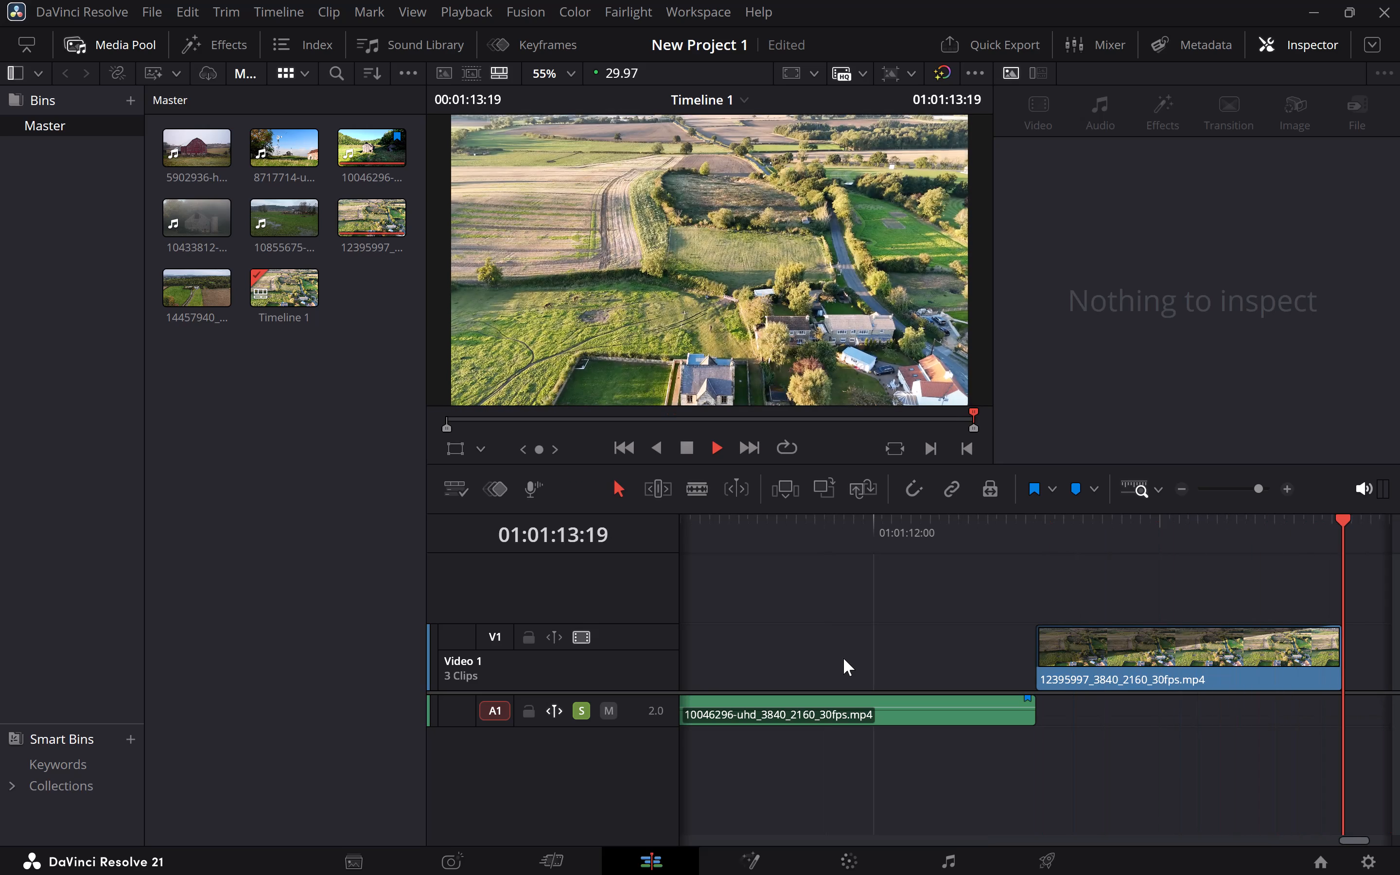
{"action": "left_click", "coordinate": [1115, 680]}
{"action": "key", "text": "BackSpace"}
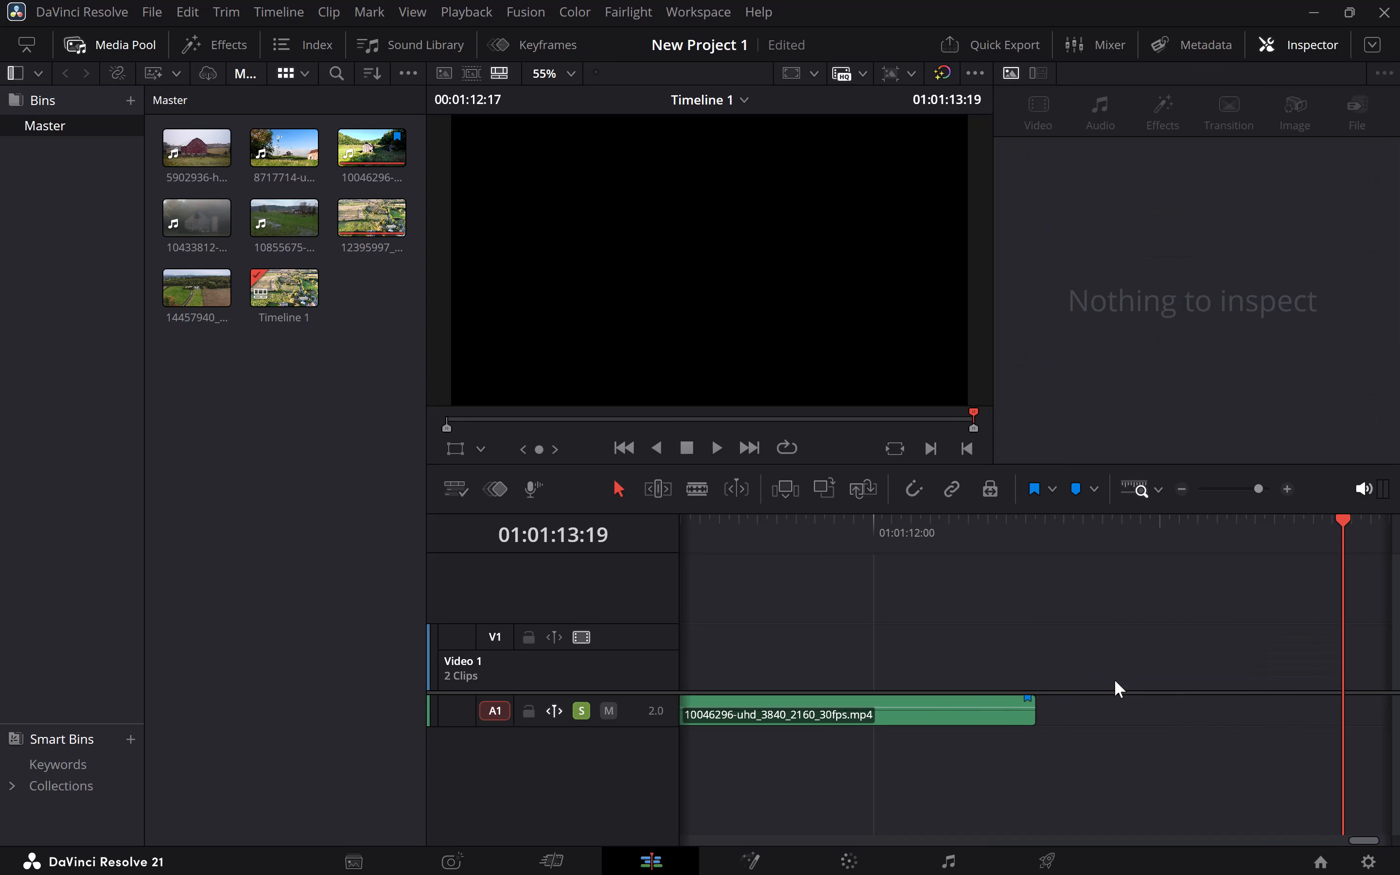
{"action": "left_click", "coordinate": [992, 719]}
{"action": "key", "text": "BackSpace"}
Delete the two remaining 12395997 clips at the start of Video 1.
{"action": "scroll", "coordinate": [992, 719], "scroll_direction": "right", "scroll_amount": 4}
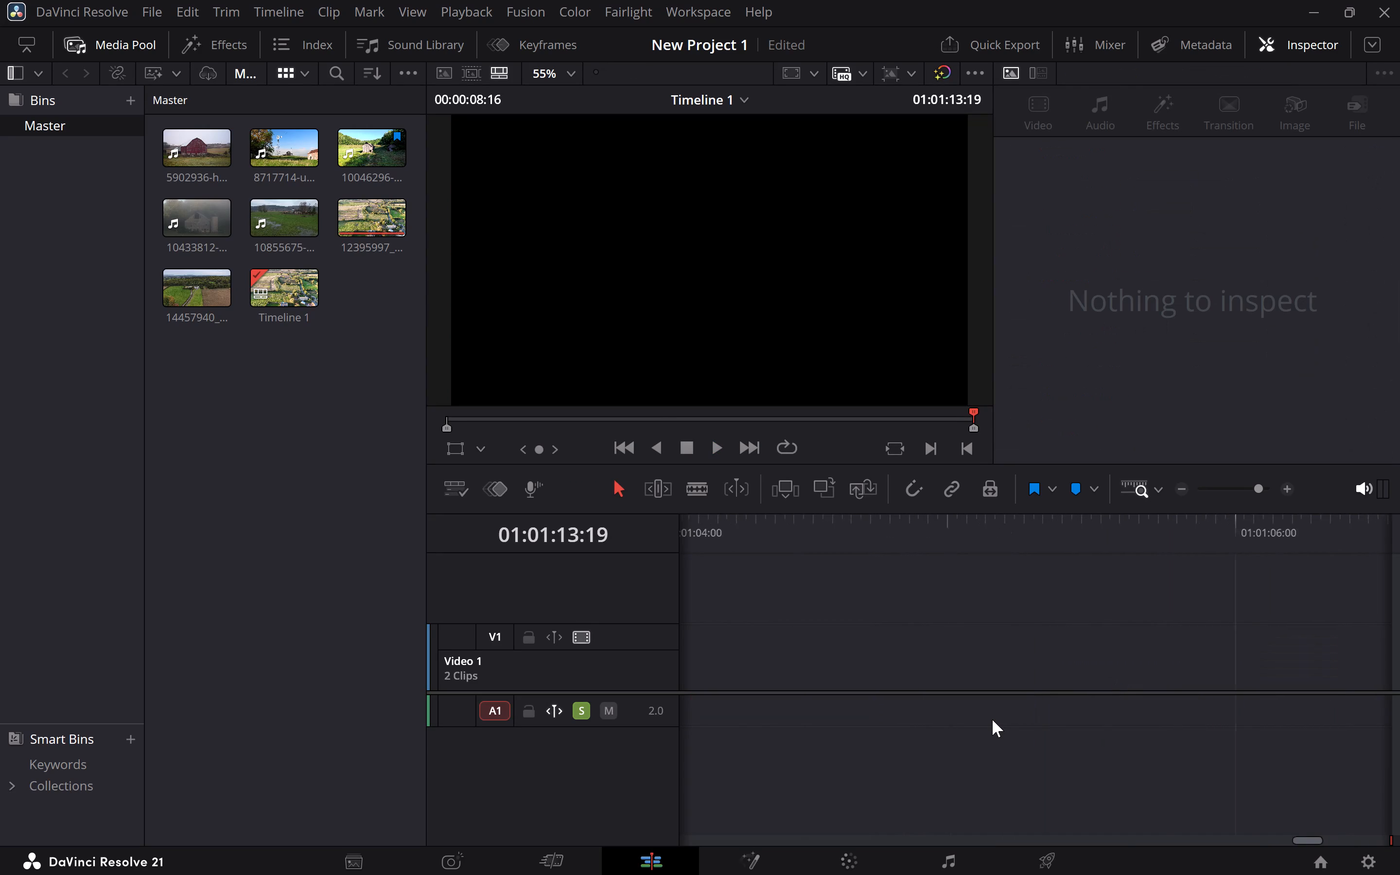
{"action": "scroll", "coordinate": [992, 719], "scroll_direction": "right", "scroll_amount": 5}
{"action": "scroll", "coordinate": [992, 719], "scroll_direction": "up", "scroll_amount": 3}
{"action": "scroll", "coordinate": [992, 719], "scroll_direction": "right", "scroll_amount": 6}
{"action": "left_click", "coordinate": [976, 667]}
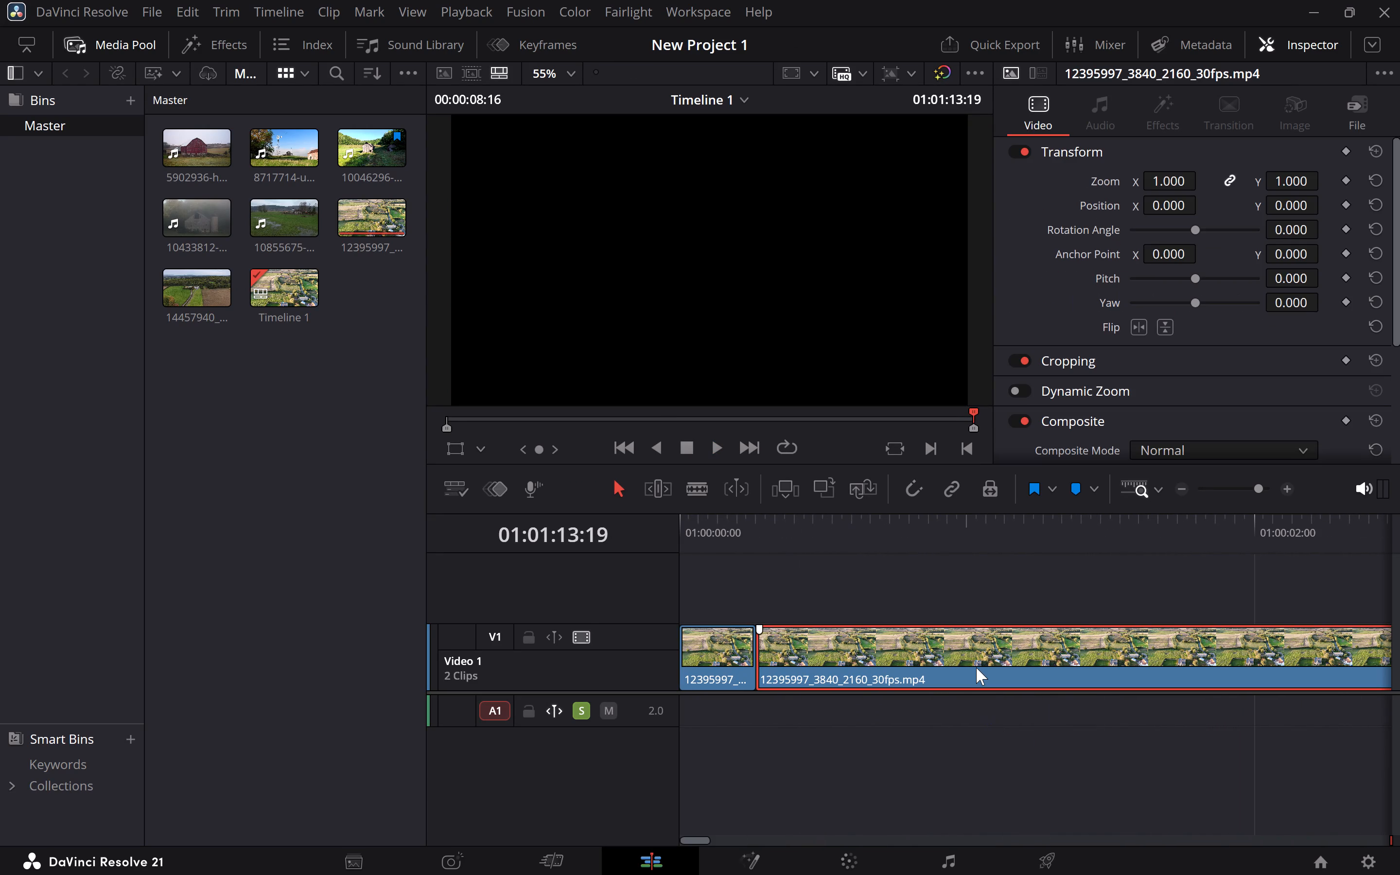
{"action": "key", "text": "BackSpace"}
{"action": "left_click", "coordinate": [720, 665]}
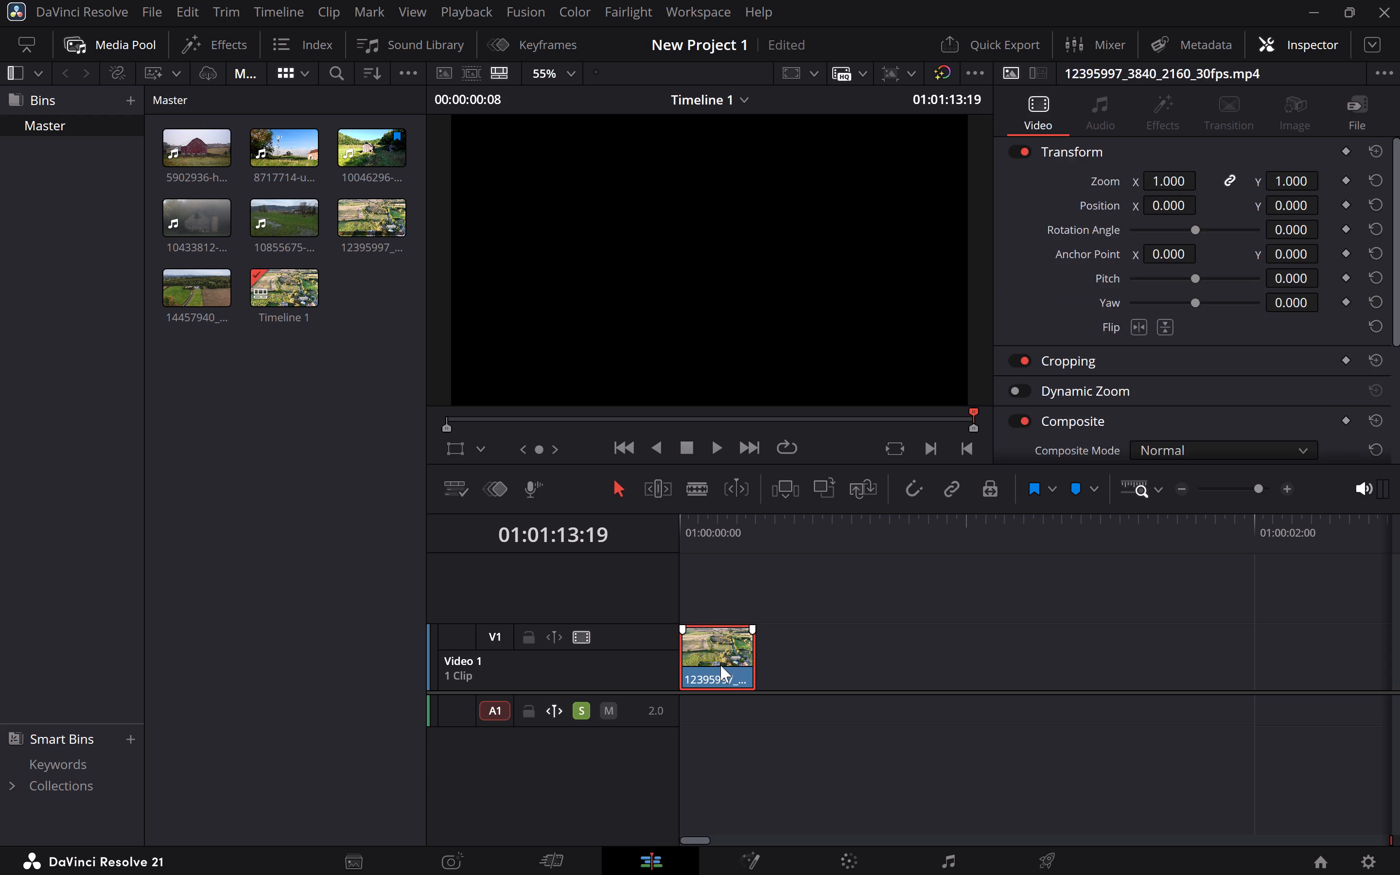
{"action": "key", "text": "BackSpace"}
Place the 5902936 red barn clip with its audio at the start of Video 1 and Audio 1.
{"action": "left_click", "coordinate": [217, 151]}
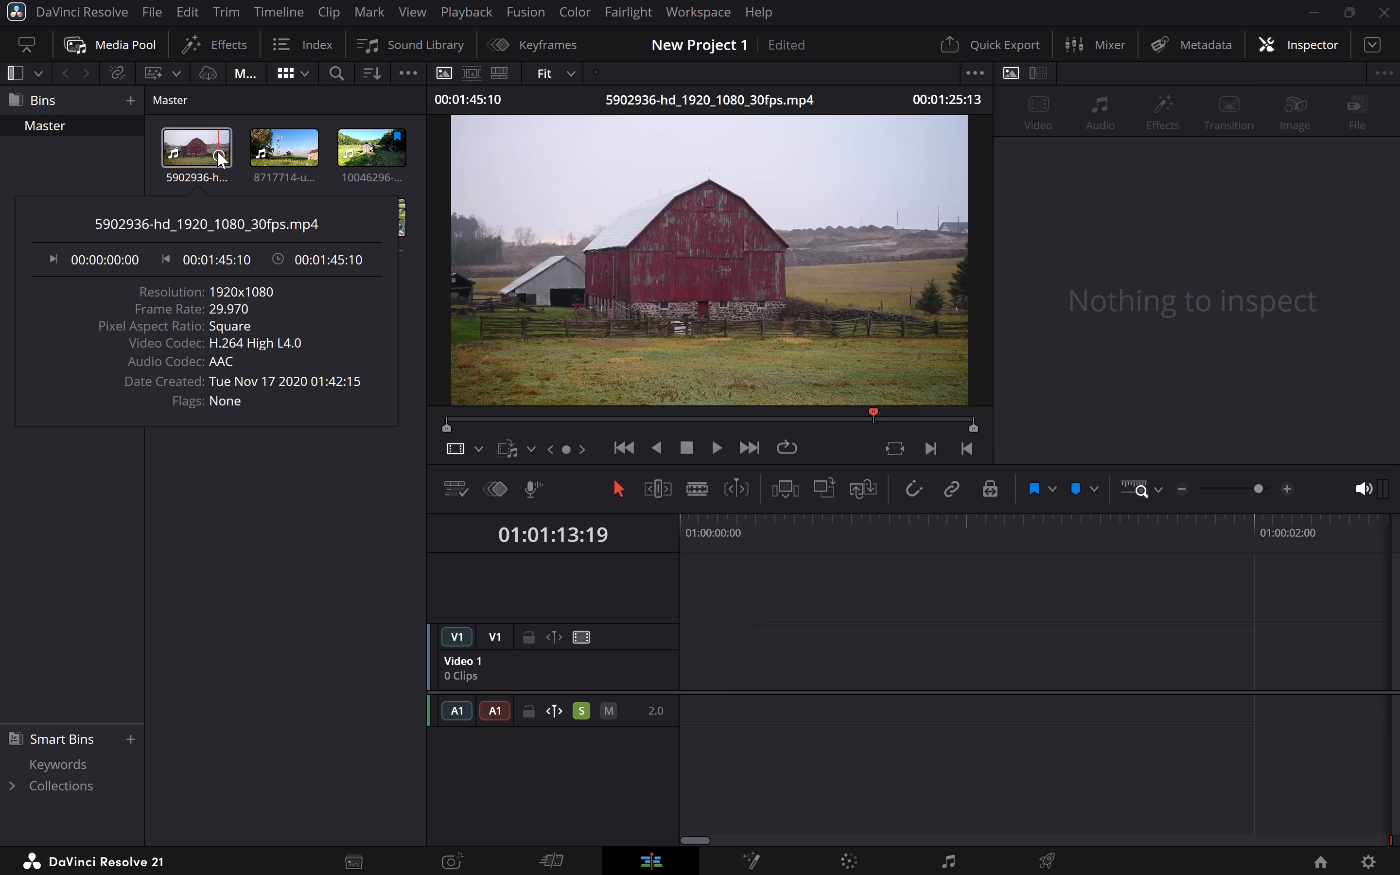
{"action": "left_click", "coordinate": [189, 140]}
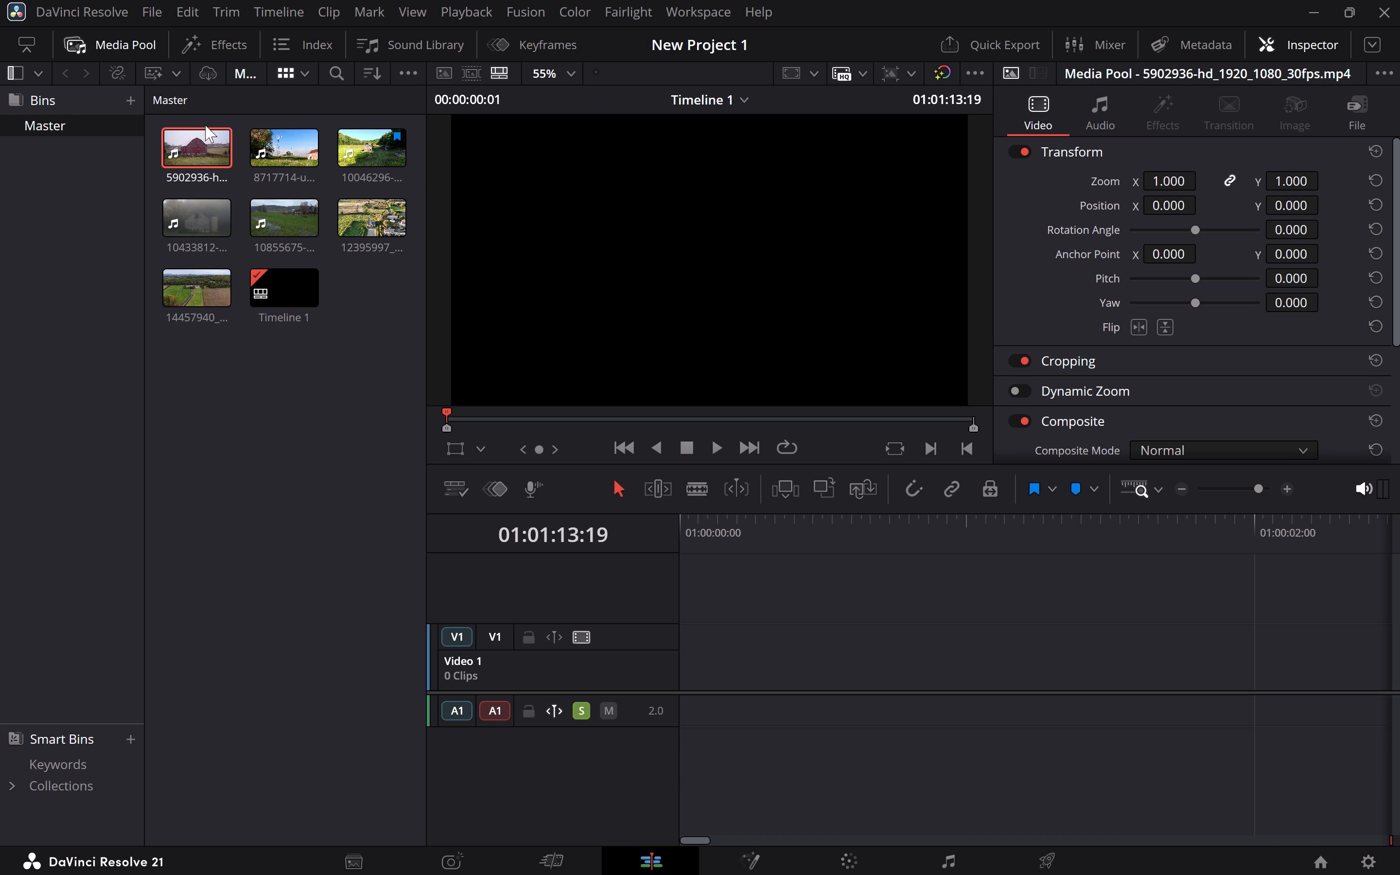
{"action": "left_click_drag", "start_coordinate": [193, 144], "coordinate": [752, 616]}
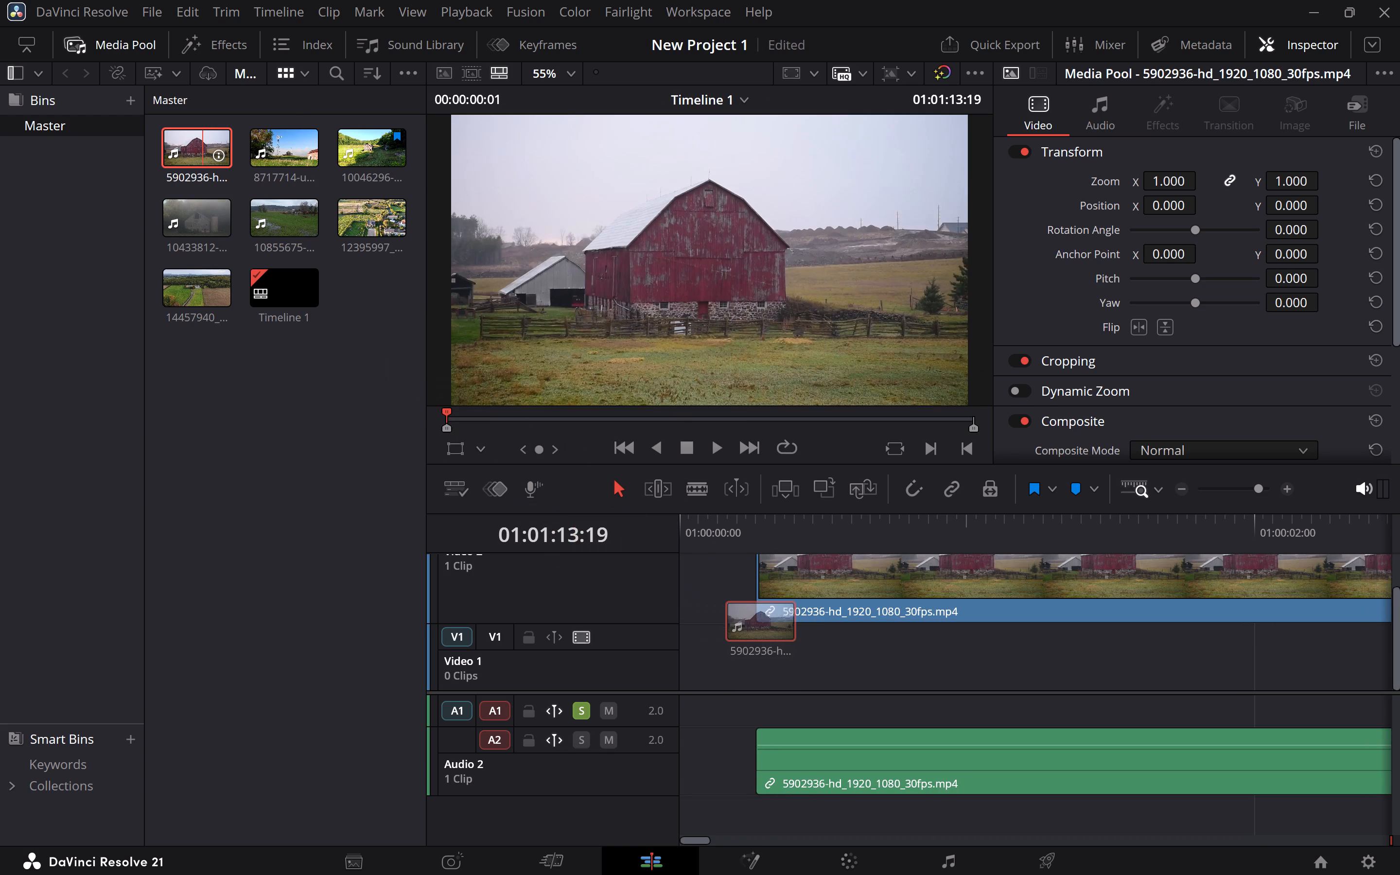
{"action": "left_click_drag", "start_coordinate": [752, 616], "coordinate": [699, 669]}
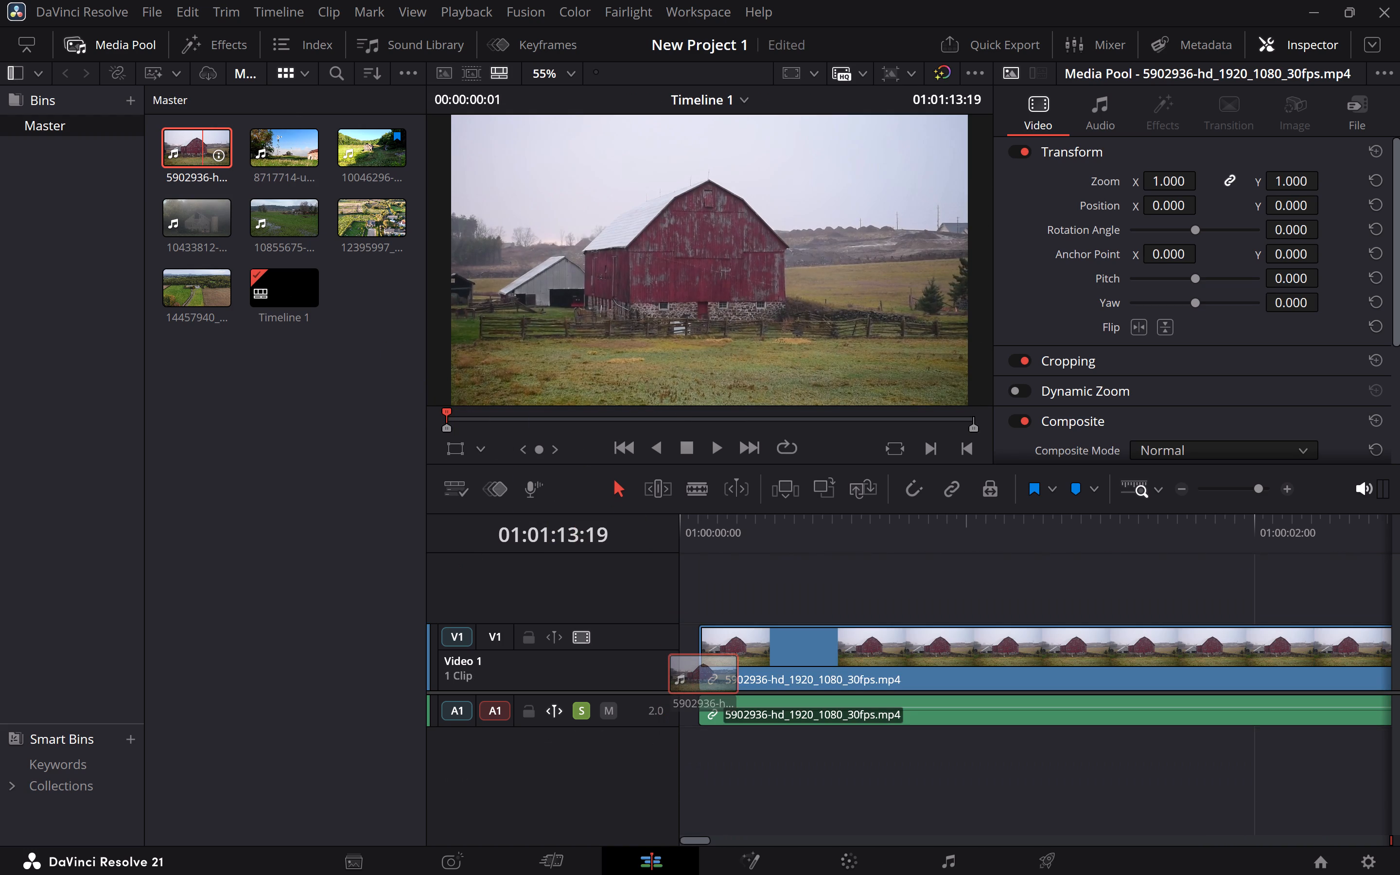
{"action": "left_click_drag", "start_coordinate": [699, 669], "coordinate": [677, 664]}
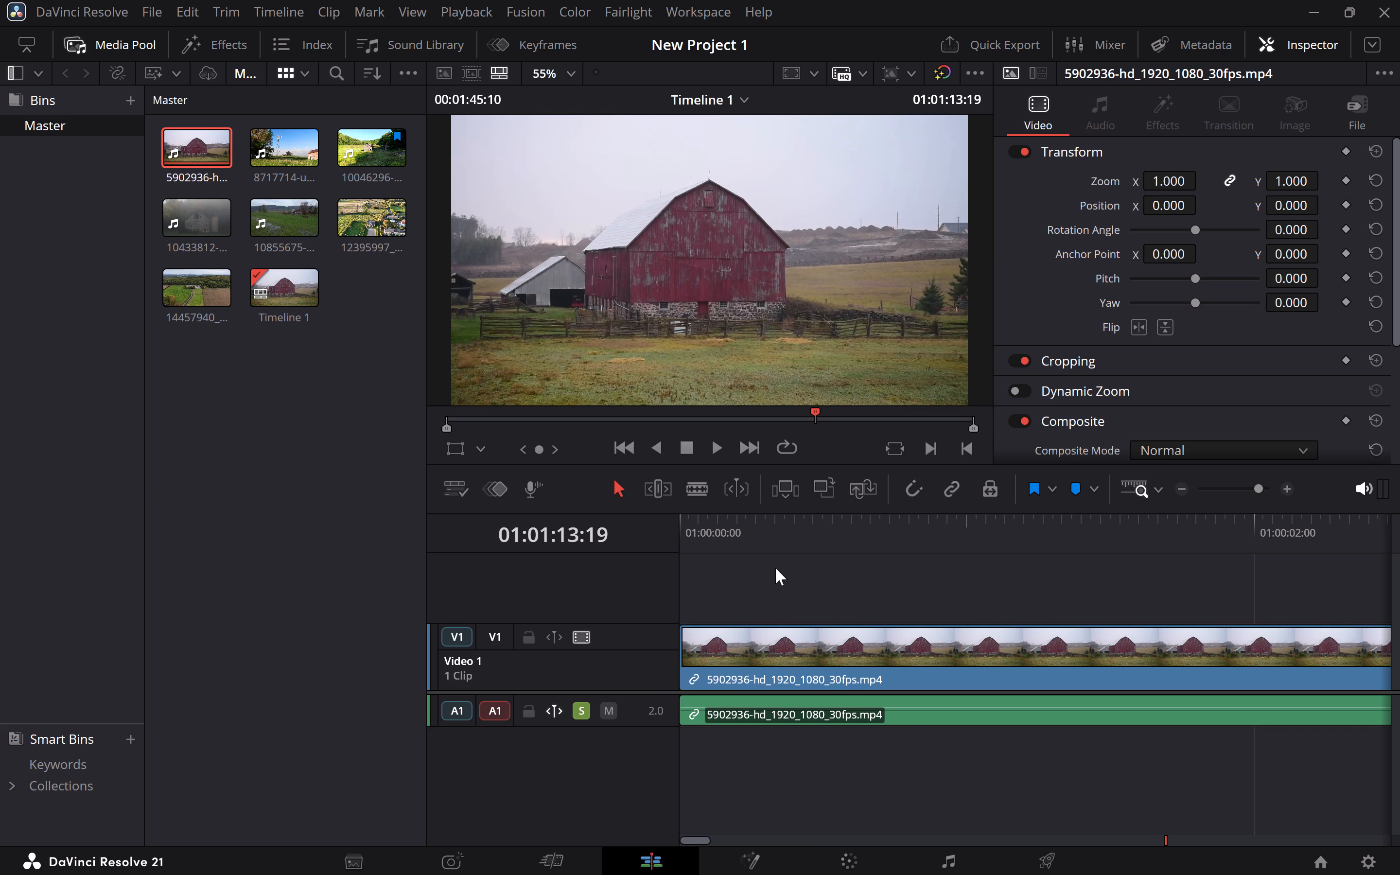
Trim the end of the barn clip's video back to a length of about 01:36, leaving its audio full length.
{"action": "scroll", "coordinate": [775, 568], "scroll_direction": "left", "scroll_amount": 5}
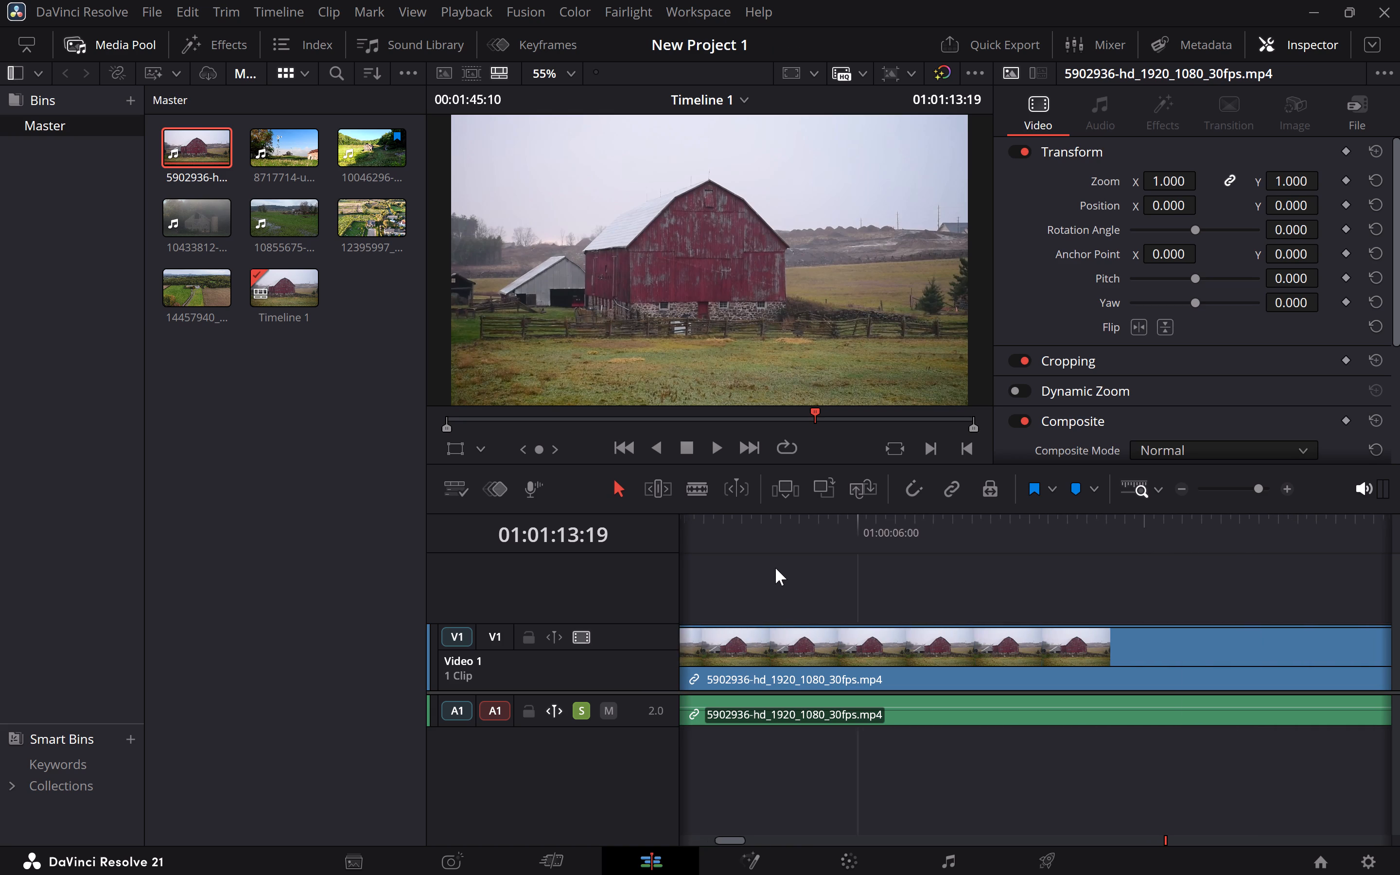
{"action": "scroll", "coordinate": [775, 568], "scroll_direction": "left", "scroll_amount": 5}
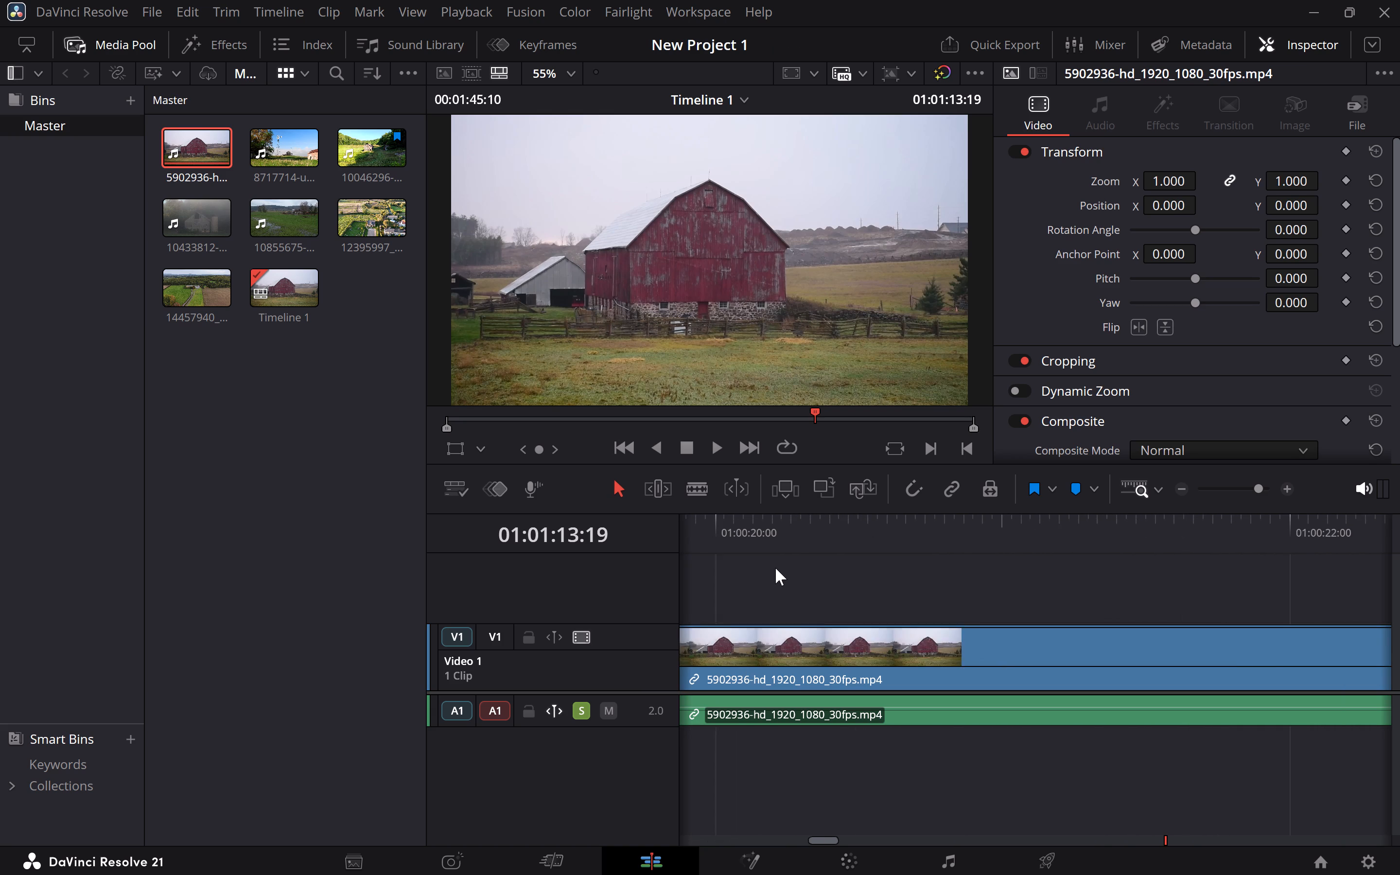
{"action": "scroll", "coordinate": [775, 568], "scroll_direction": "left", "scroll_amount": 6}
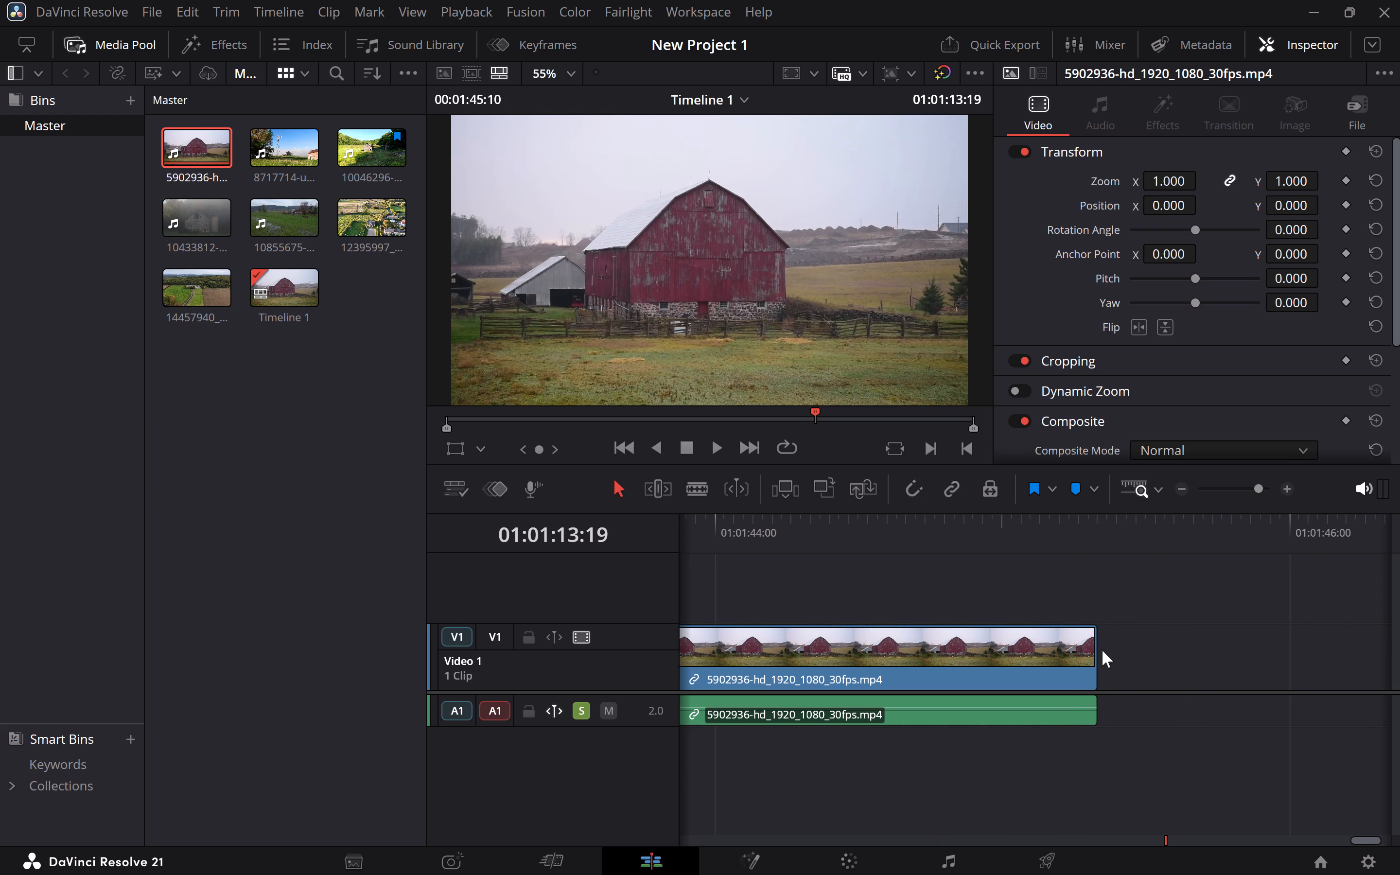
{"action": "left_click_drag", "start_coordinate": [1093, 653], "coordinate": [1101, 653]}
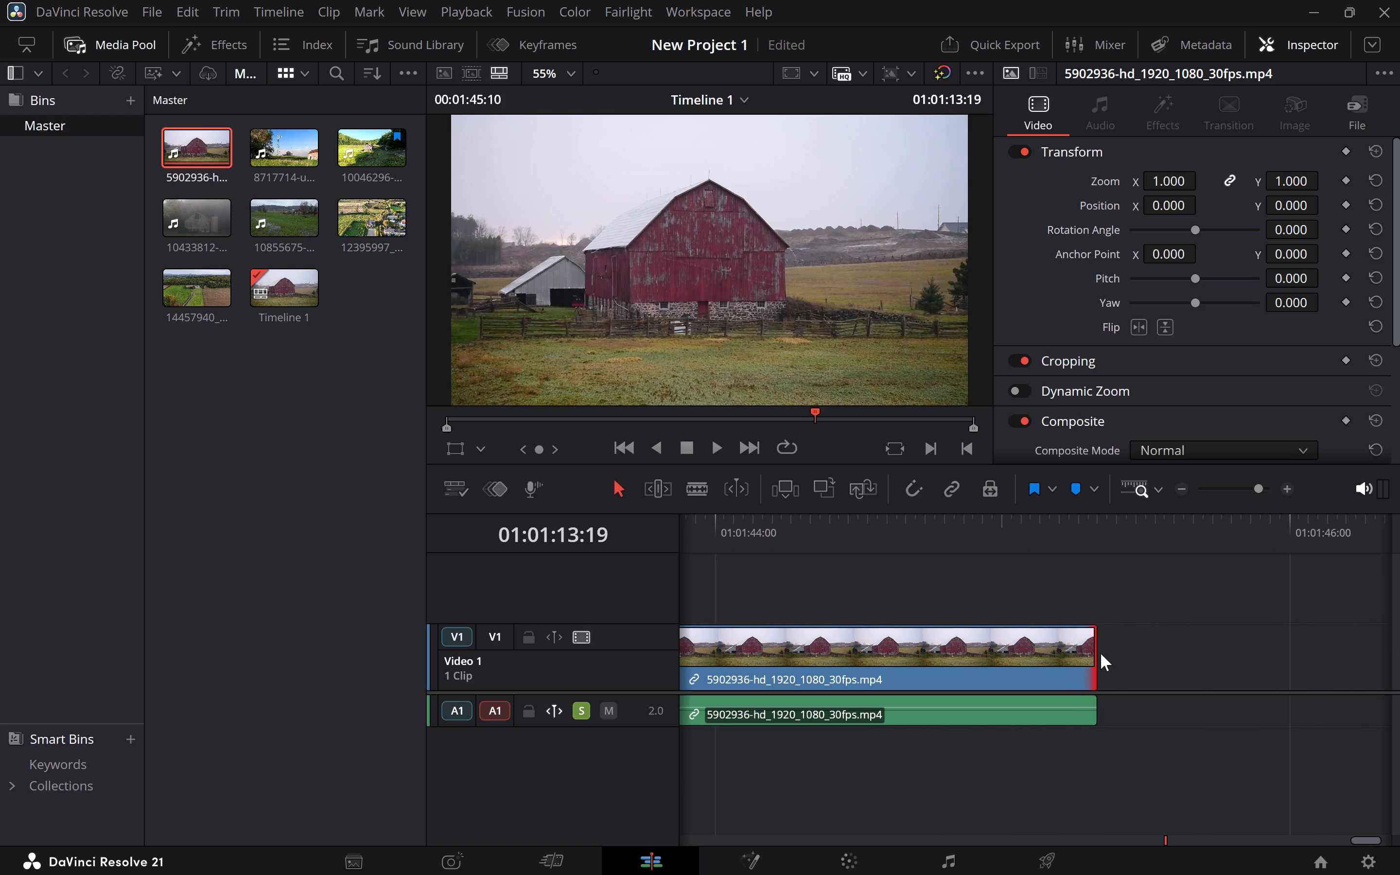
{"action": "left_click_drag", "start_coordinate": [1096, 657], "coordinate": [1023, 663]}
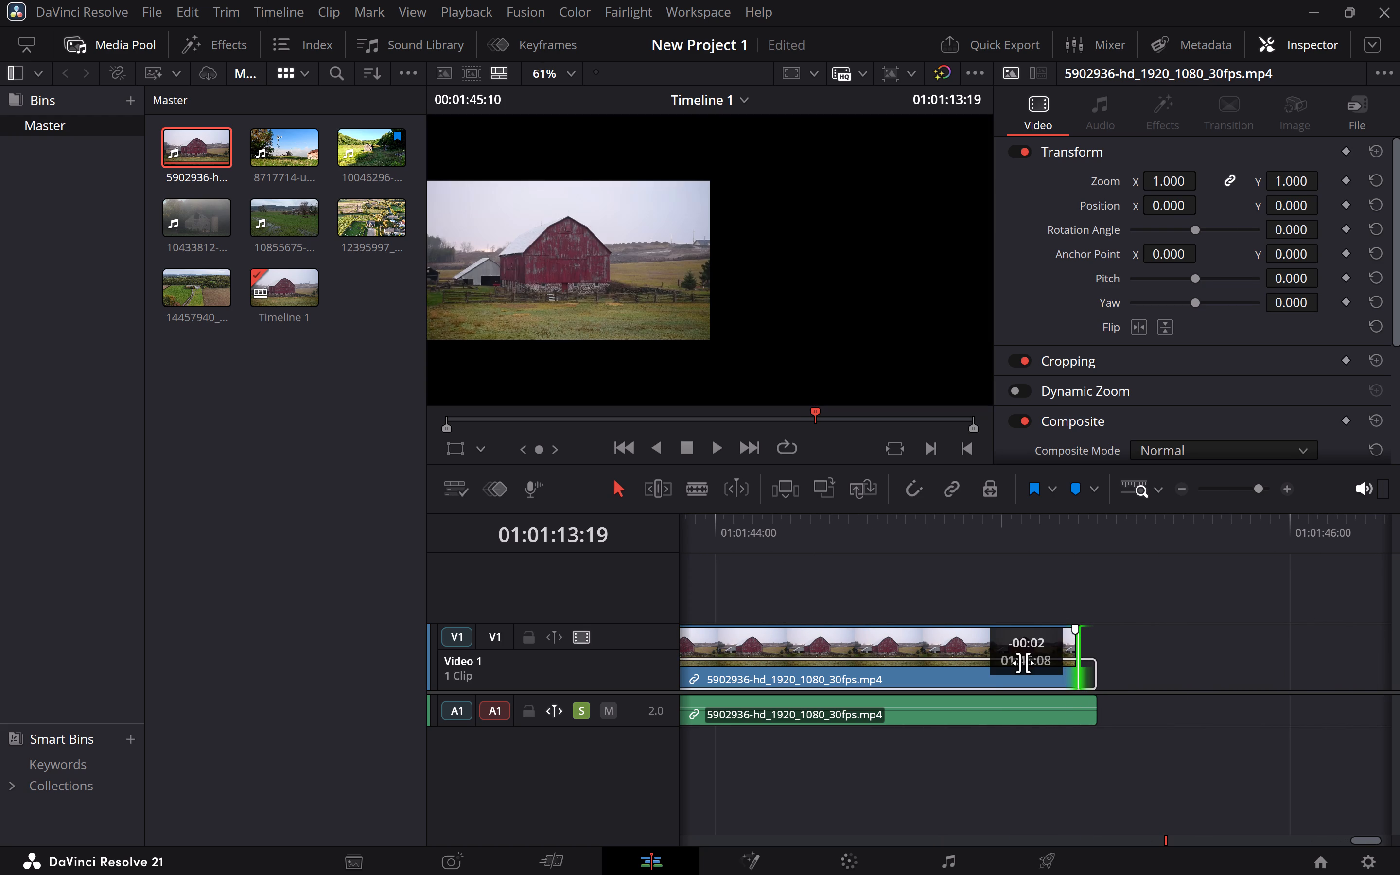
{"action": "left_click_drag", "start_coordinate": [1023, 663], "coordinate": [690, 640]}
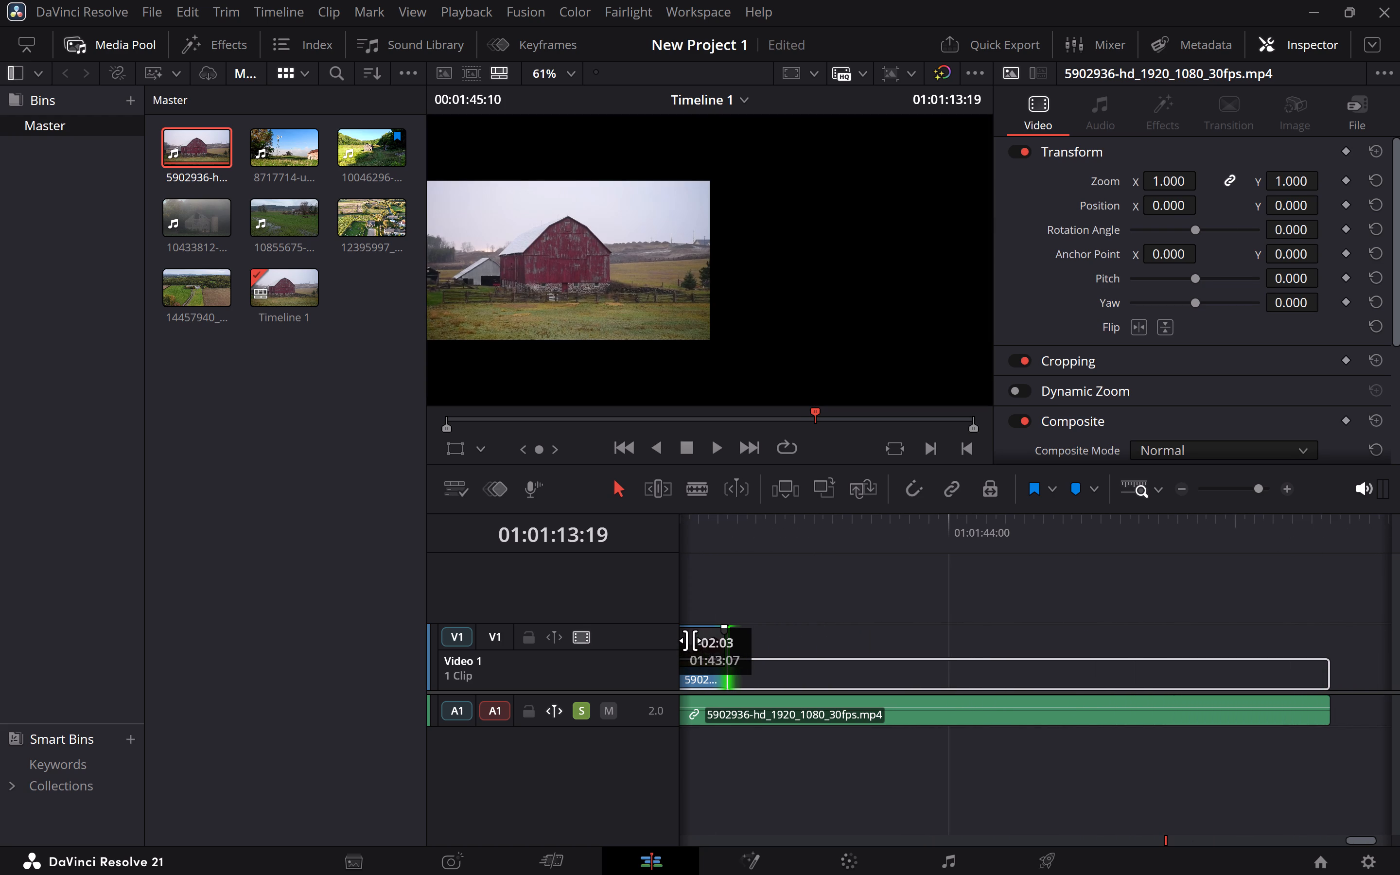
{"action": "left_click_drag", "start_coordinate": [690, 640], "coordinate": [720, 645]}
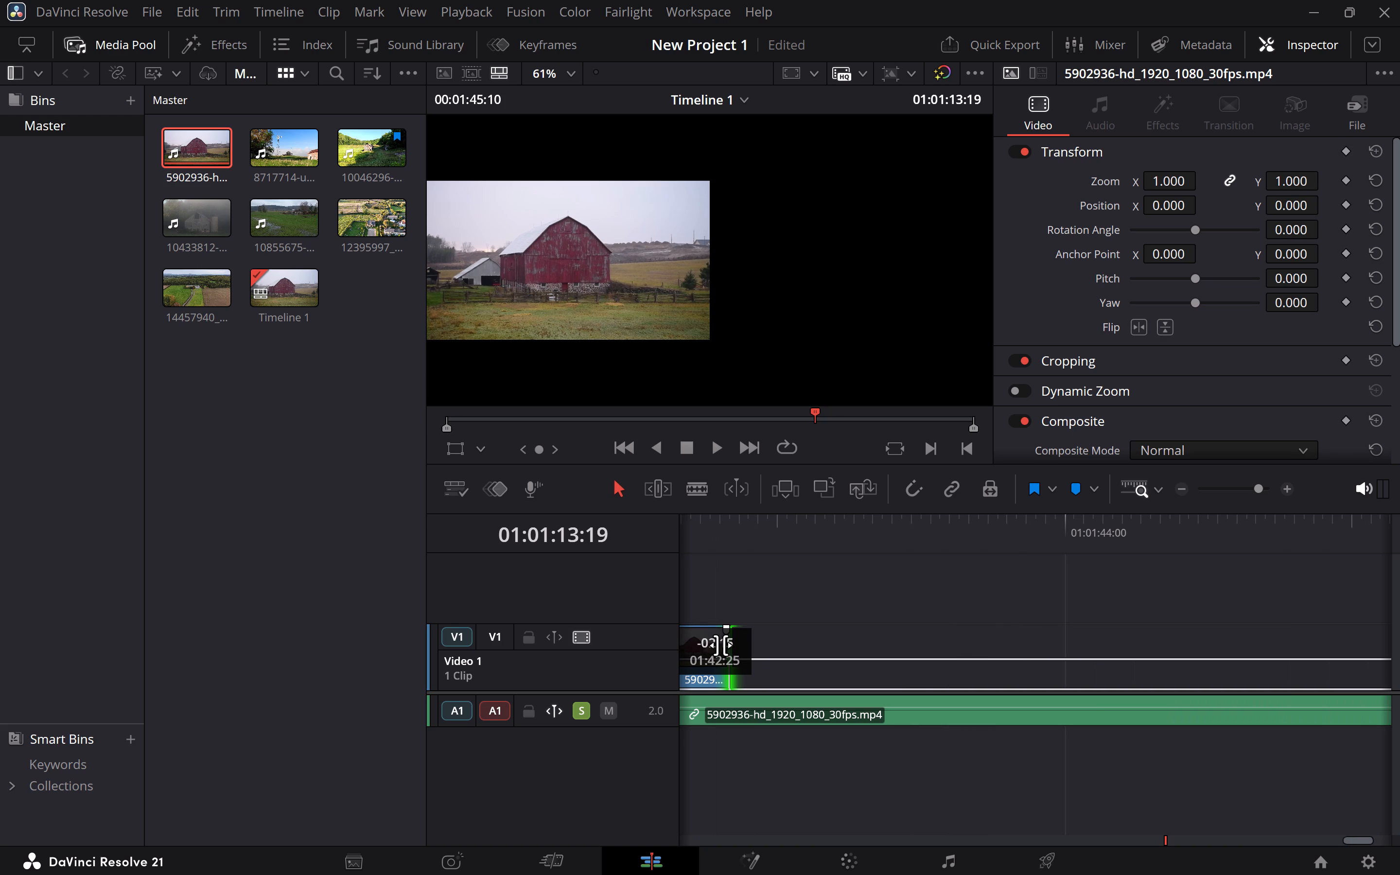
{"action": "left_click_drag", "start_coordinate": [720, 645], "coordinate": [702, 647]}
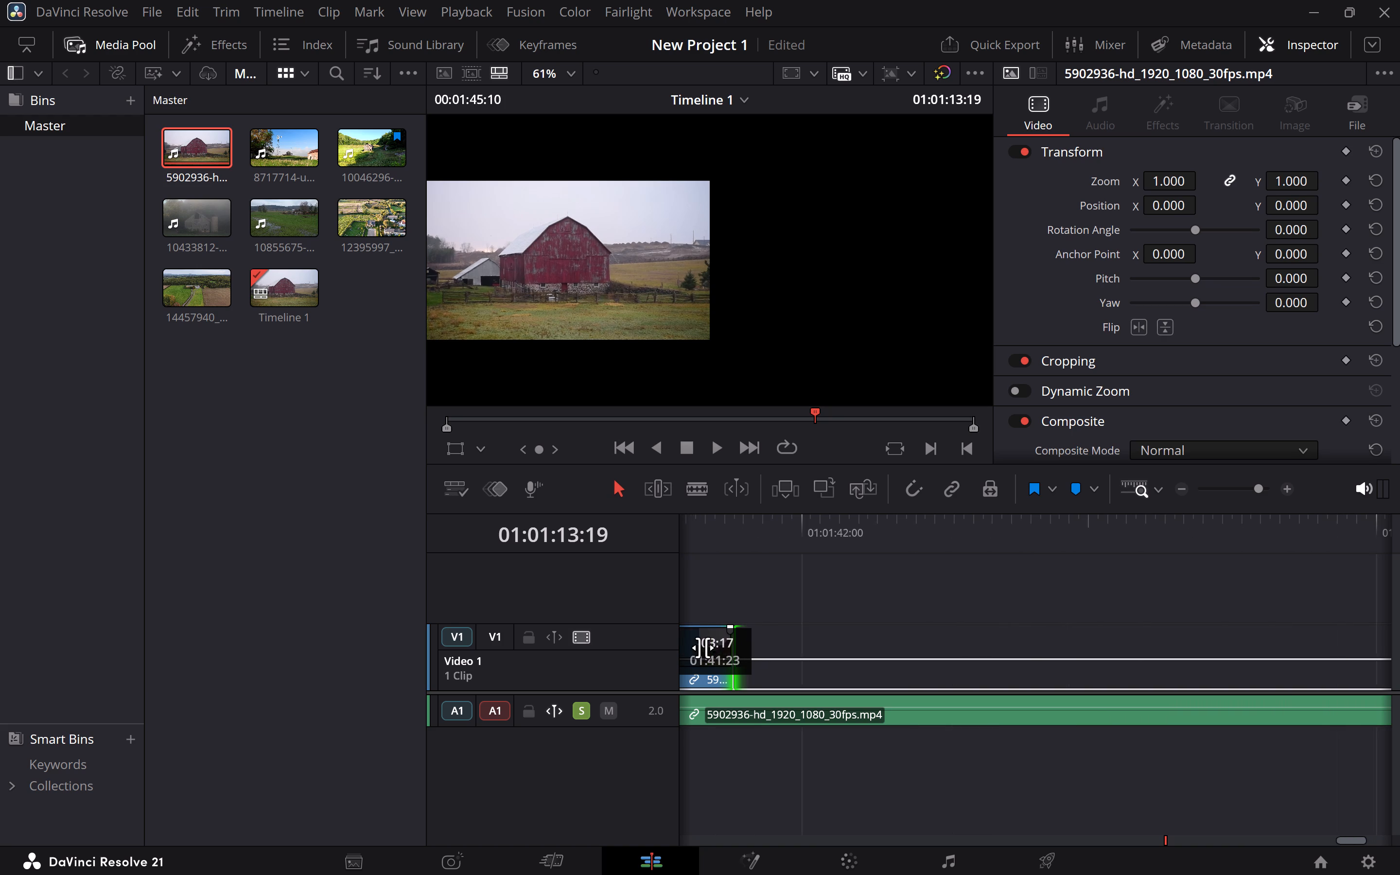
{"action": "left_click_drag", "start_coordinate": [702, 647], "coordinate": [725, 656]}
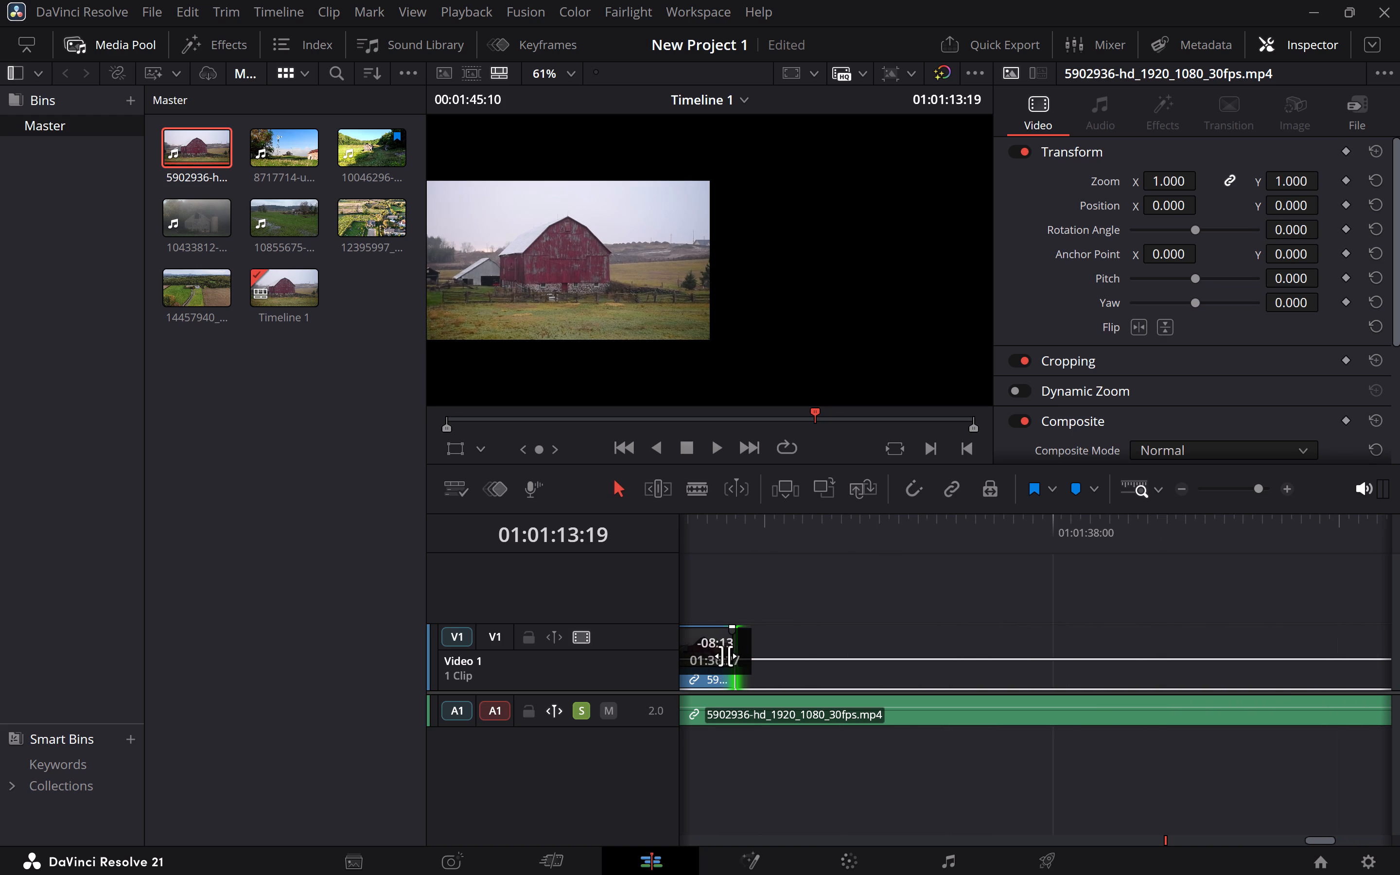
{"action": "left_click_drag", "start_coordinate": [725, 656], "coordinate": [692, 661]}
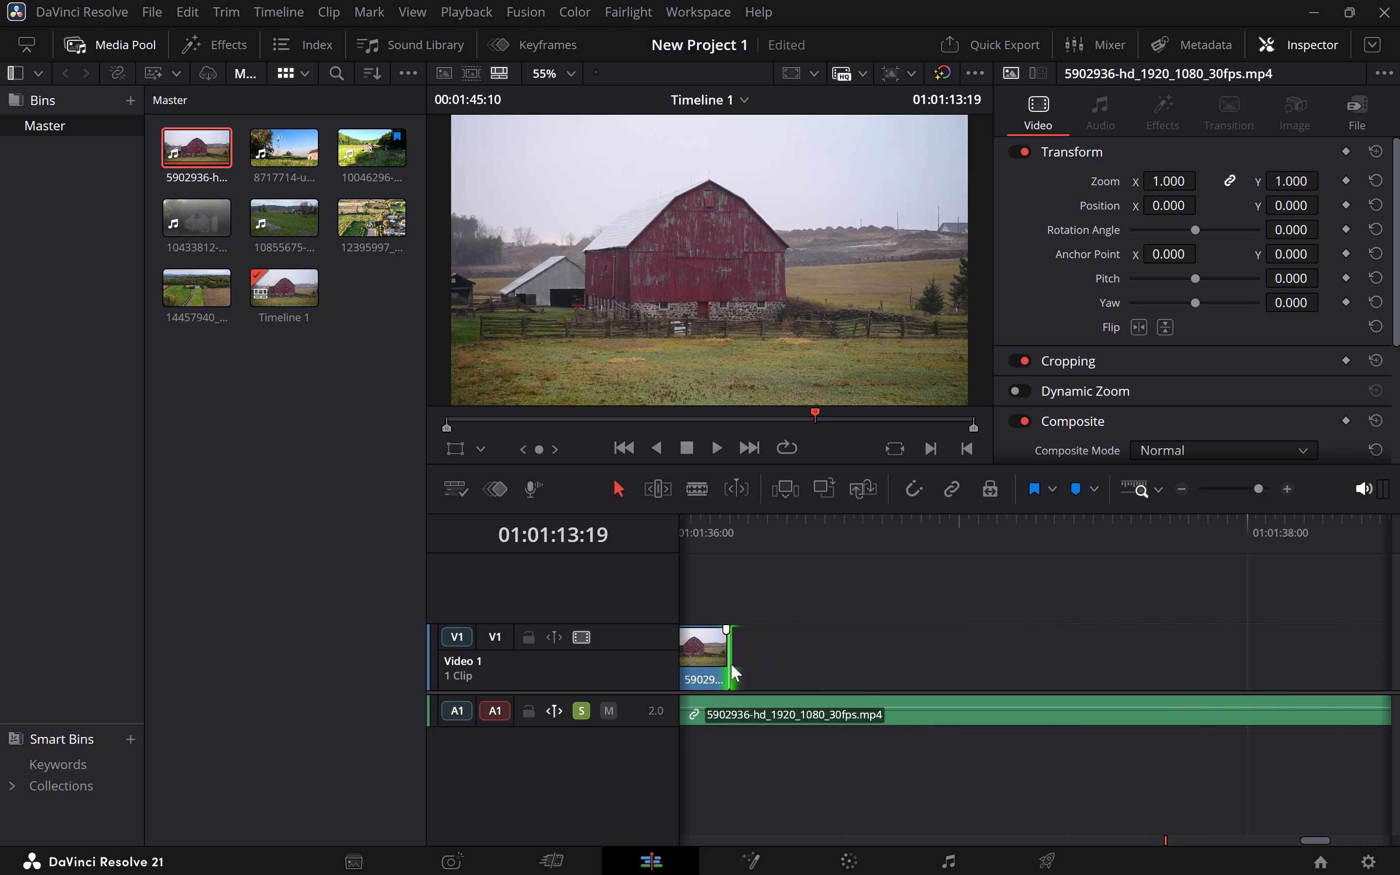
Play the barn clip from the start and split its video on Video 1 at 01:00:10:00.
{"action": "scroll", "coordinate": [864, 682], "scroll_direction": "right", "scroll_amount": 19}
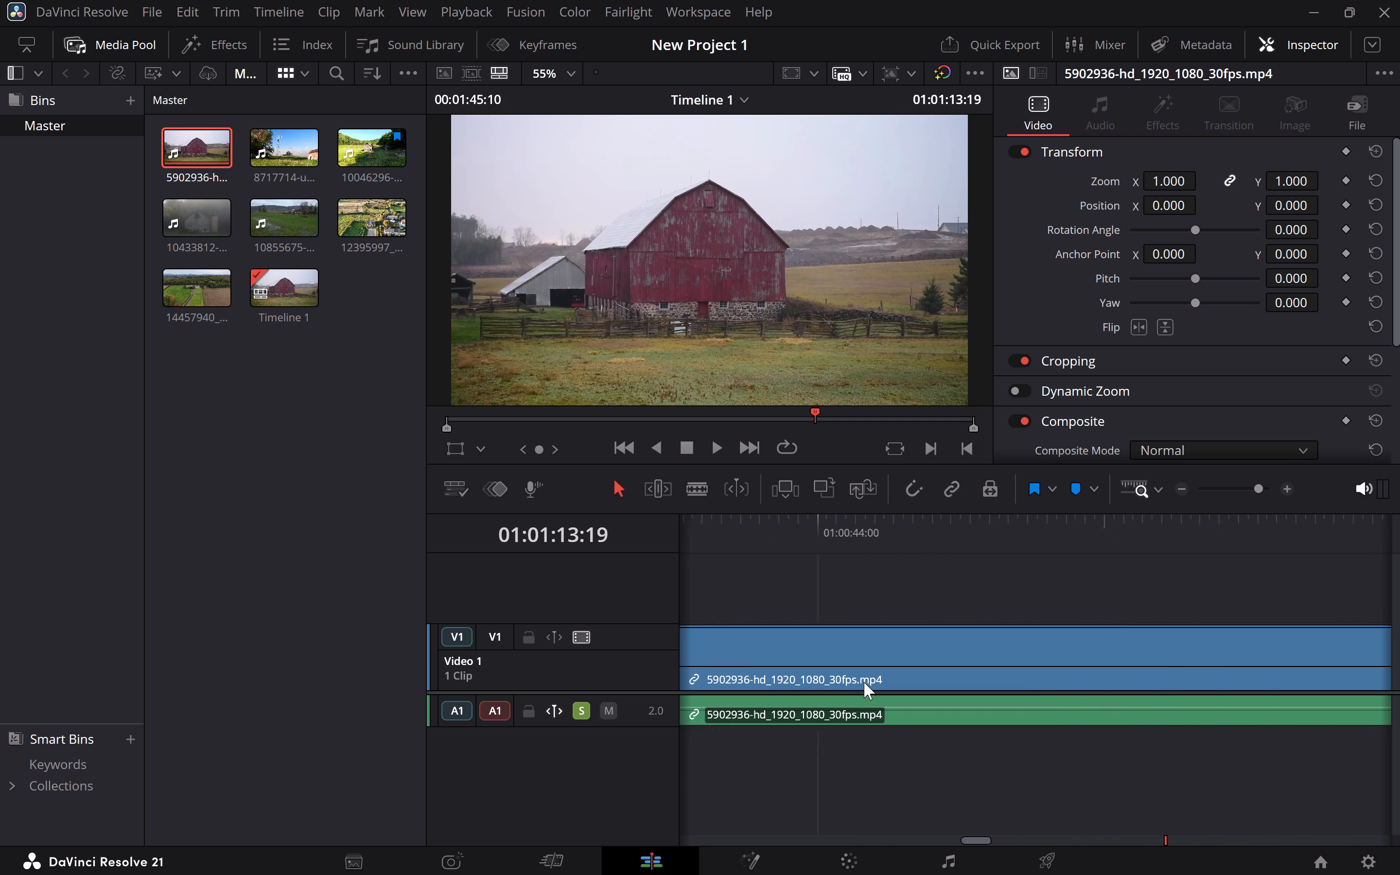
{"action": "scroll", "coordinate": [864, 682], "scroll_direction": "right", "scroll_amount": 14}
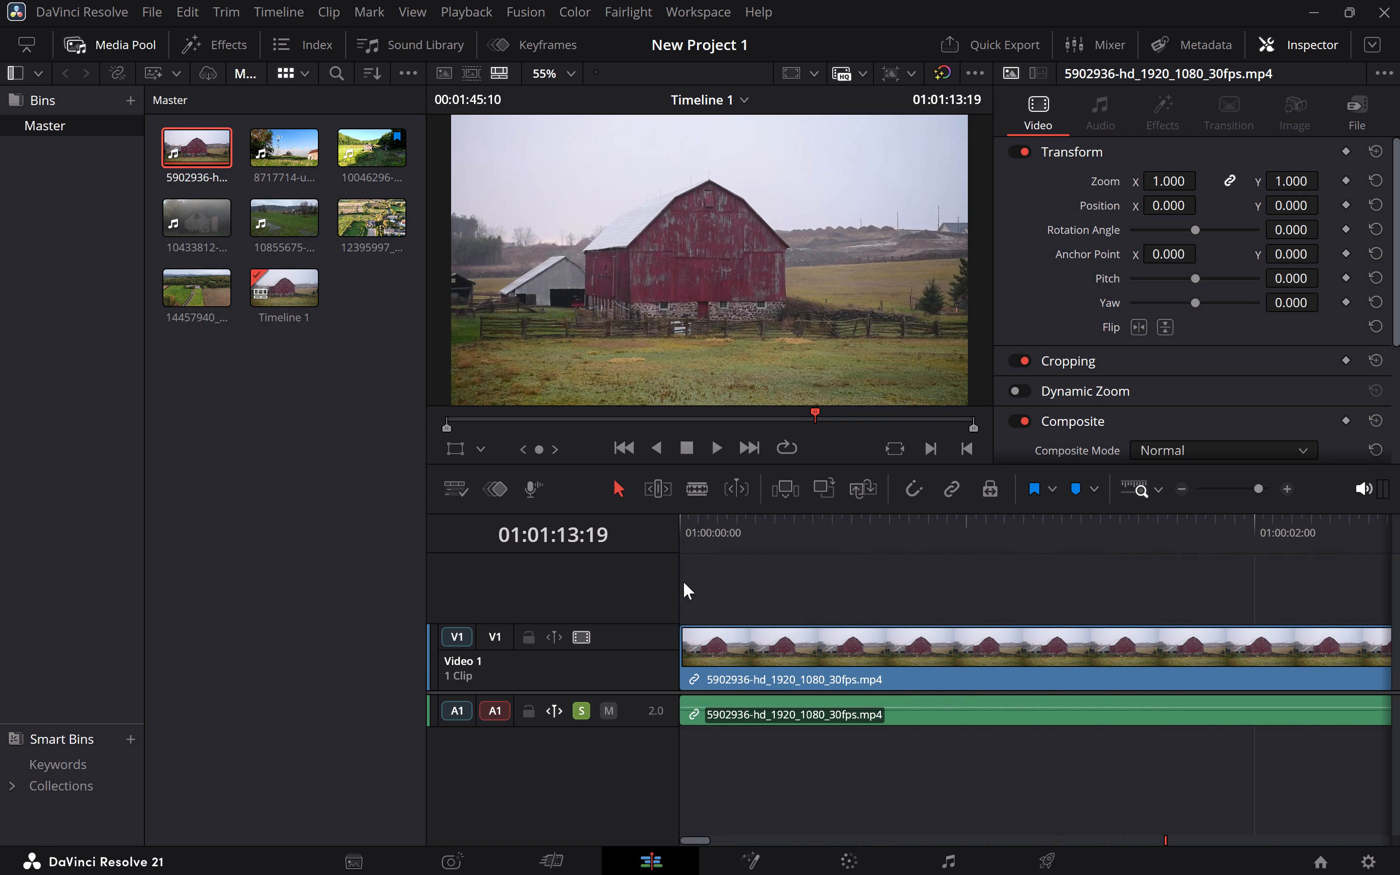
{"action": "scroll", "coordinate": [966, 624], "scroll_direction": "left", "scroll_amount": 6}
{"action": "scroll", "coordinate": [966, 624], "scroll_direction": "right", "scroll_amount": 2}
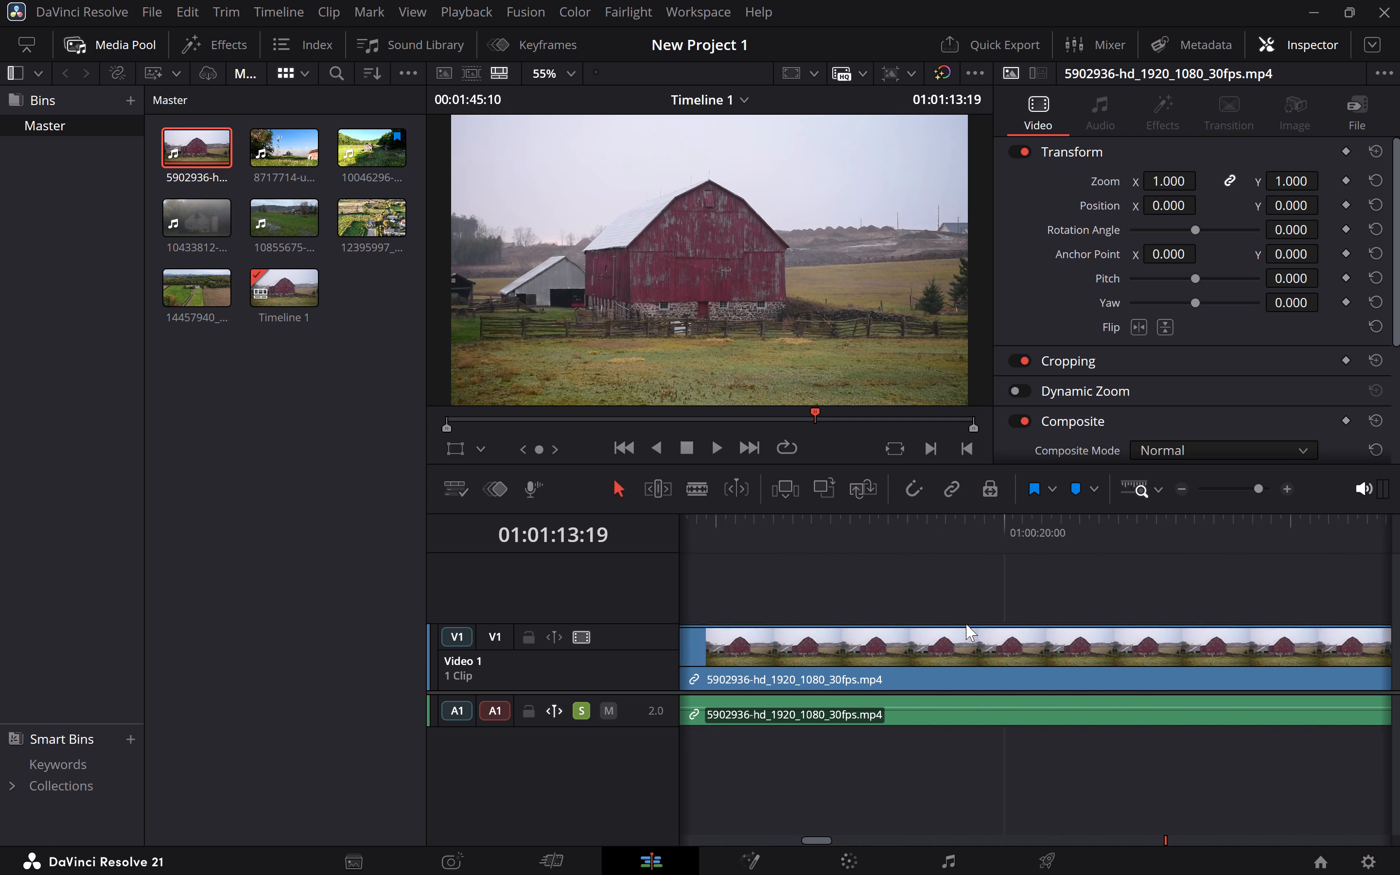
{"action": "scroll", "coordinate": [966, 624], "scroll_direction": "right", "scroll_amount": 6}
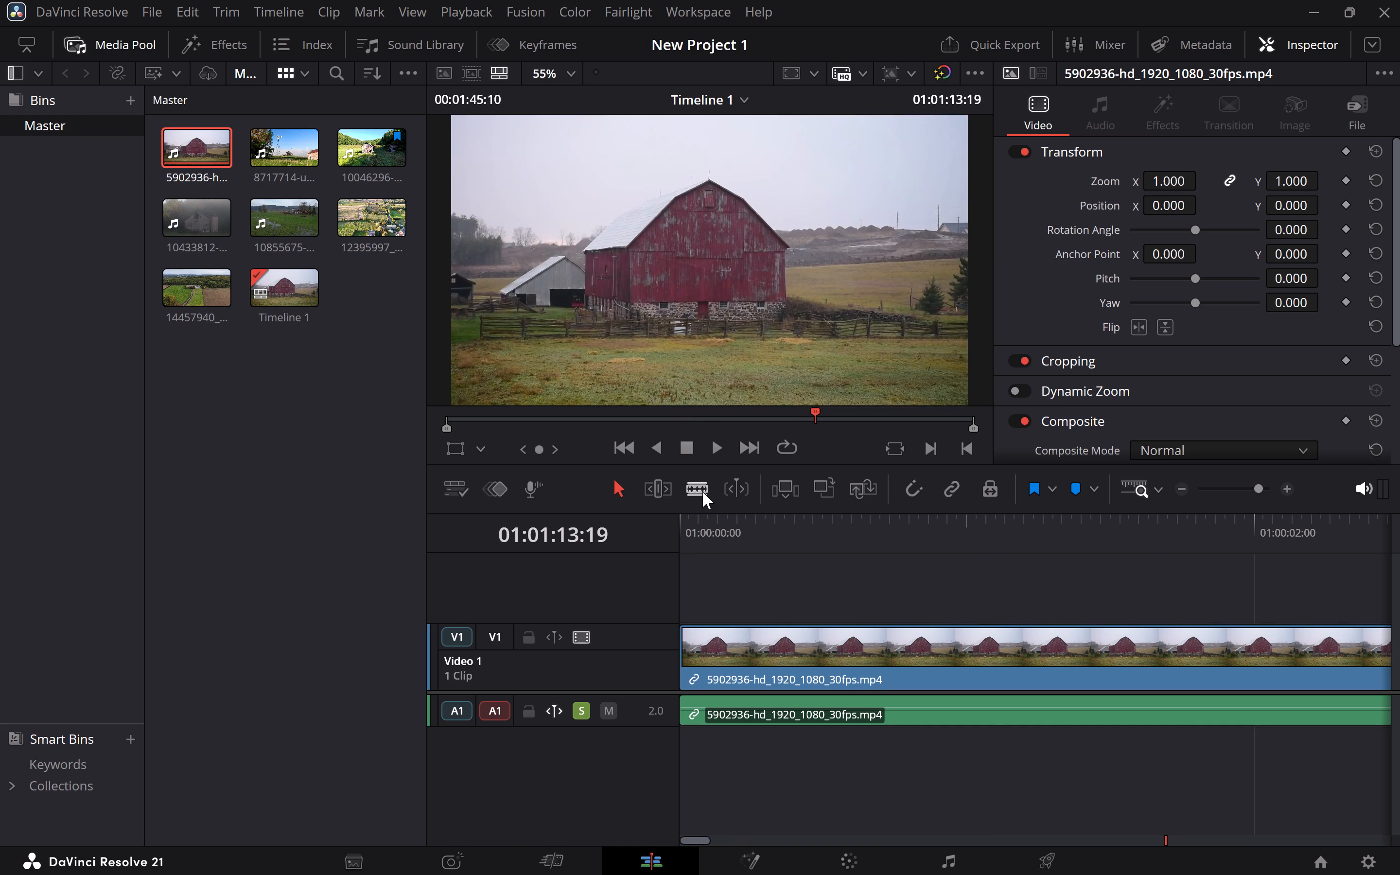
{"action": "left_click", "coordinate": [702, 491]}
{"action": "left_click_drag", "start_coordinate": [811, 413], "coordinate": [407, 402]}
{"action": "key", "text": "space"}
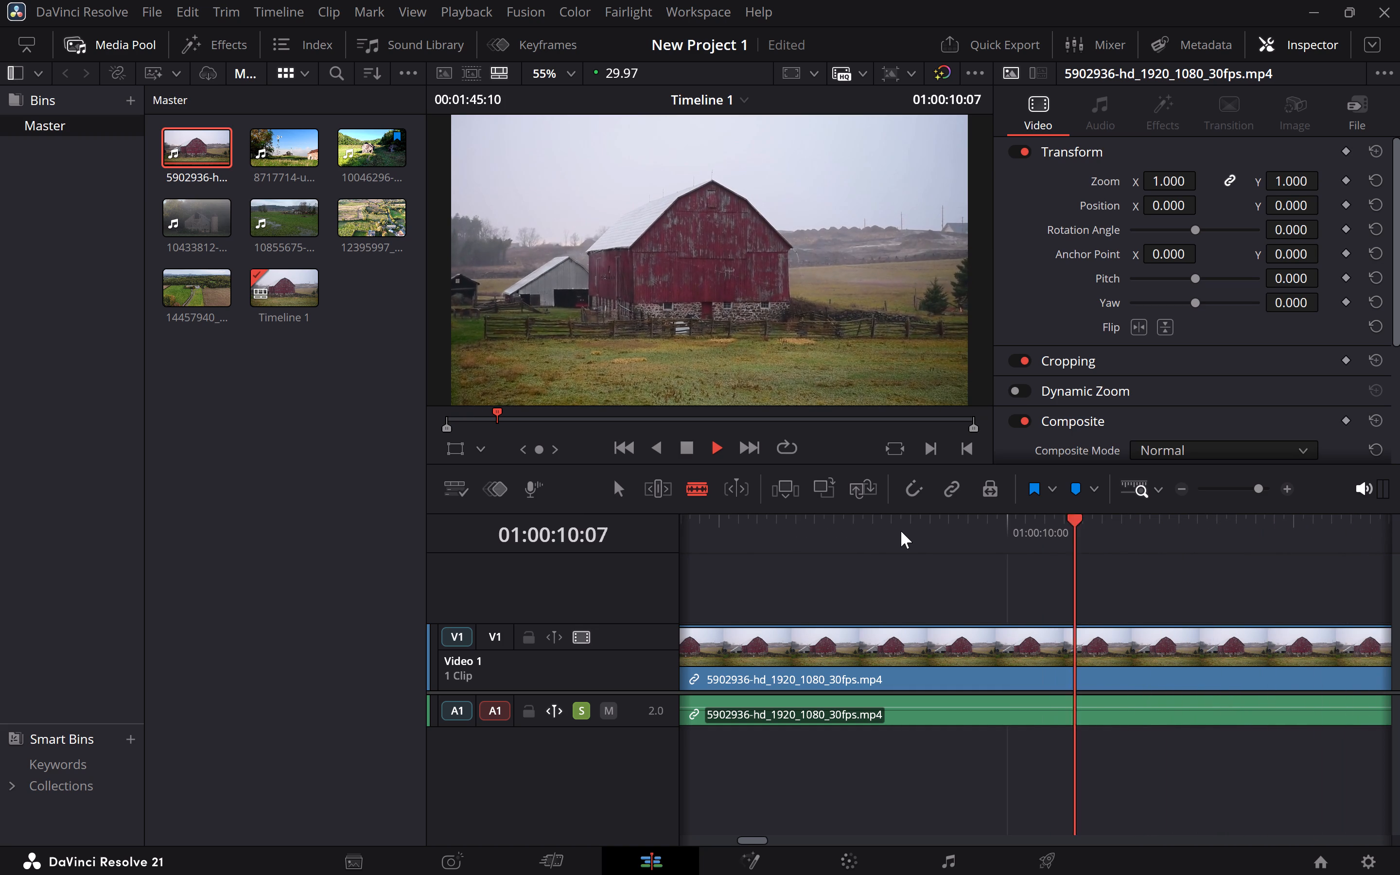
{"action": "key", "text": "space"}
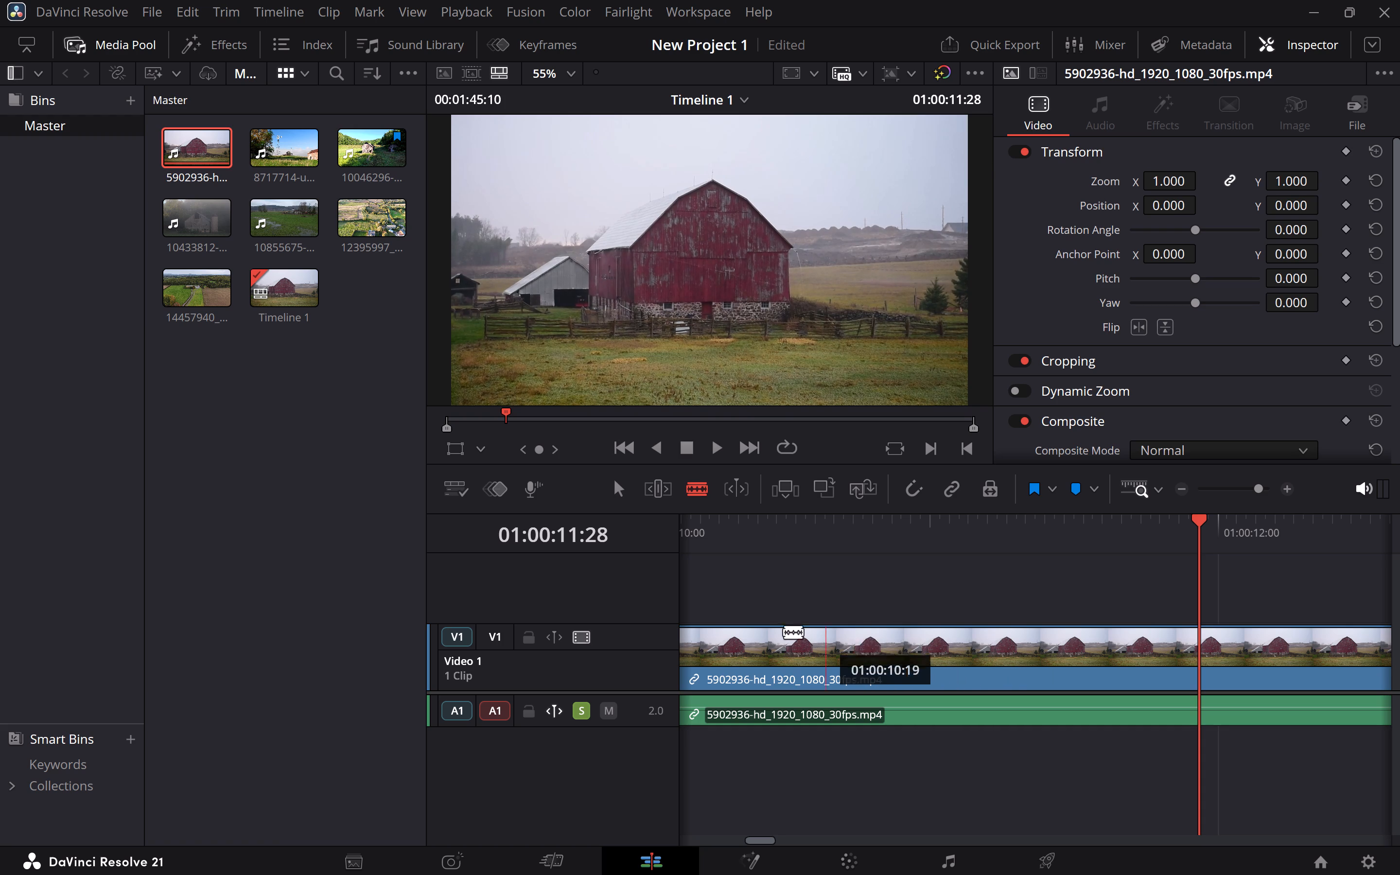
{"action": "left_click", "coordinate": [692, 631]}
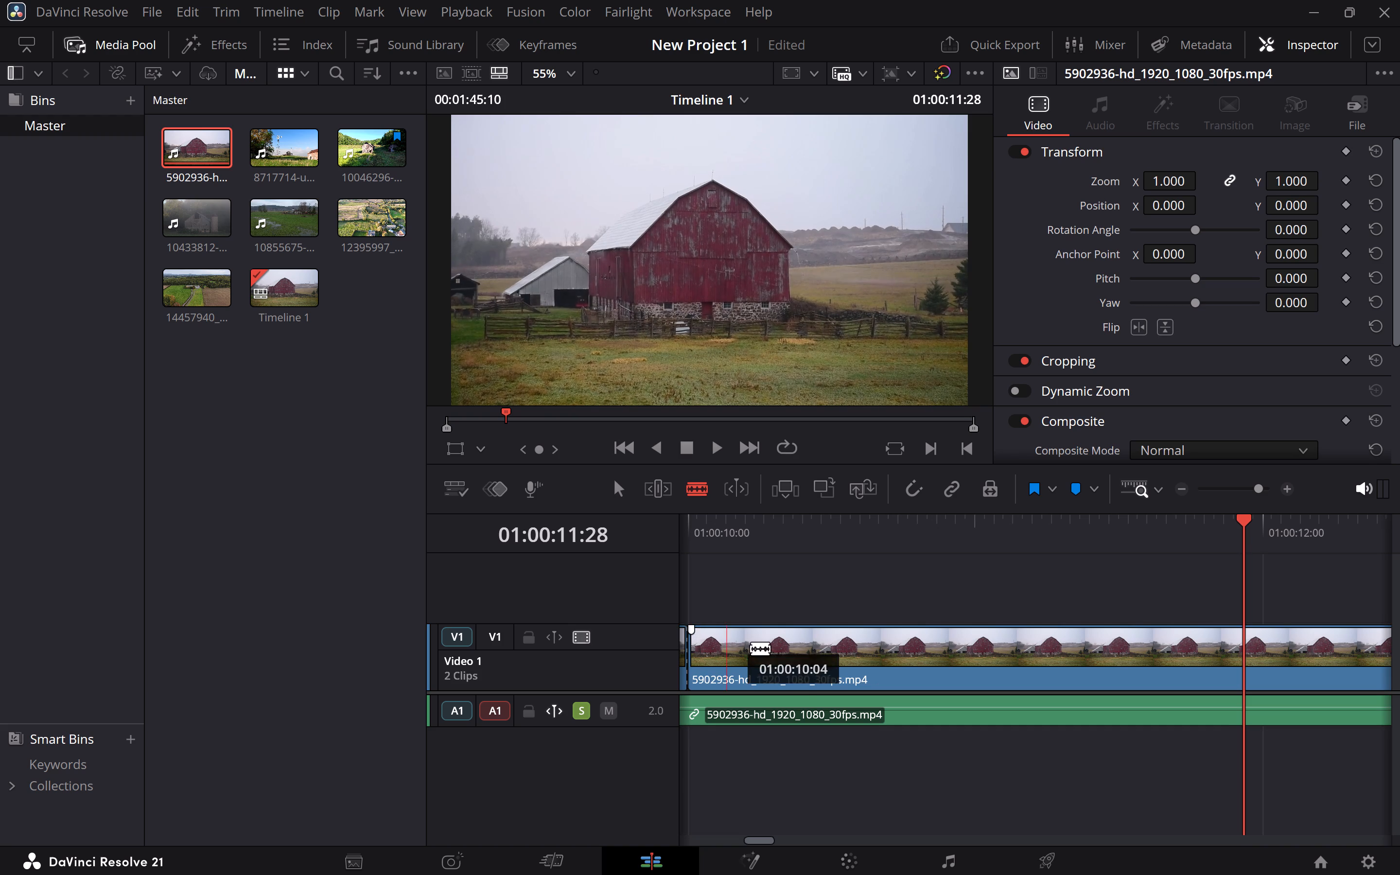
{"action": "left_click", "coordinate": [752, 648]}
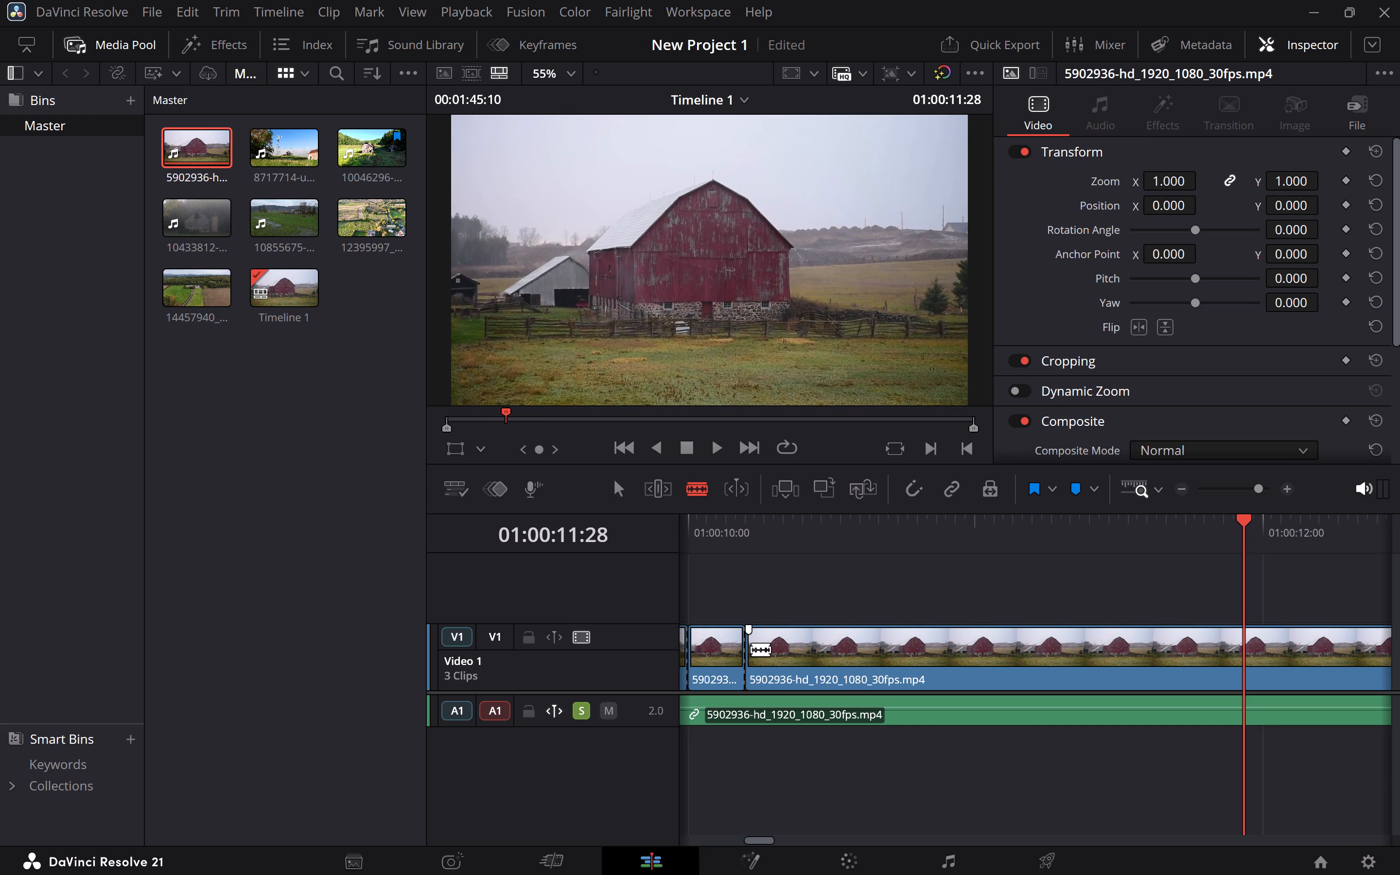
{"action": "key", "text": "ctrl+z"}
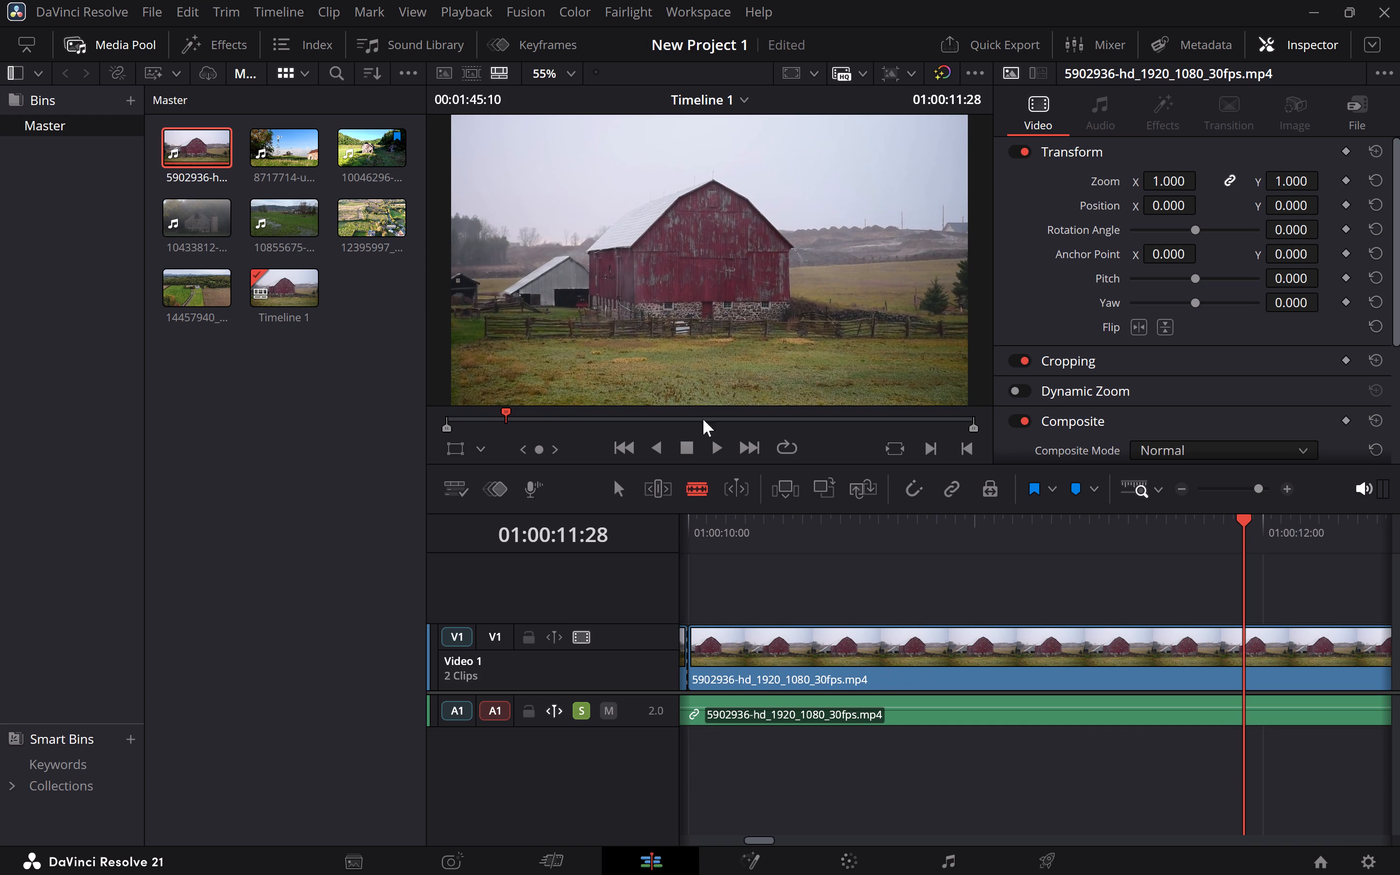
Delete the barn video on Video 1 after the 01:00:10:00 cut.
{"action": "left_click", "coordinate": [614, 484]}
{"action": "left_click", "coordinate": [881, 648]}
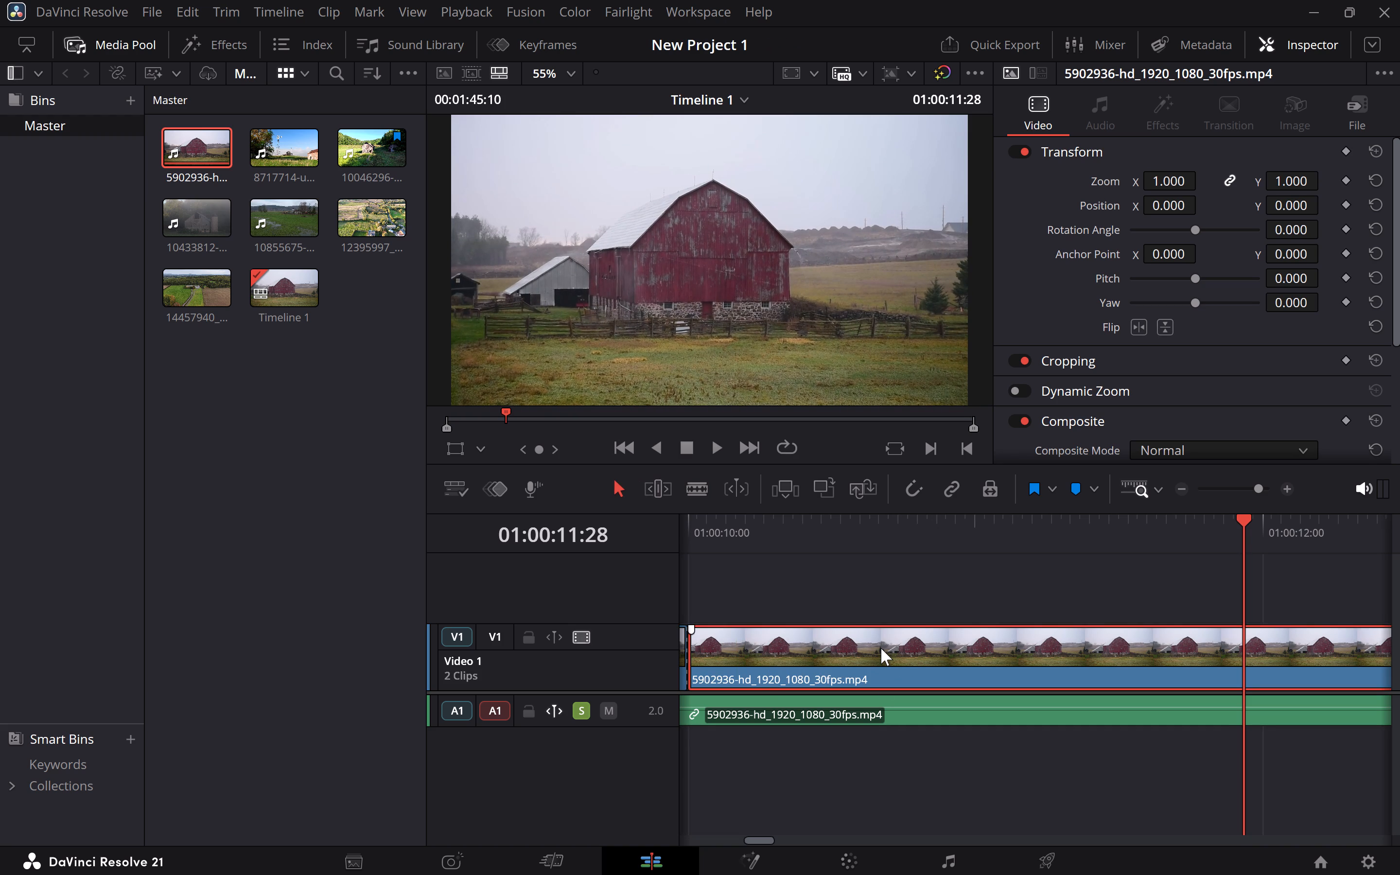
{"action": "key", "text": "BackSpace"}
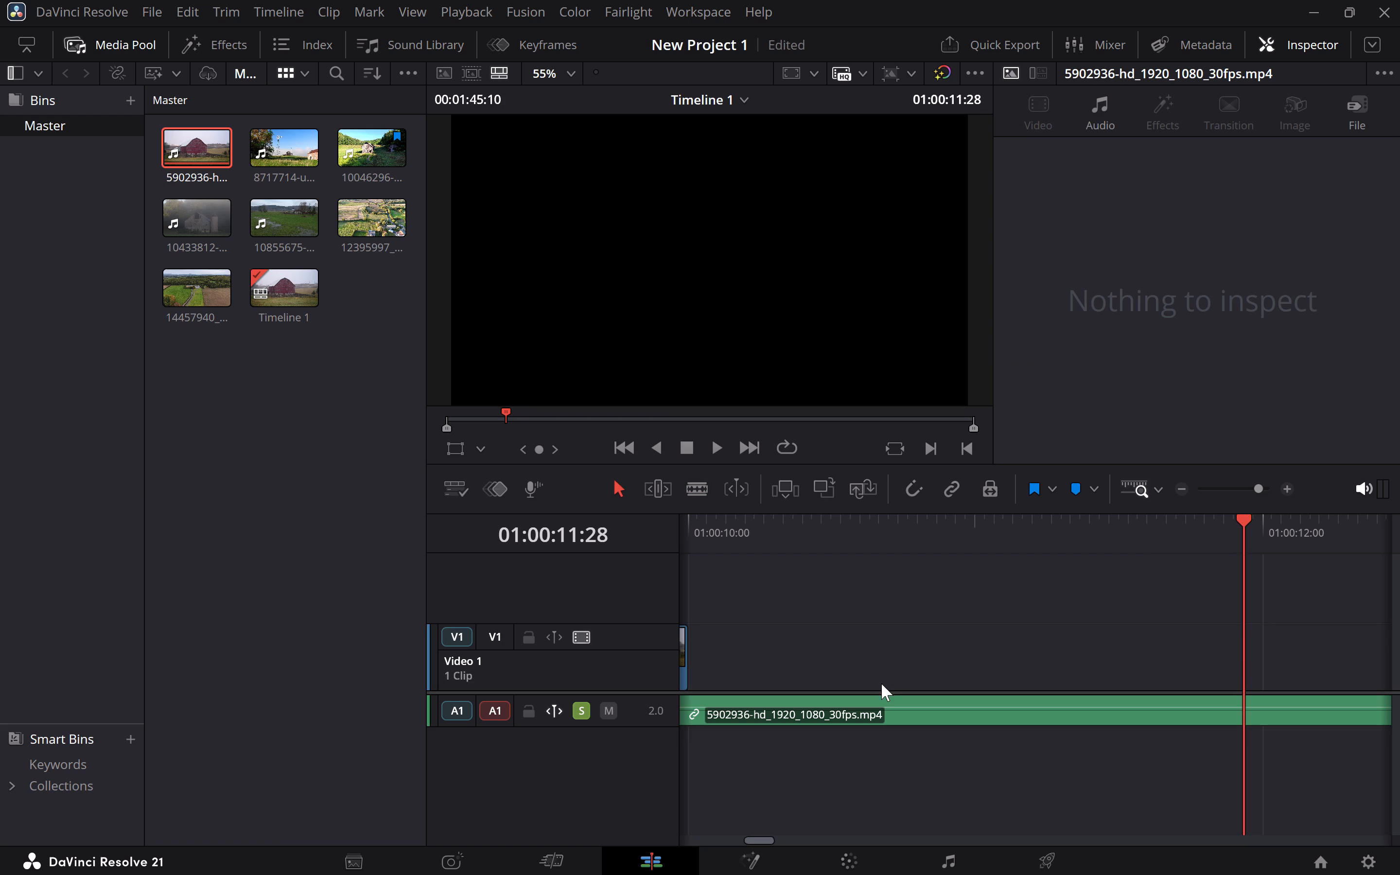
Split the barn clip's audio on Audio 1 at 01:00:10:00, in line with the end of the video.
{"action": "scroll", "coordinate": [877, 715], "scroll_direction": "right", "scroll_amount": 1}
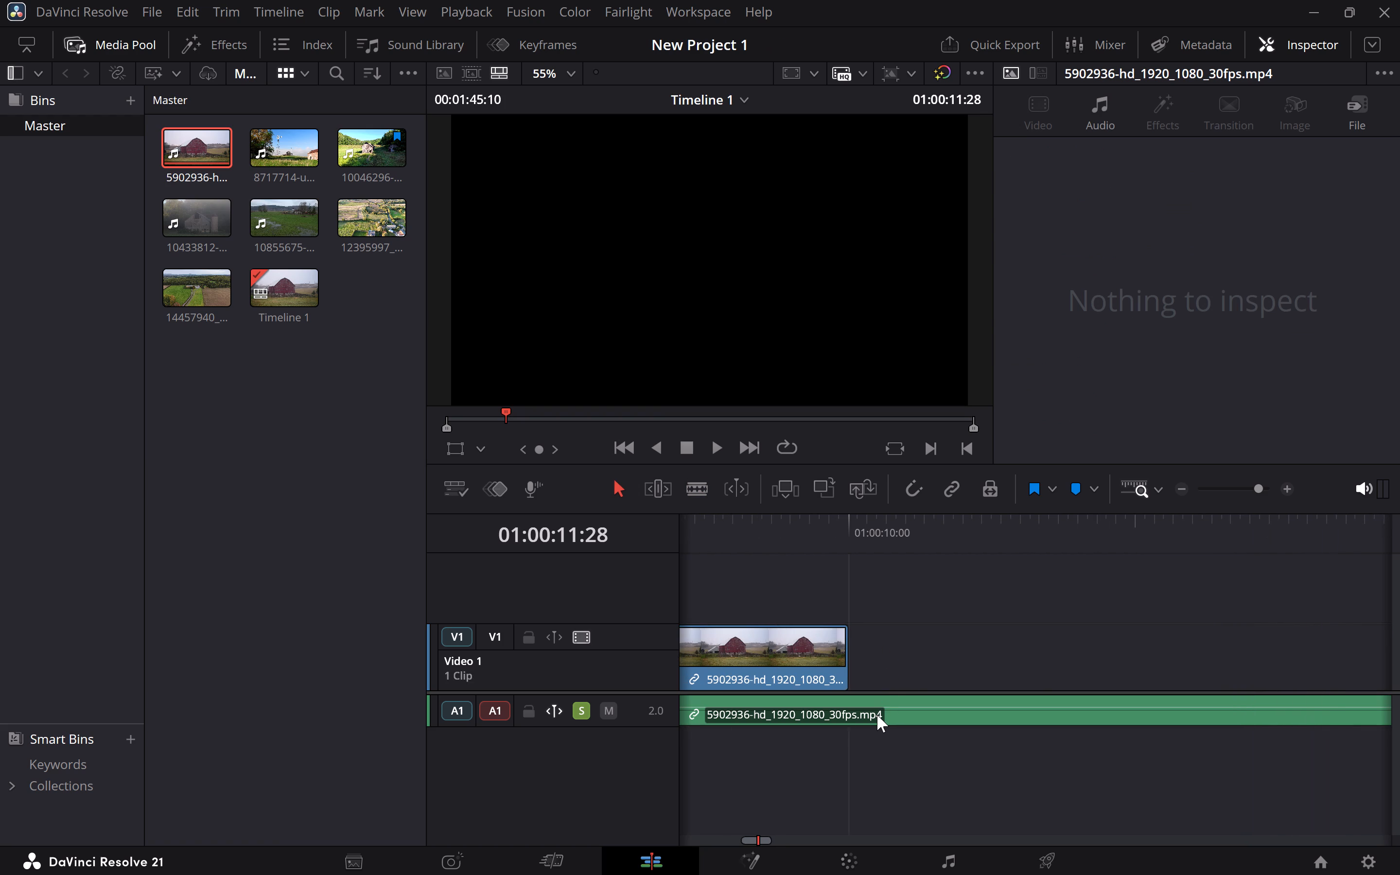
{"action": "scroll", "coordinate": [877, 715], "scroll_direction": "right", "scroll_amount": 1}
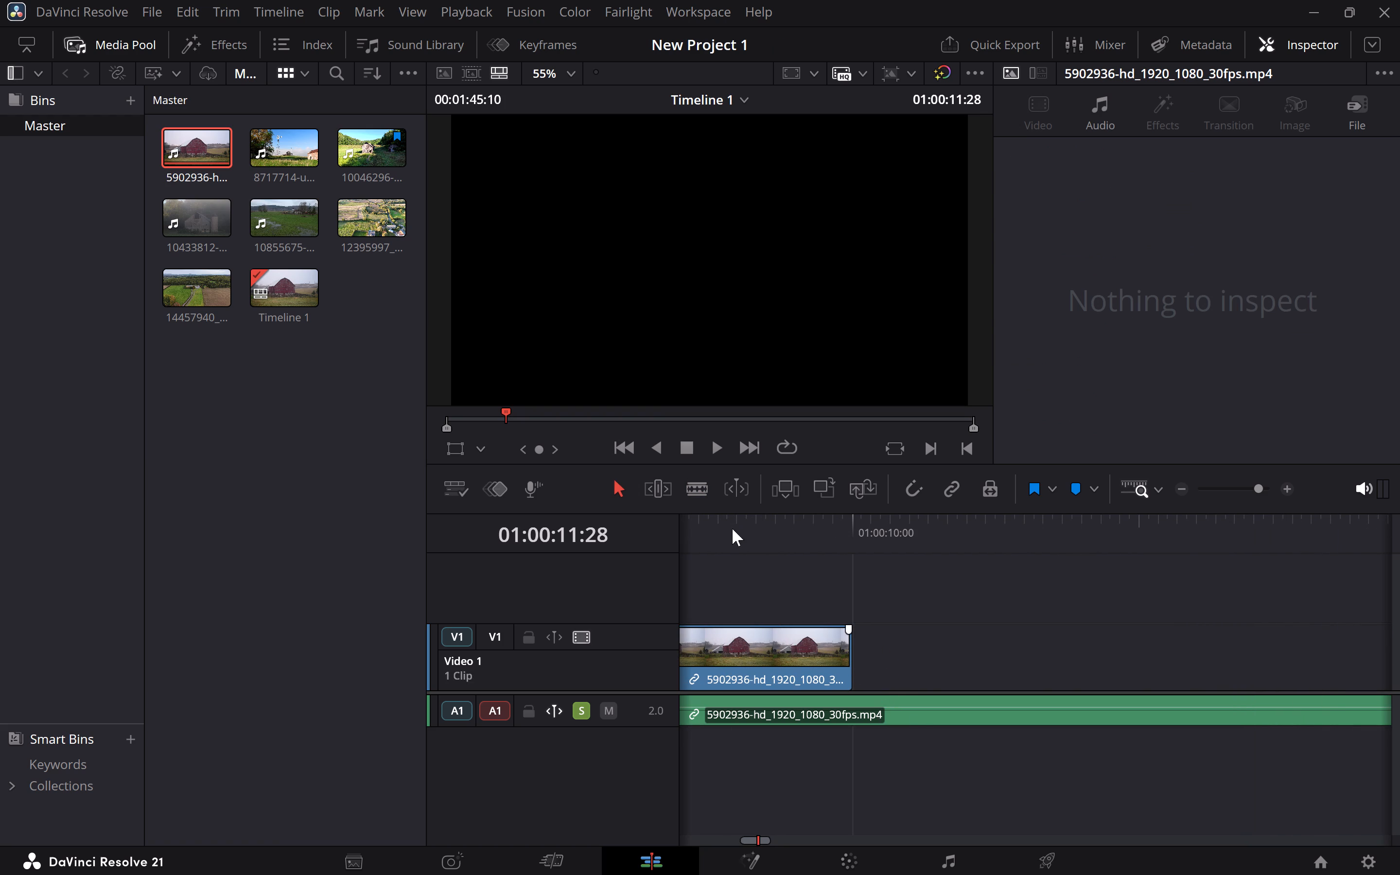
{"action": "left_click", "coordinate": [857, 706]}
{"action": "key", "text": "c"}
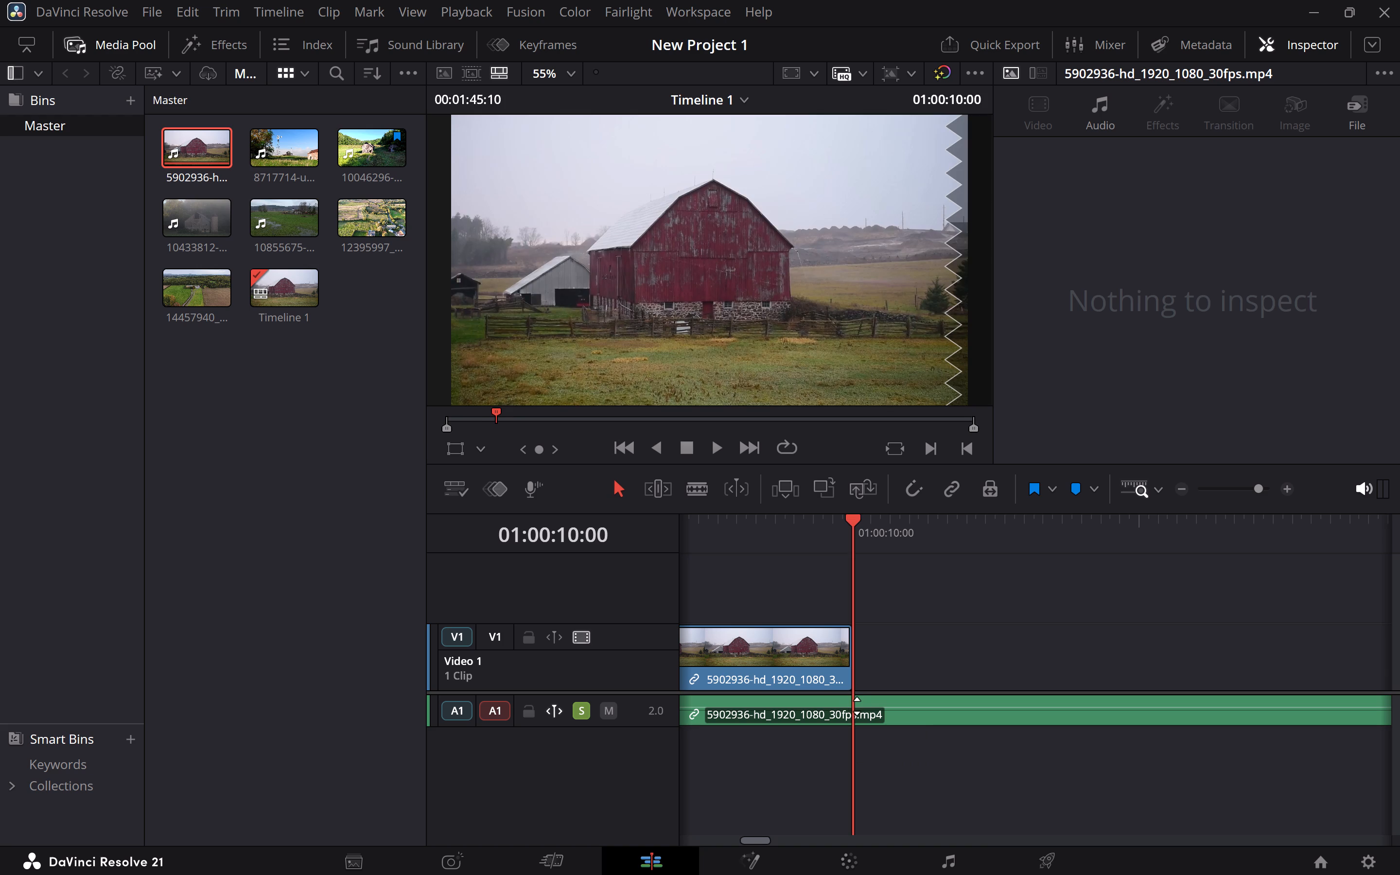
{"action": "key", "text": "c"}
{"action": "key", "text": "b"}
{"action": "left_click", "coordinate": [853, 714]}
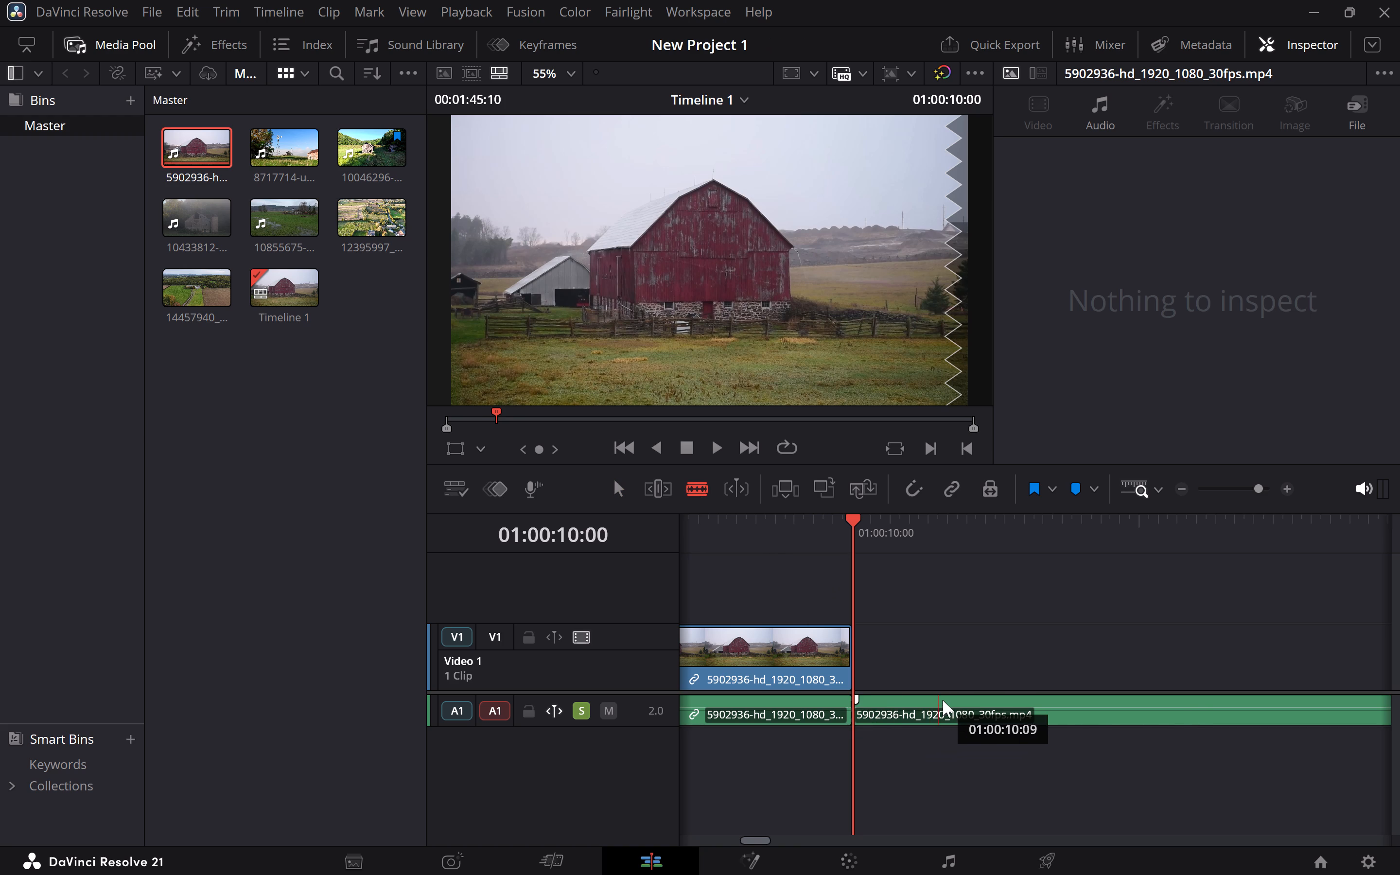
{"action": "scroll", "coordinate": [943, 700], "scroll_direction": "right", "scroll_amount": 2}
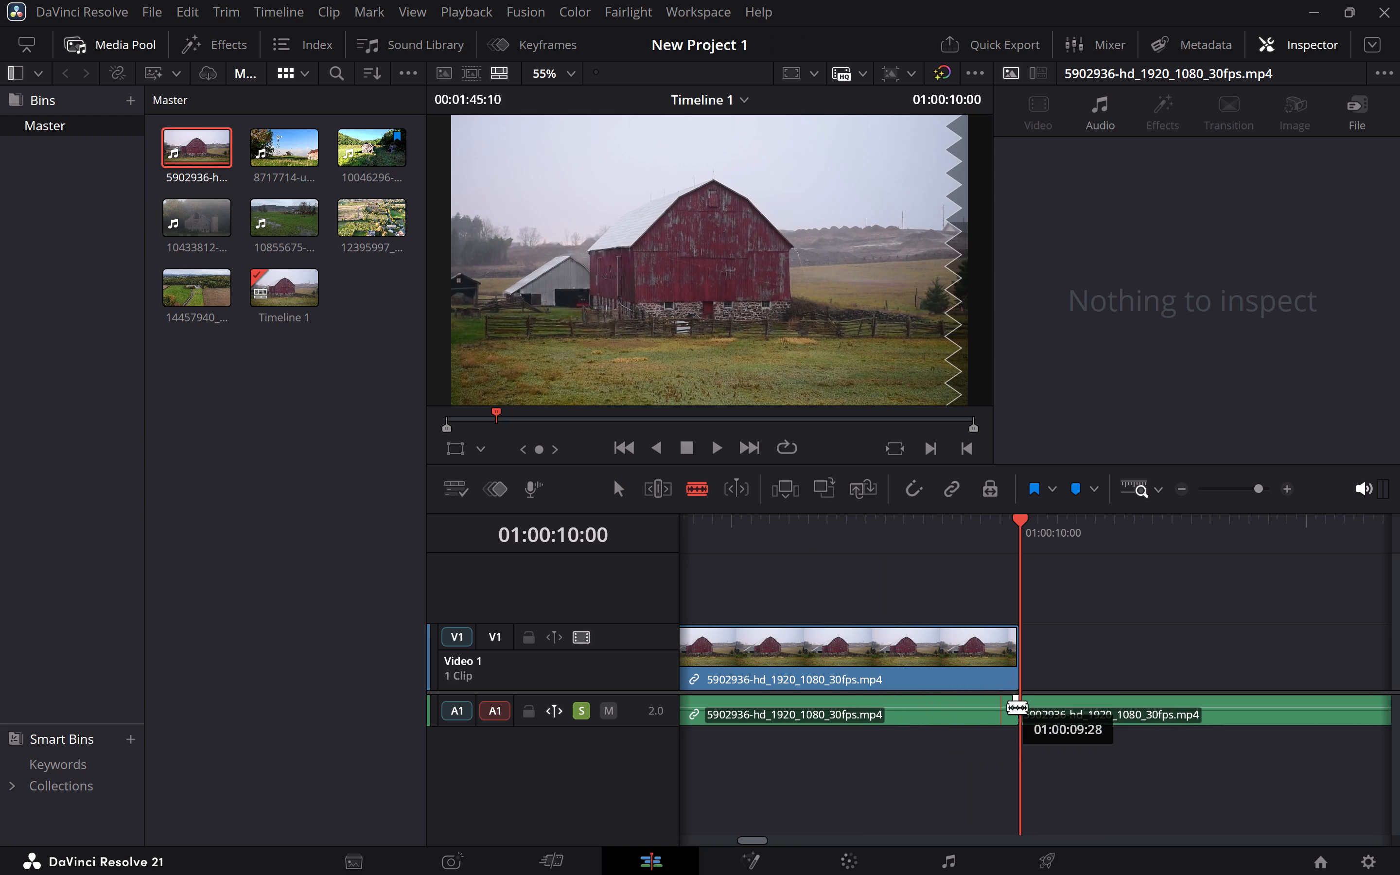
Split the barn clip's audio on Audio 1 once more, one frame after the 01:00:10:00 cut.
{"action": "left_click", "coordinate": [1021, 710]}
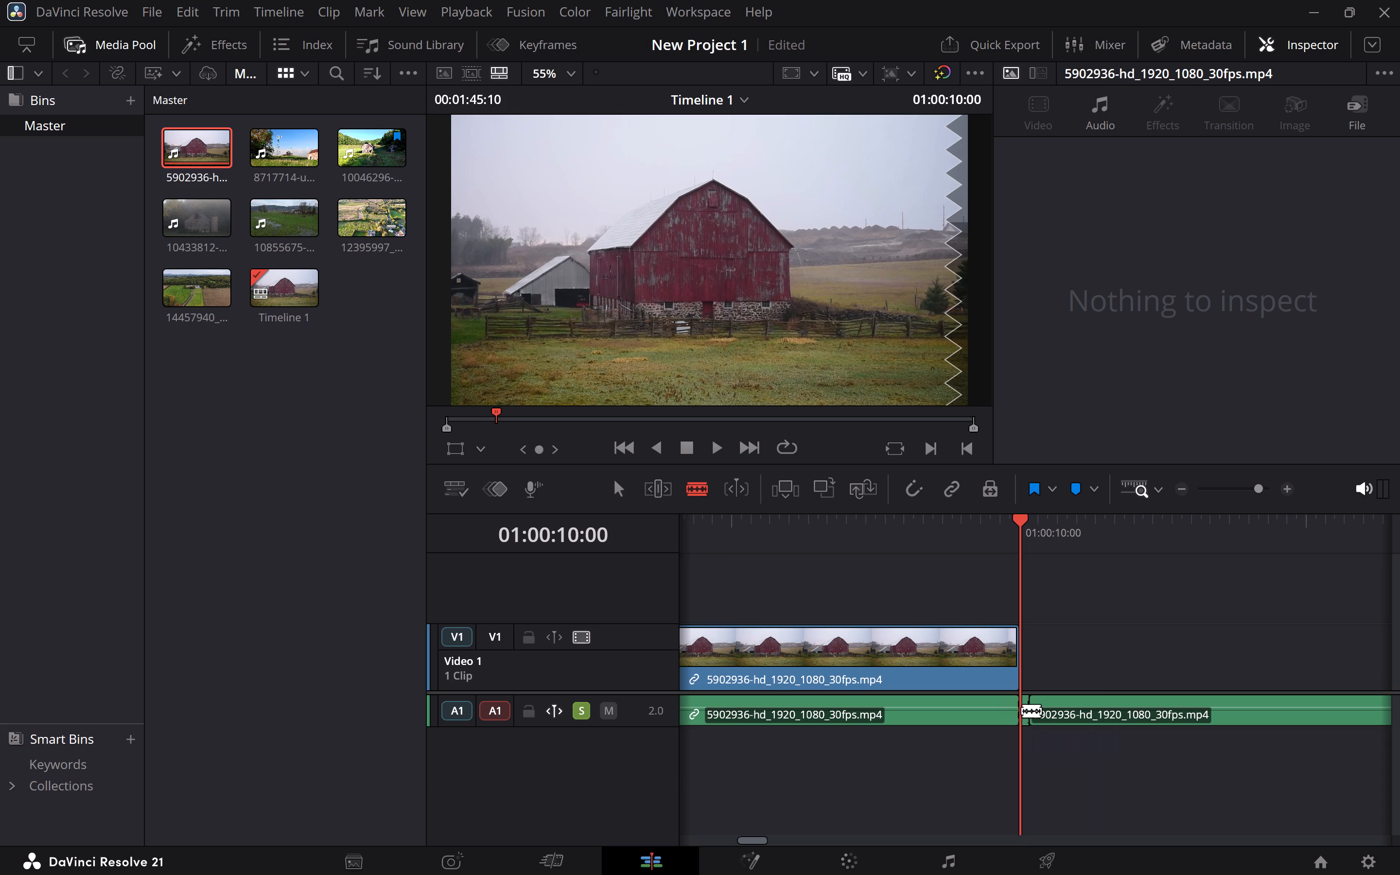
{"action": "left_click", "coordinate": [1019, 710]}
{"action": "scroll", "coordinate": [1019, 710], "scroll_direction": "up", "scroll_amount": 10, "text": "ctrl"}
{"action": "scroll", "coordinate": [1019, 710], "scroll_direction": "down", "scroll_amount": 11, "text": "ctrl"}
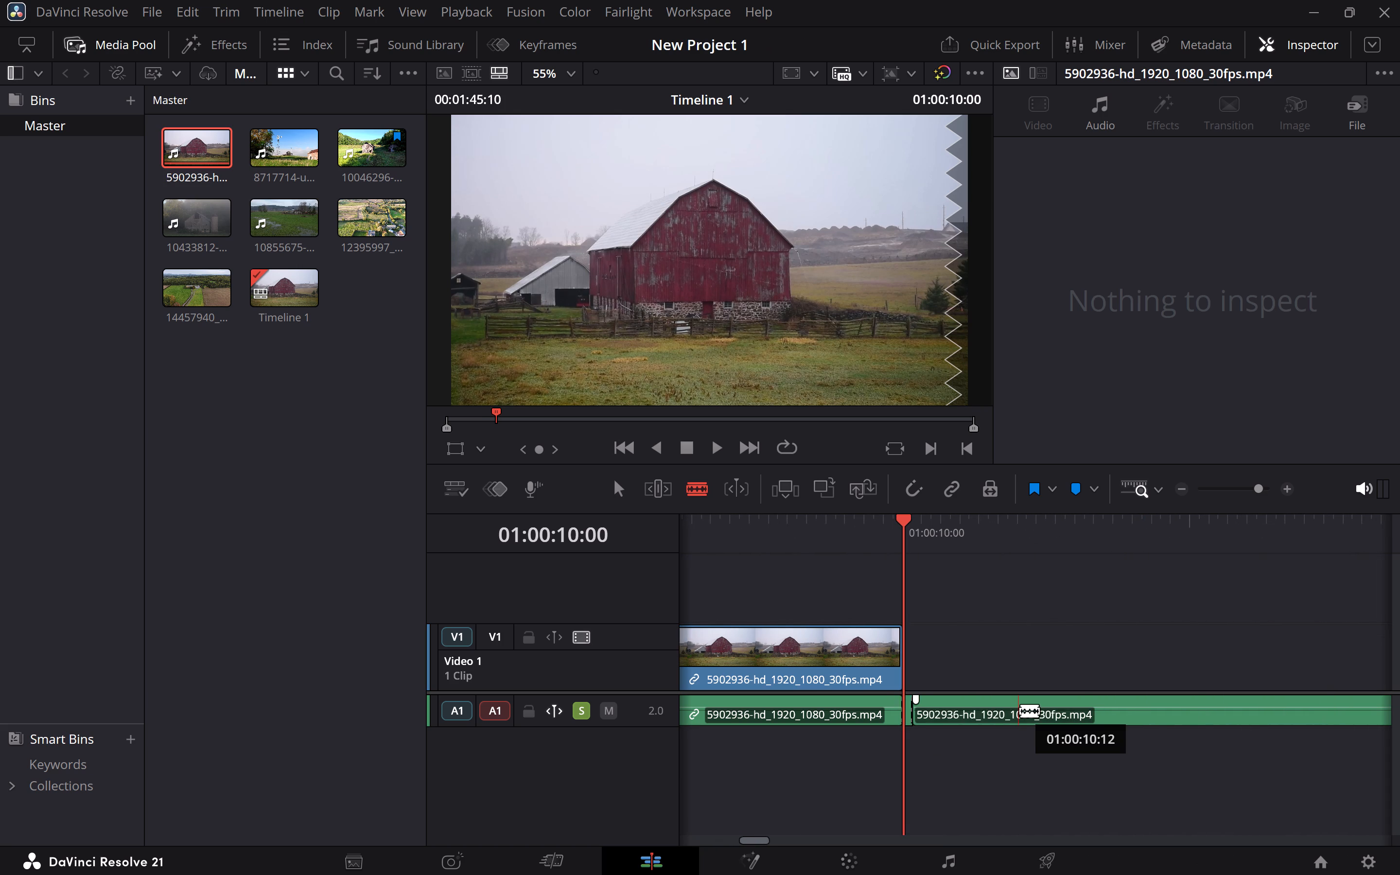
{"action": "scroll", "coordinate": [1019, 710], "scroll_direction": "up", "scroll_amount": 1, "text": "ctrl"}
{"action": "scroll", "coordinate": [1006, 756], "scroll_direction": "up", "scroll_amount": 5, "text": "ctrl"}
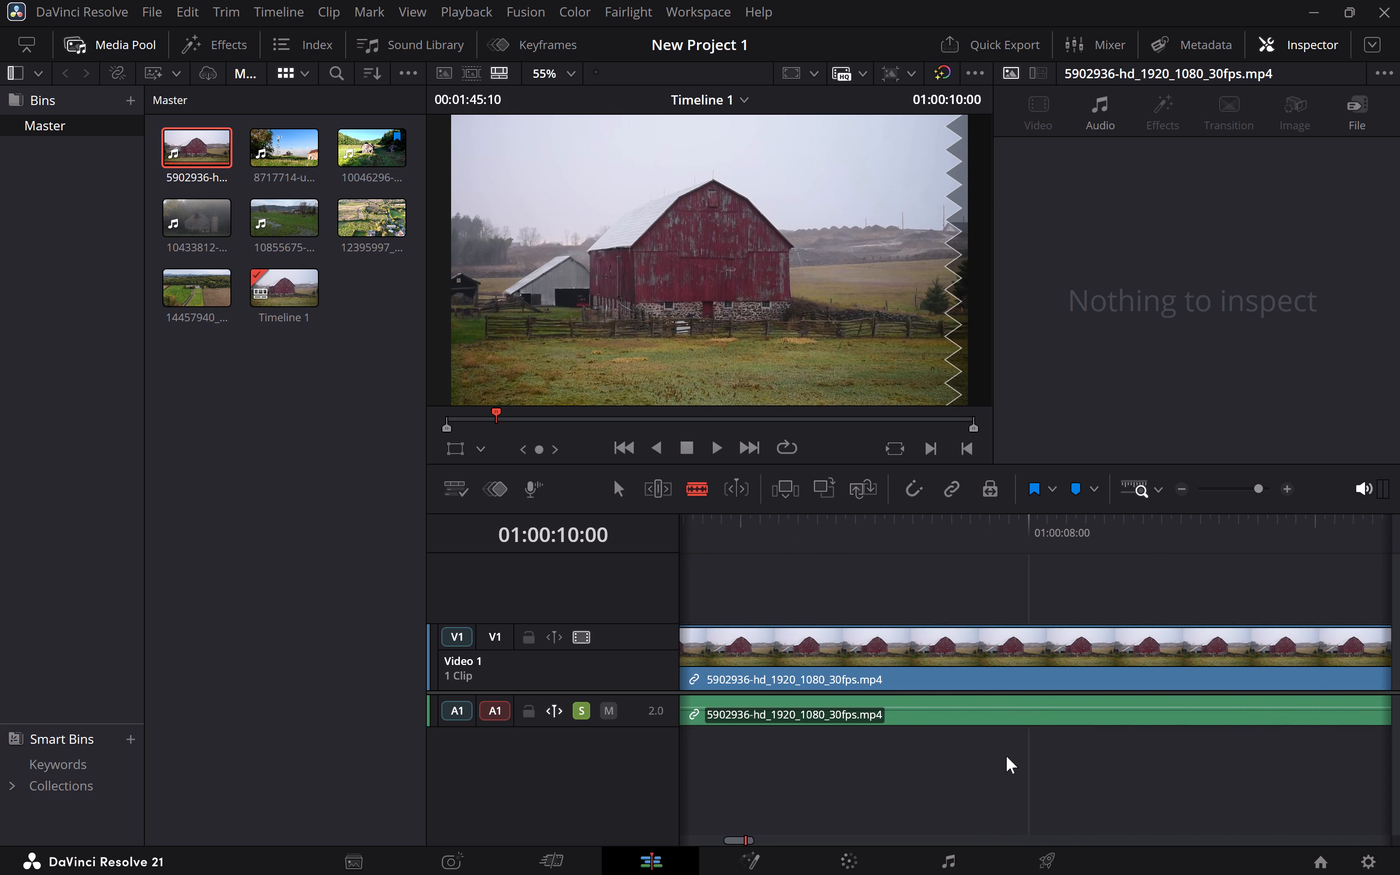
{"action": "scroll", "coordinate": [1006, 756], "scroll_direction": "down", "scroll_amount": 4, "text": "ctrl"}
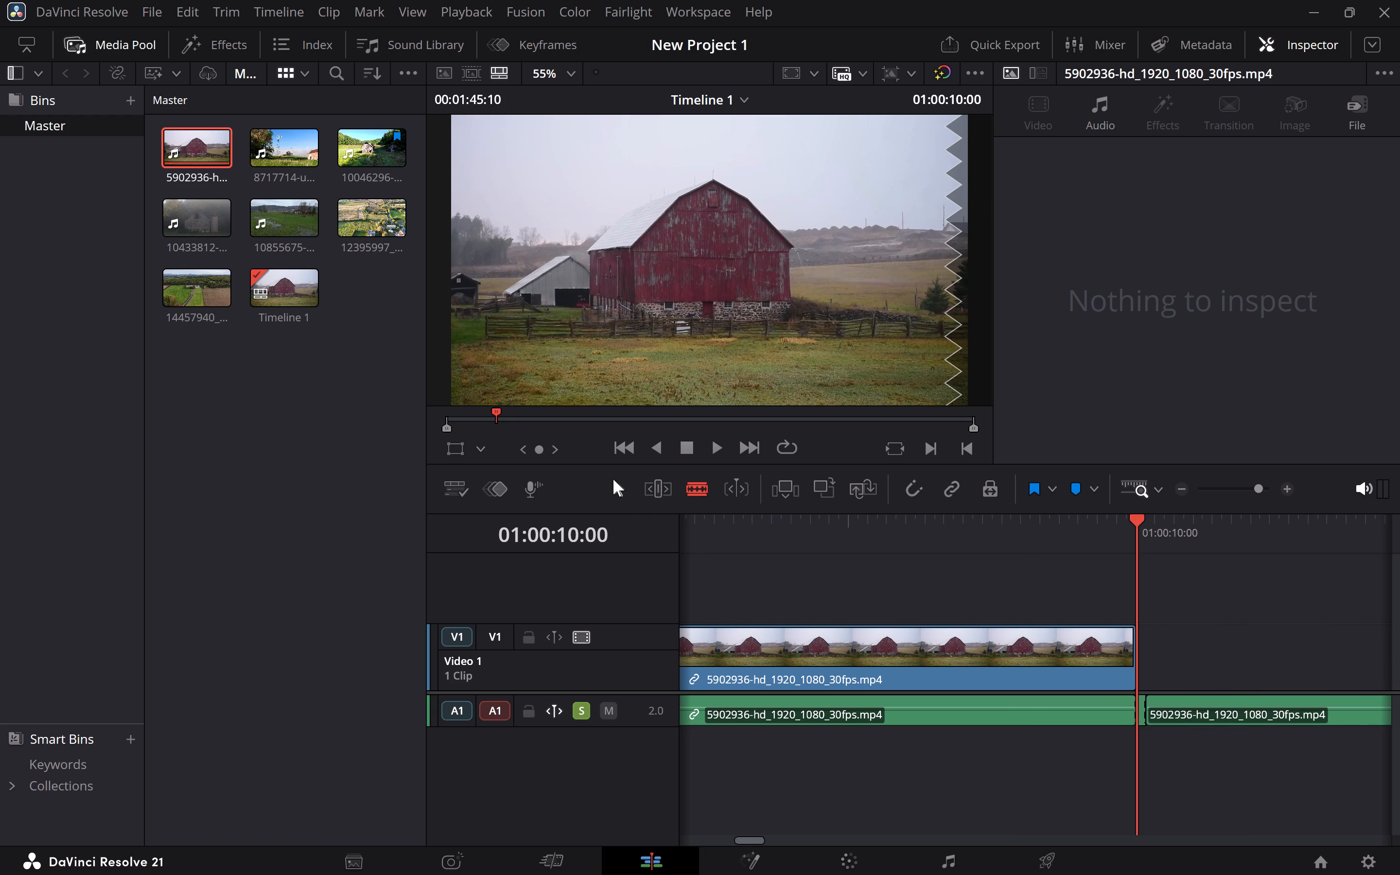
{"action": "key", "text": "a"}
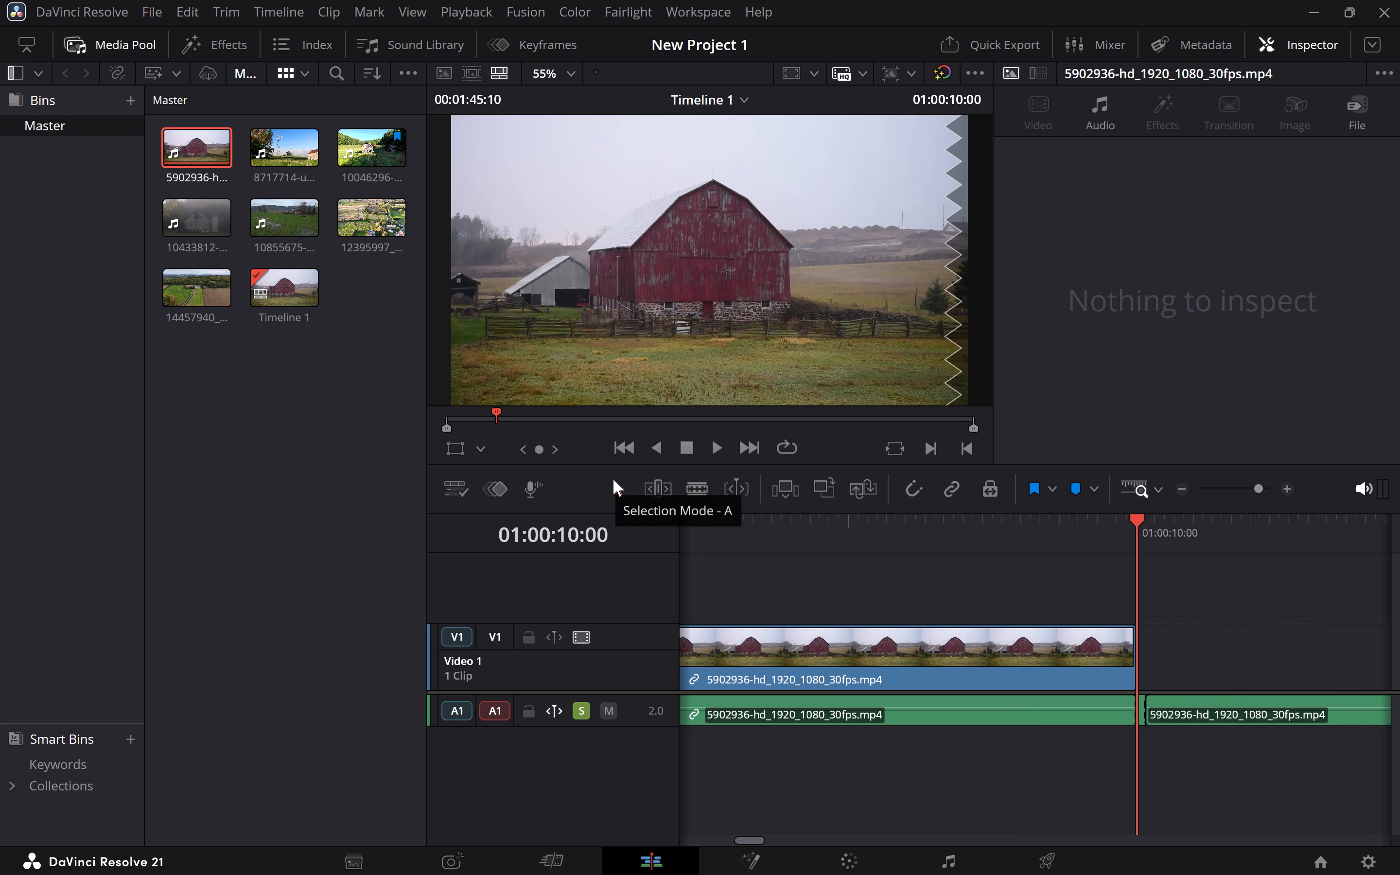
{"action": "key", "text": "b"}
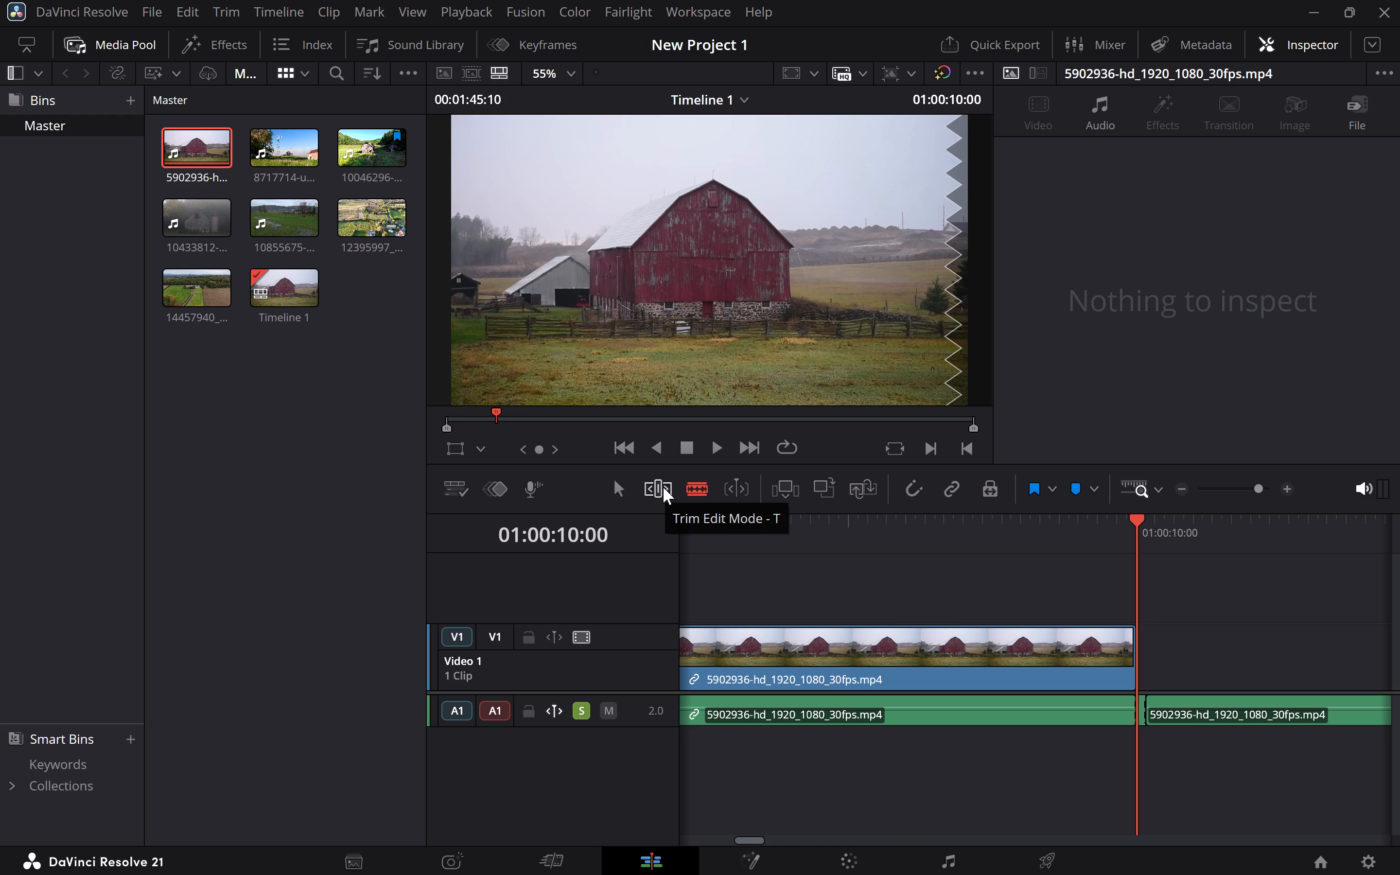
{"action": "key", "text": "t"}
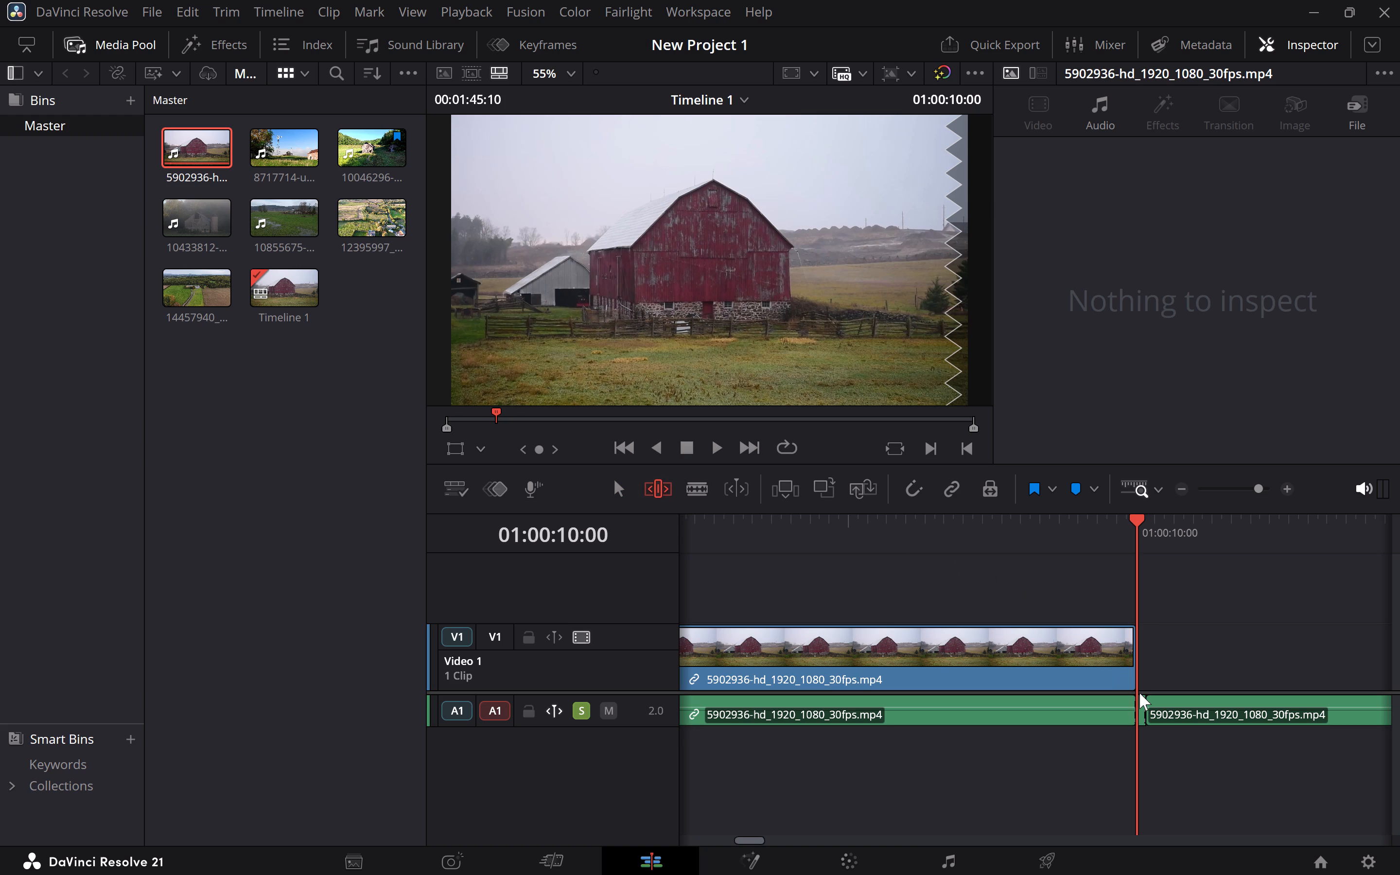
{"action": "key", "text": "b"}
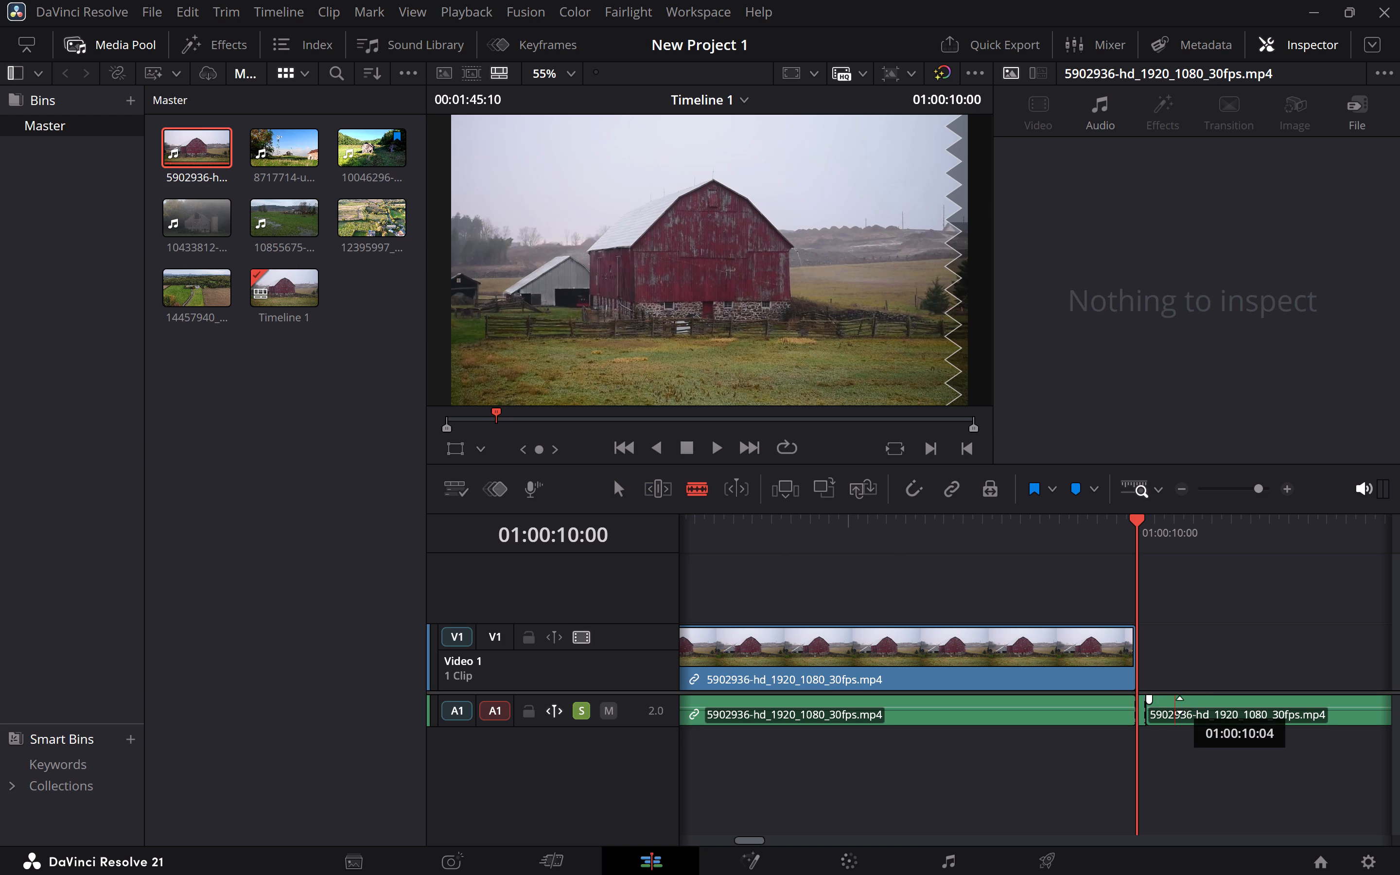
Delete the long remainder of the barn audio on Audio 1 after the last cut near 01:00:10:00.
{"action": "key", "text": "a"}
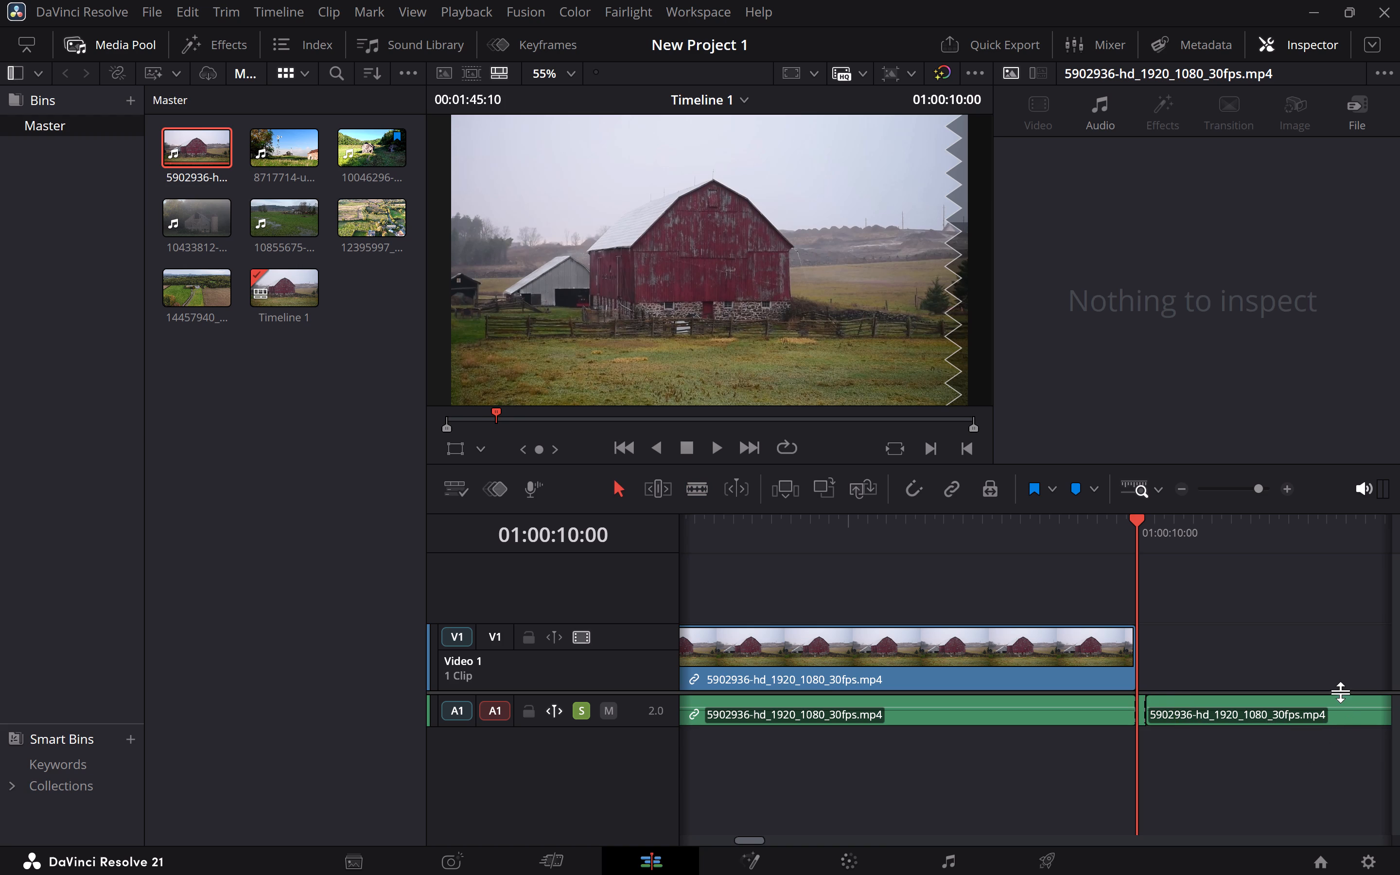
{"action": "left_click", "coordinate": [1348, 705]}
{"action": "key", "text": "a"}
{"action": "double_click", "coordinate": [1339, 715]}
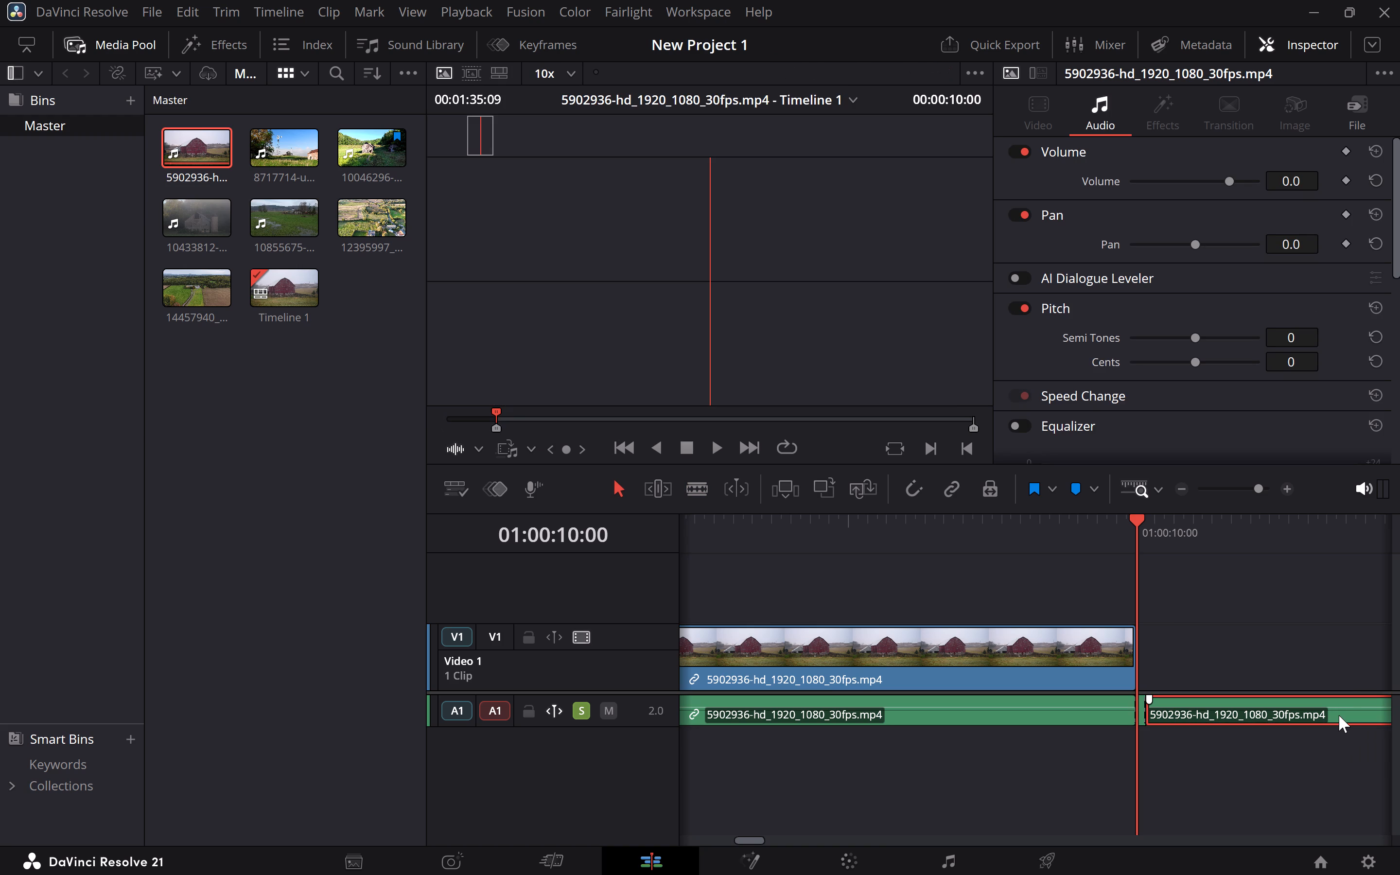
{"action": "key", "text": "backslash"}
{"action": "key", "text": "BackSpace"}
{"action": "key", "text": "BackSpace"}
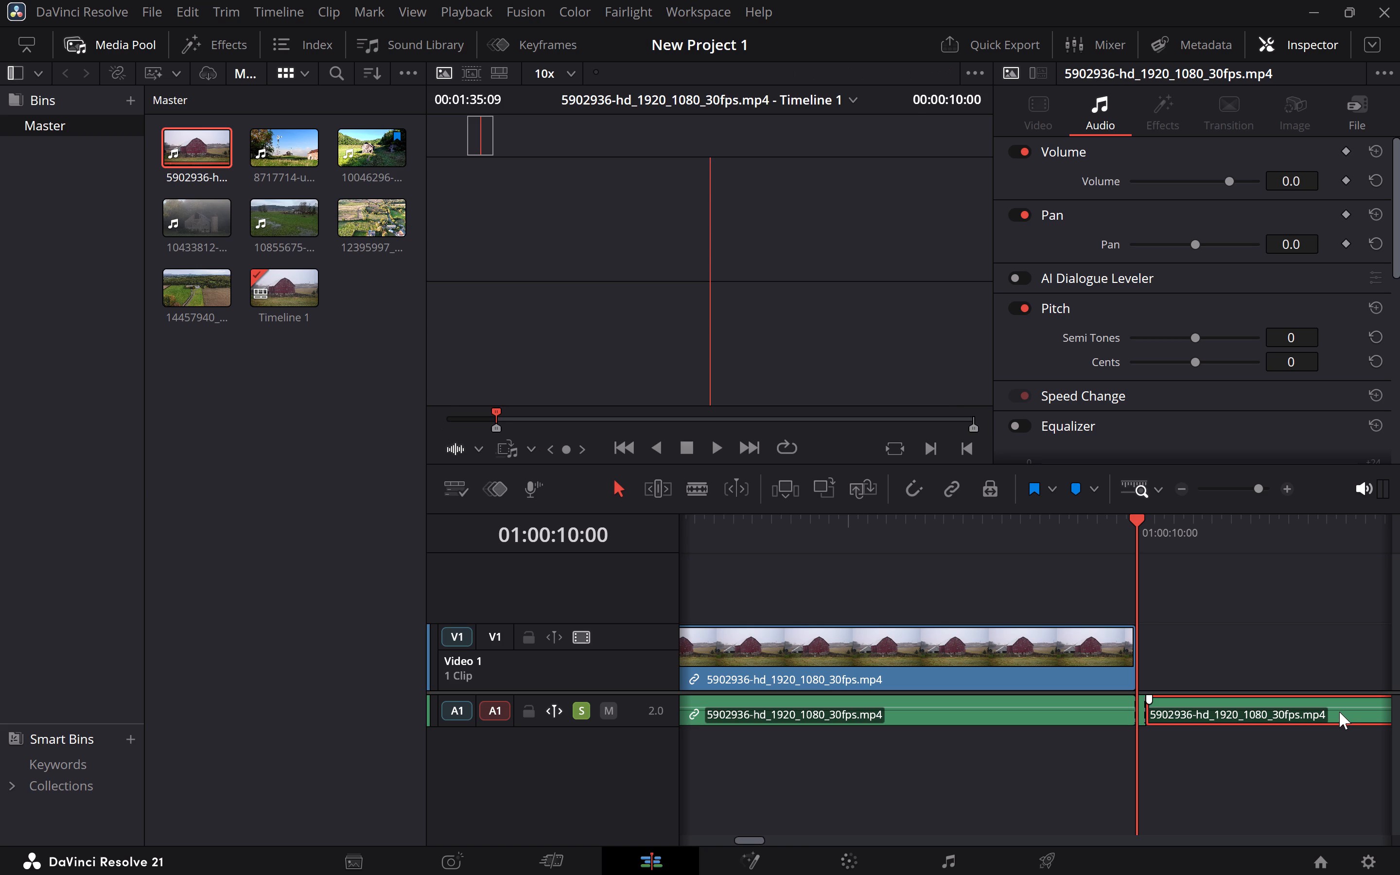
{"action": "left_click", "coordinate": [1339, 712]}
{"action": "key", "text": "Delete"}
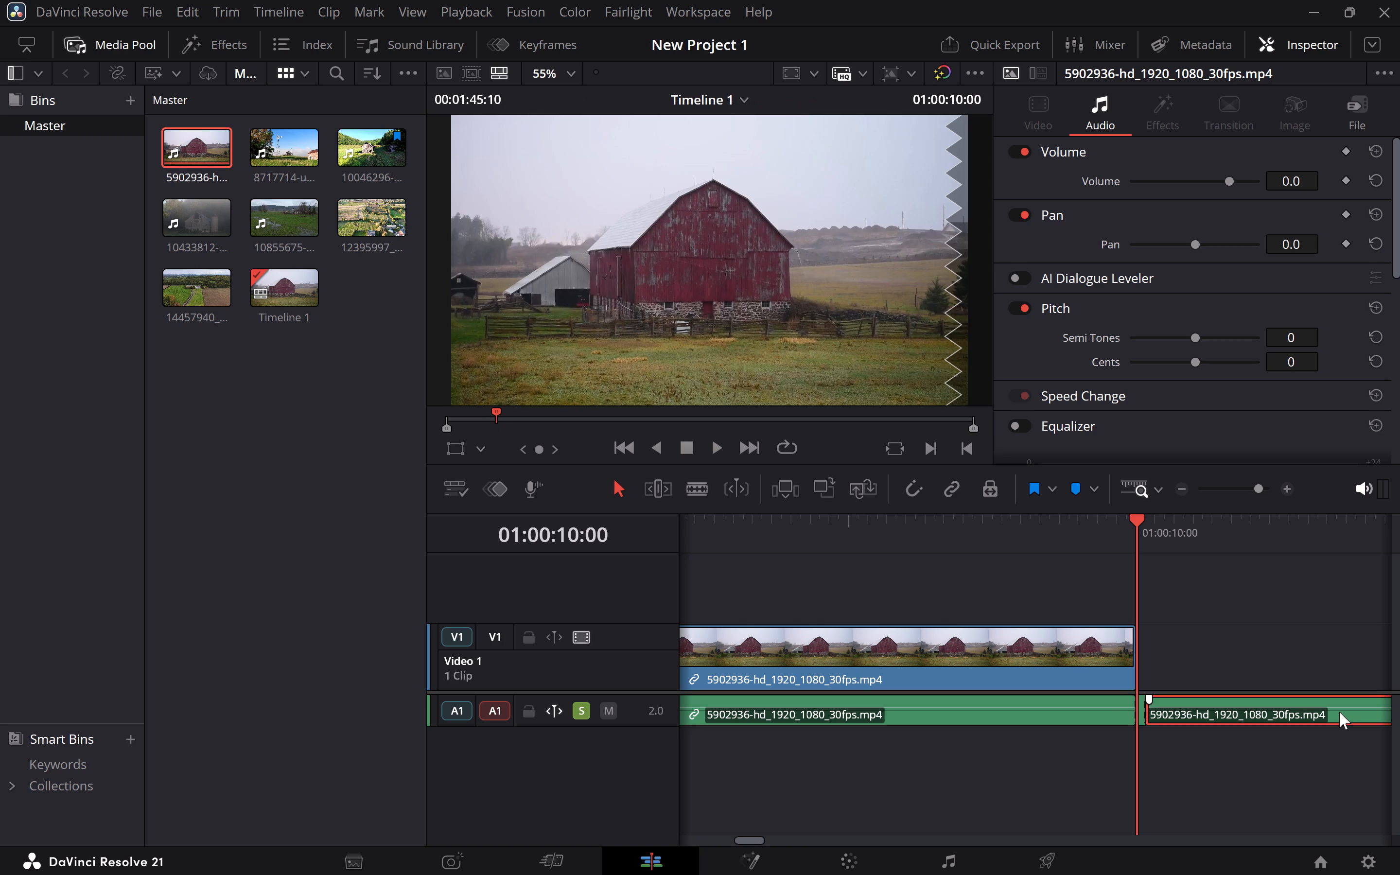
{"action": "left_click", "coordinate": [1223, 728]}
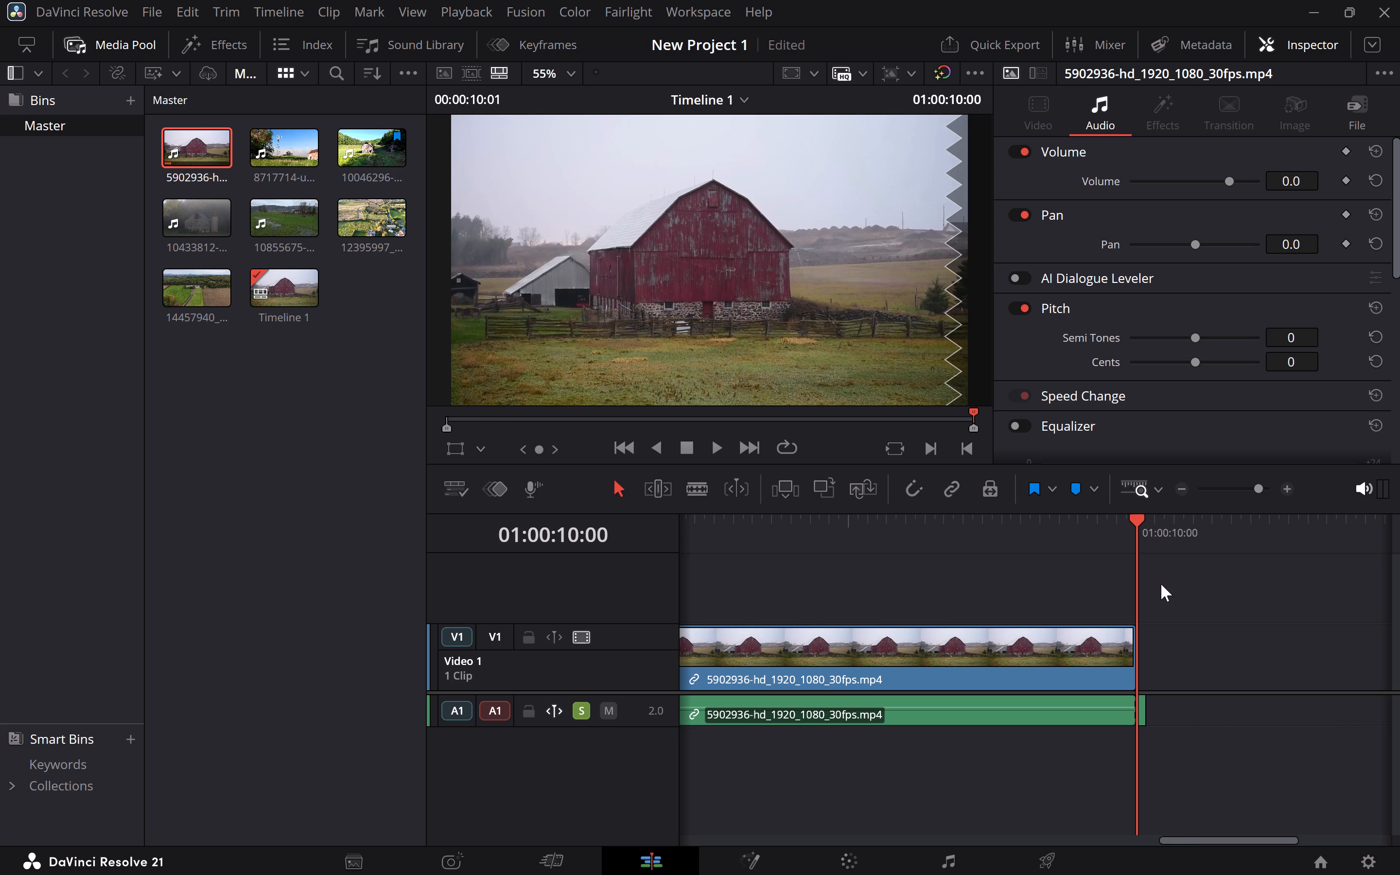
Extend the end of the barn video on Video 1 to 01:00:10:01, level with the end of the audio.
{"action": "left_click_drag", "start_coordinate": [1133, 651], "coordinate": [1143, 649]}
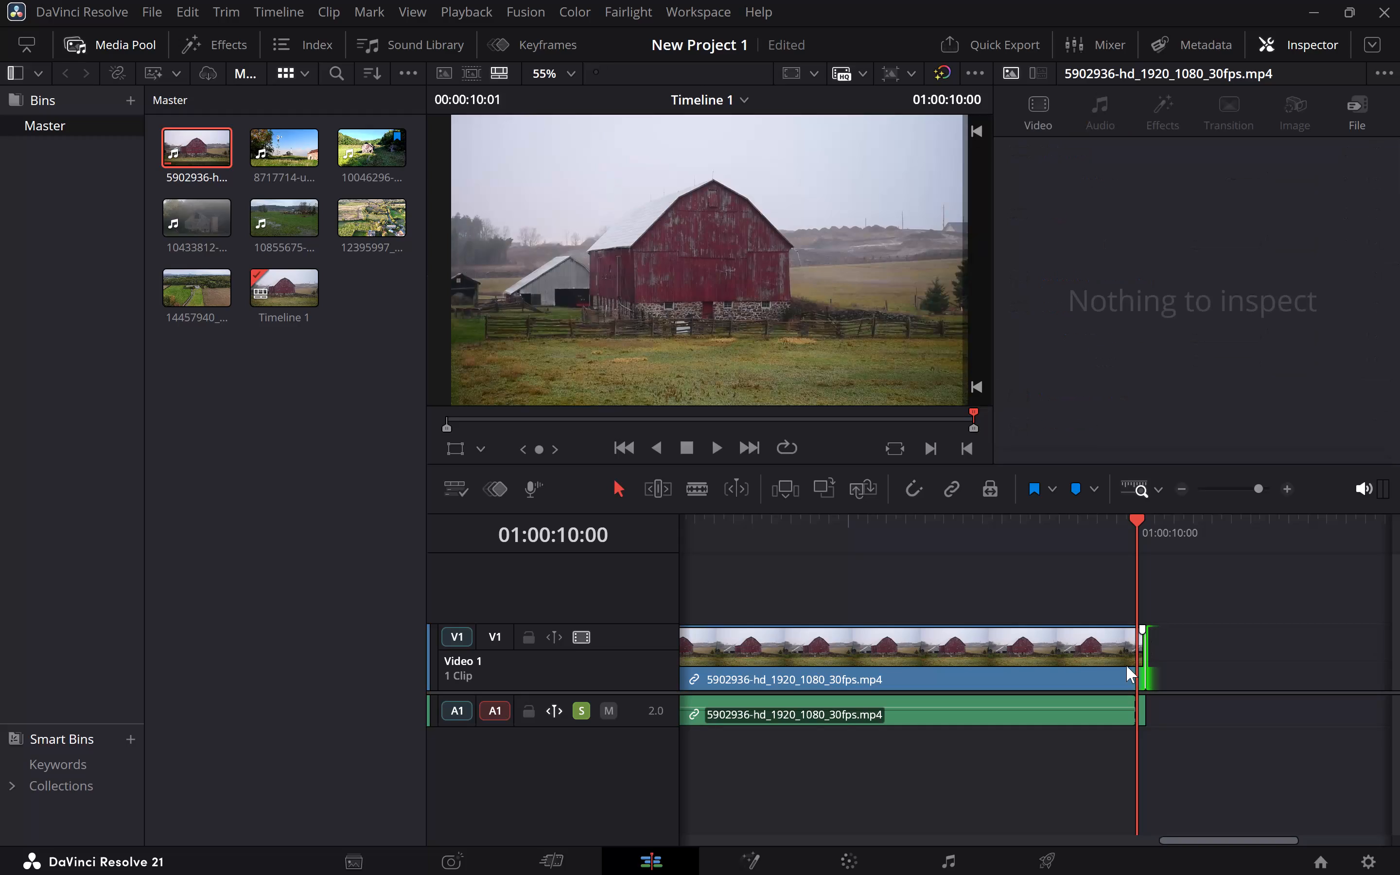
Play the shortened barn clip through to its end to review it.
{"action": "left_click_drag", "start_coordinate": [1133, 517], "coordinate": [782, 520]}
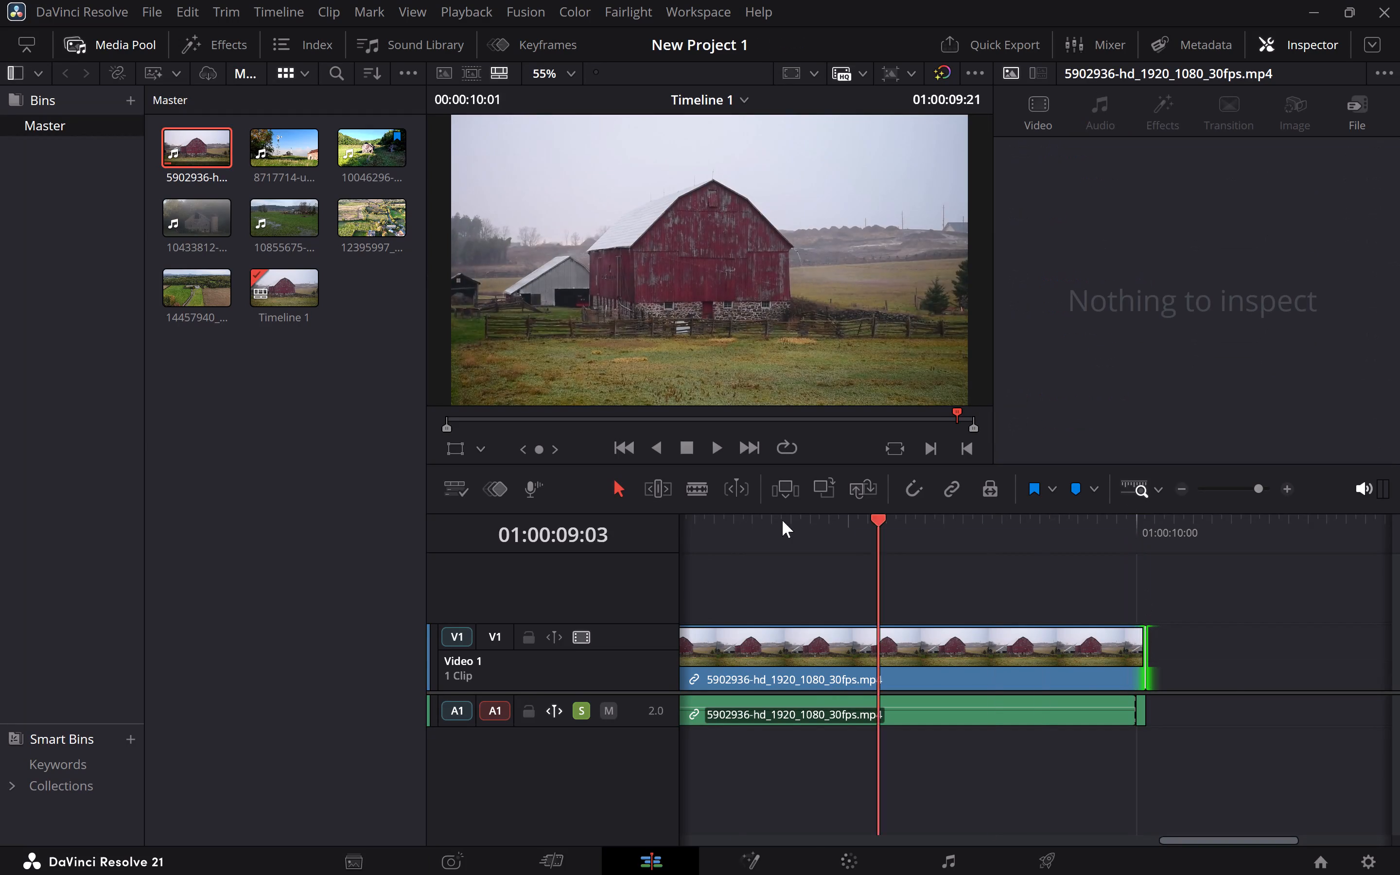
{"action": "left_click_drag", "start_coordinate": [782, 520], "coordinate": [615, 512]}
{"action": "key", "text": "space"}
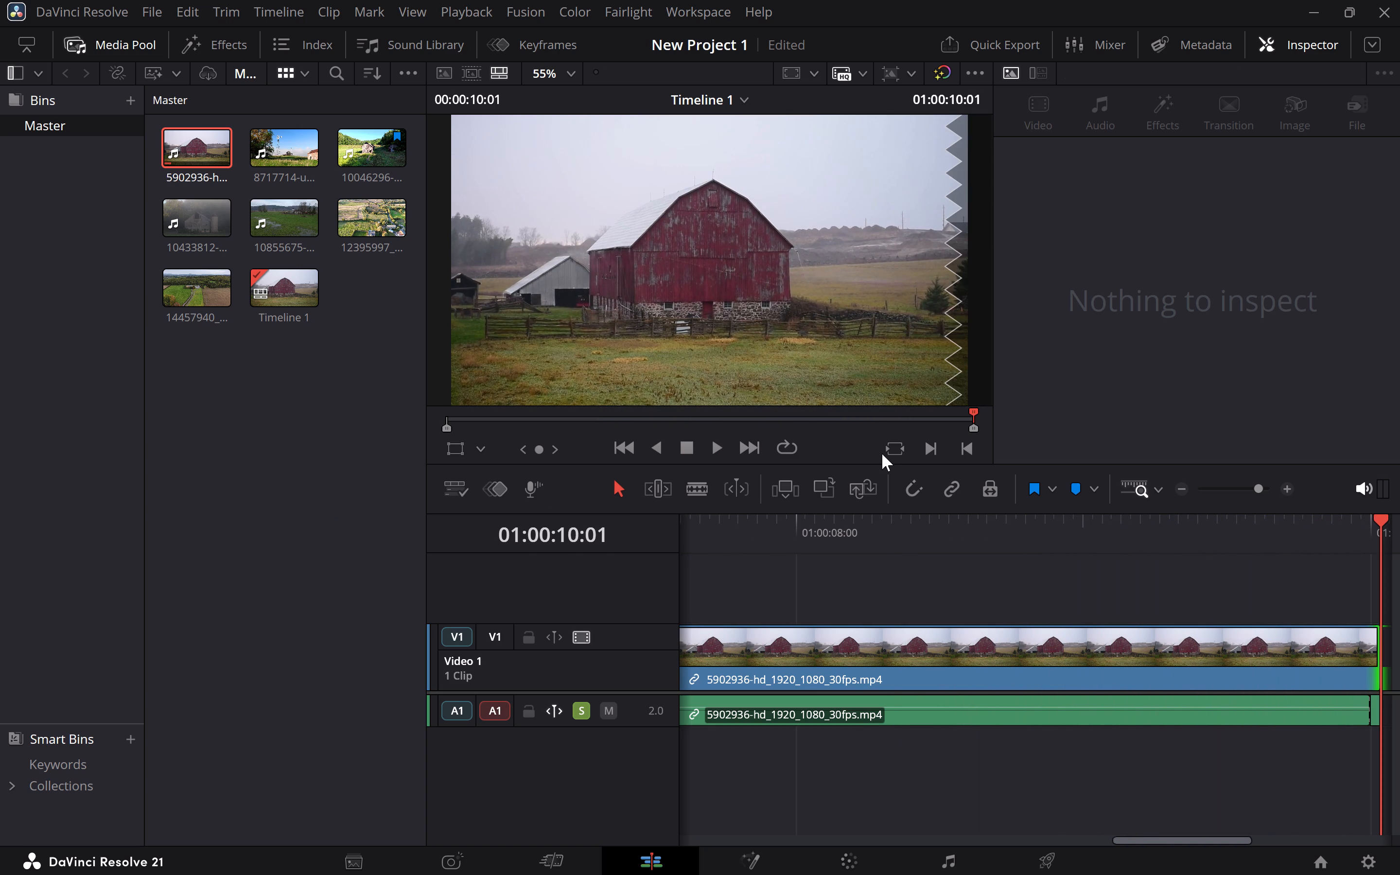
Split the barn clip's video on Video 1 and its audio on Audio 1 at 01:00:05:00.
{"action": "left_click_drag", "start_coordinate": [1375, 522], "coordinate": [1091, 525]}
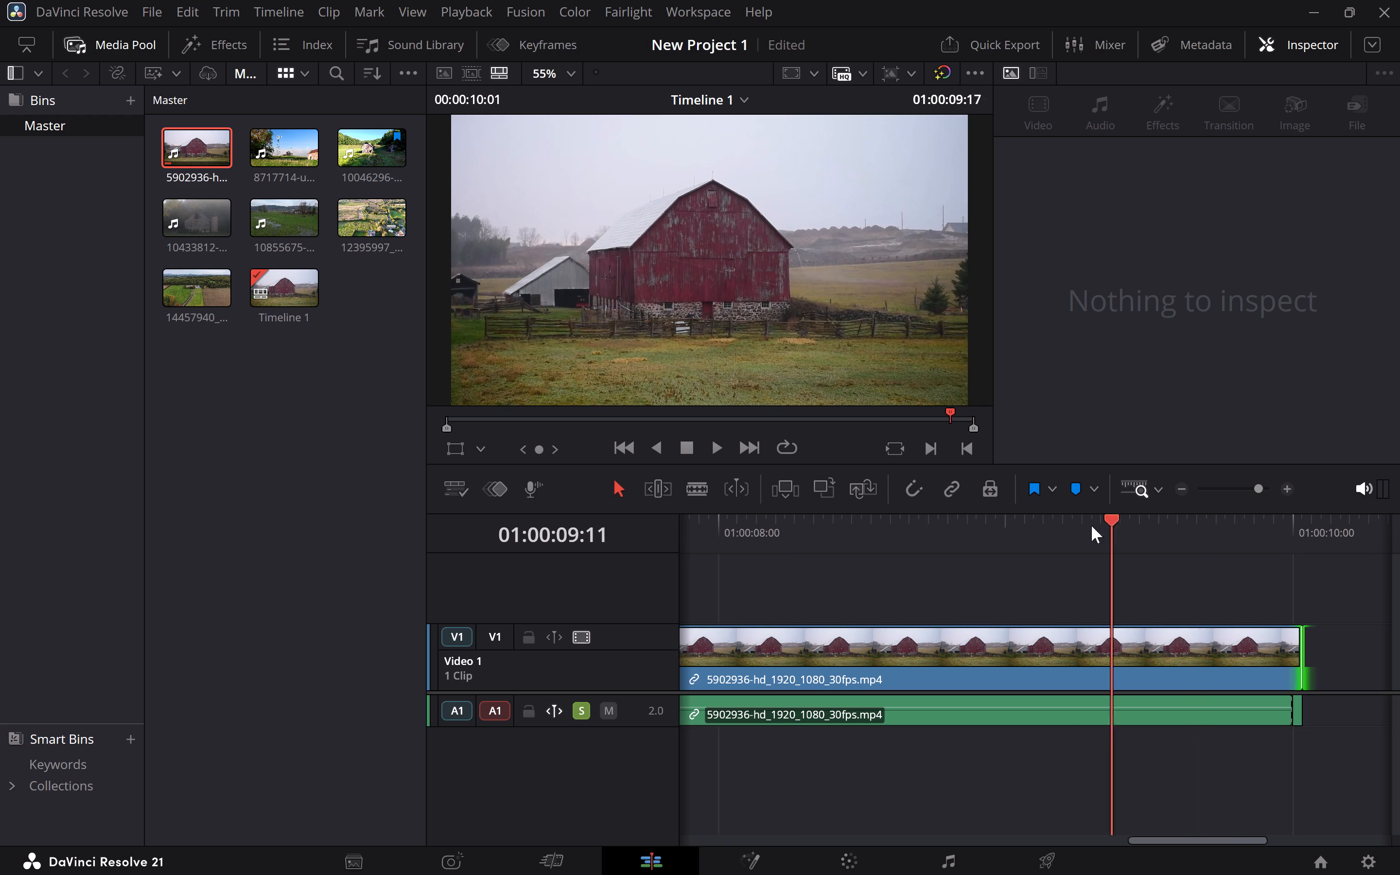
{"action": "left_click_drag", "start_coordinate": [1091, 525], "coordinate": [690, 539]}
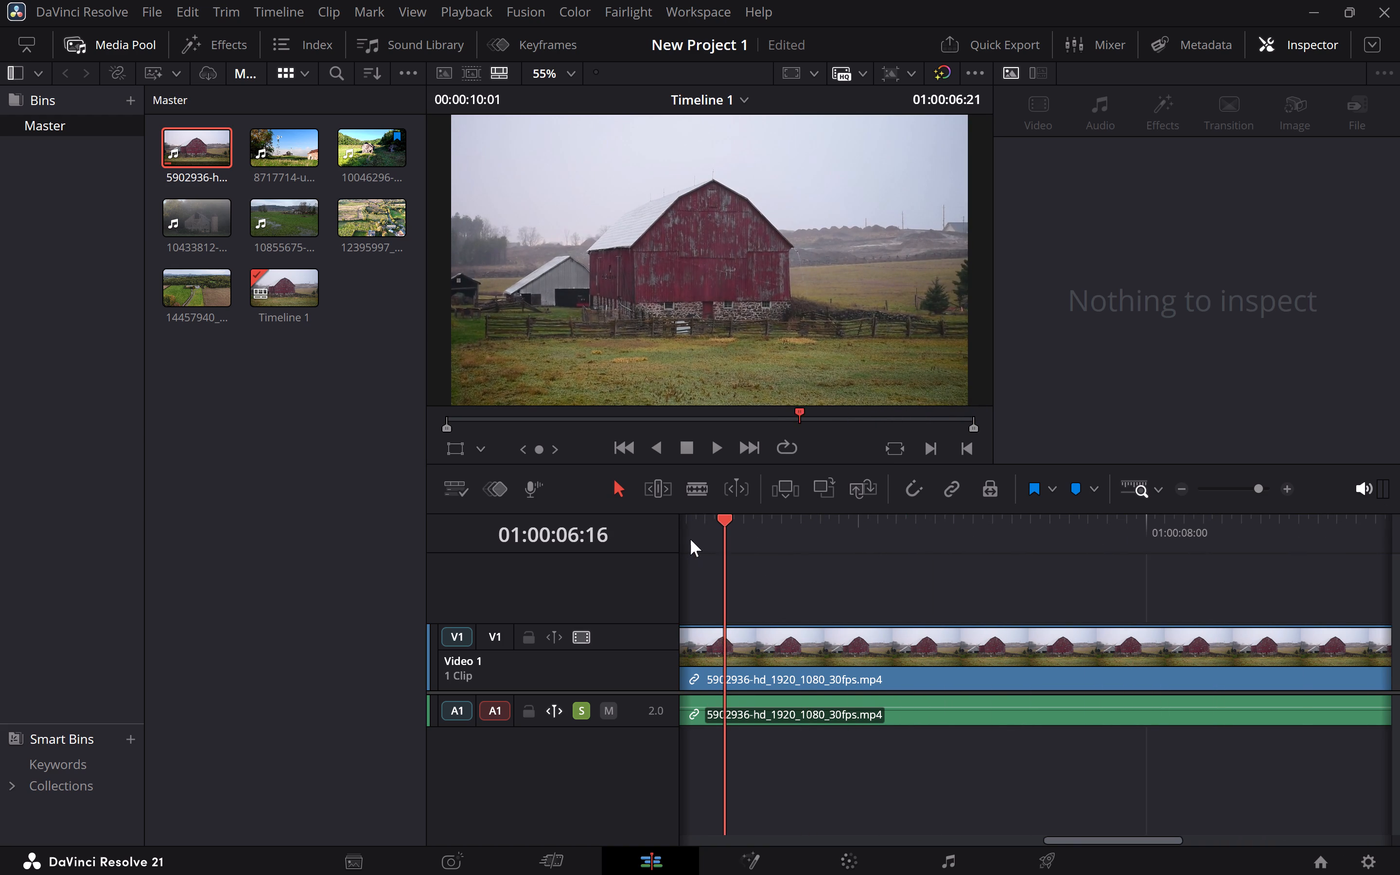
{"action": "left_click_drag", "start_coordinate": [690, 539], "coordinate": [700, 527]}
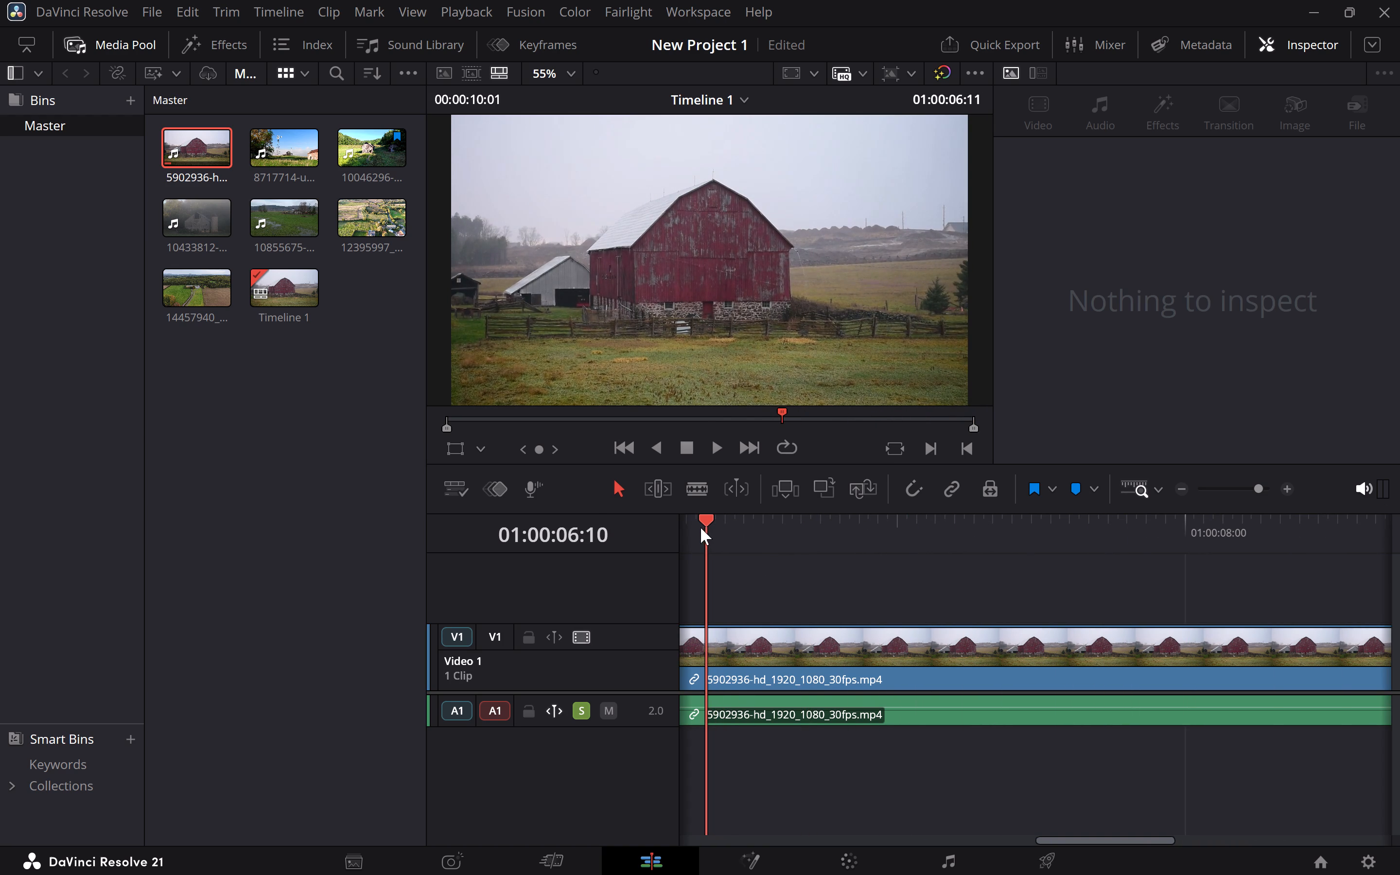
{"action": "left_click_drag", "start_coordinate": [700, 527], "coordinate": [1229, 508]}
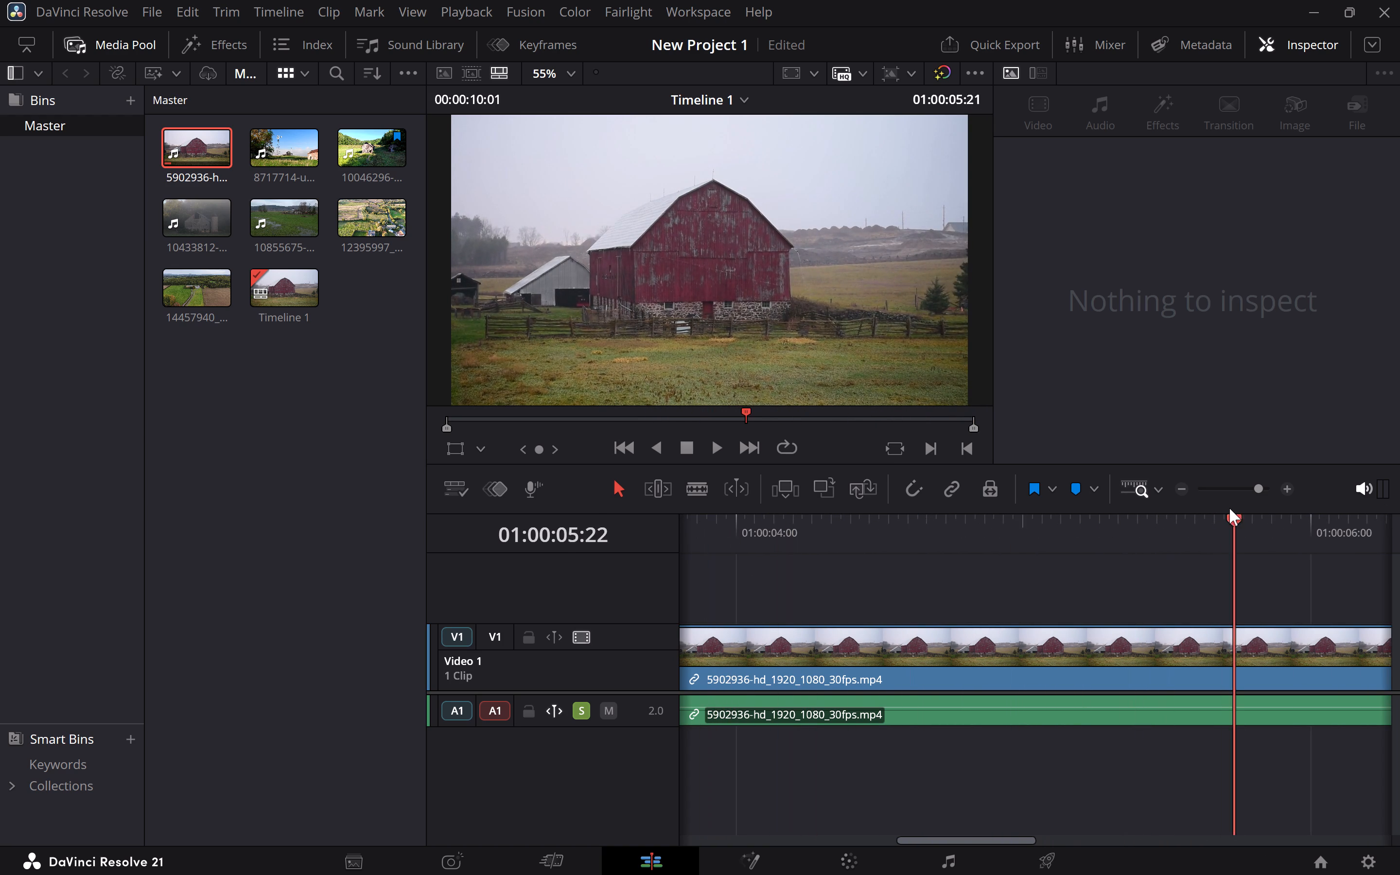
{"action": "left_click_drag", "start_coordinate": [1229, 508], "coordinate": [1084, 536]}
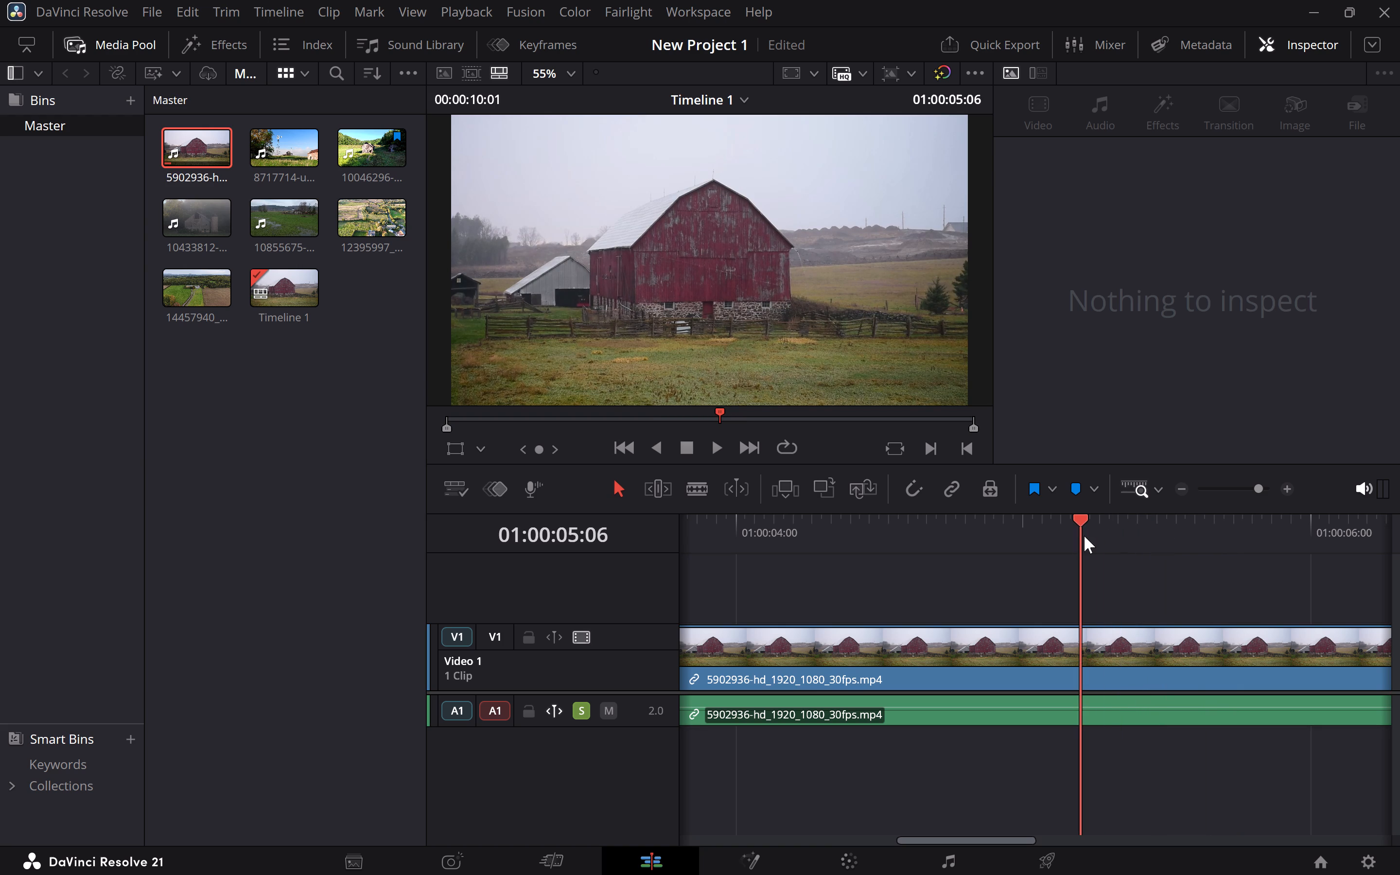
{"action": "left_click_drag", "start_coordinate": [1084, 536], "coordinate": [1061, 539]}
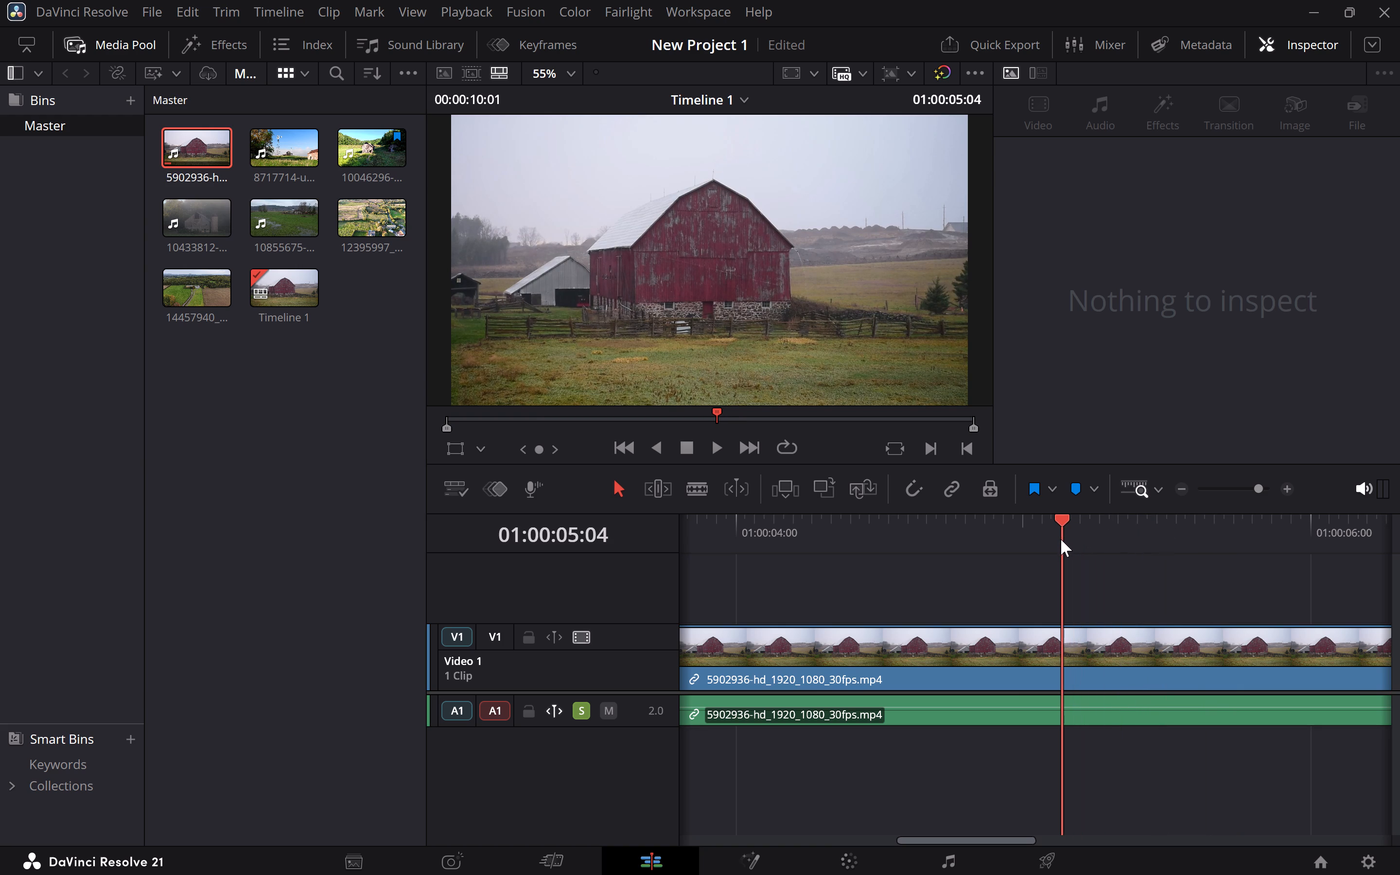
{"action": "left_click_drag", "start_coordinate": [1061, 539], "coordinate": [1022, 547]}
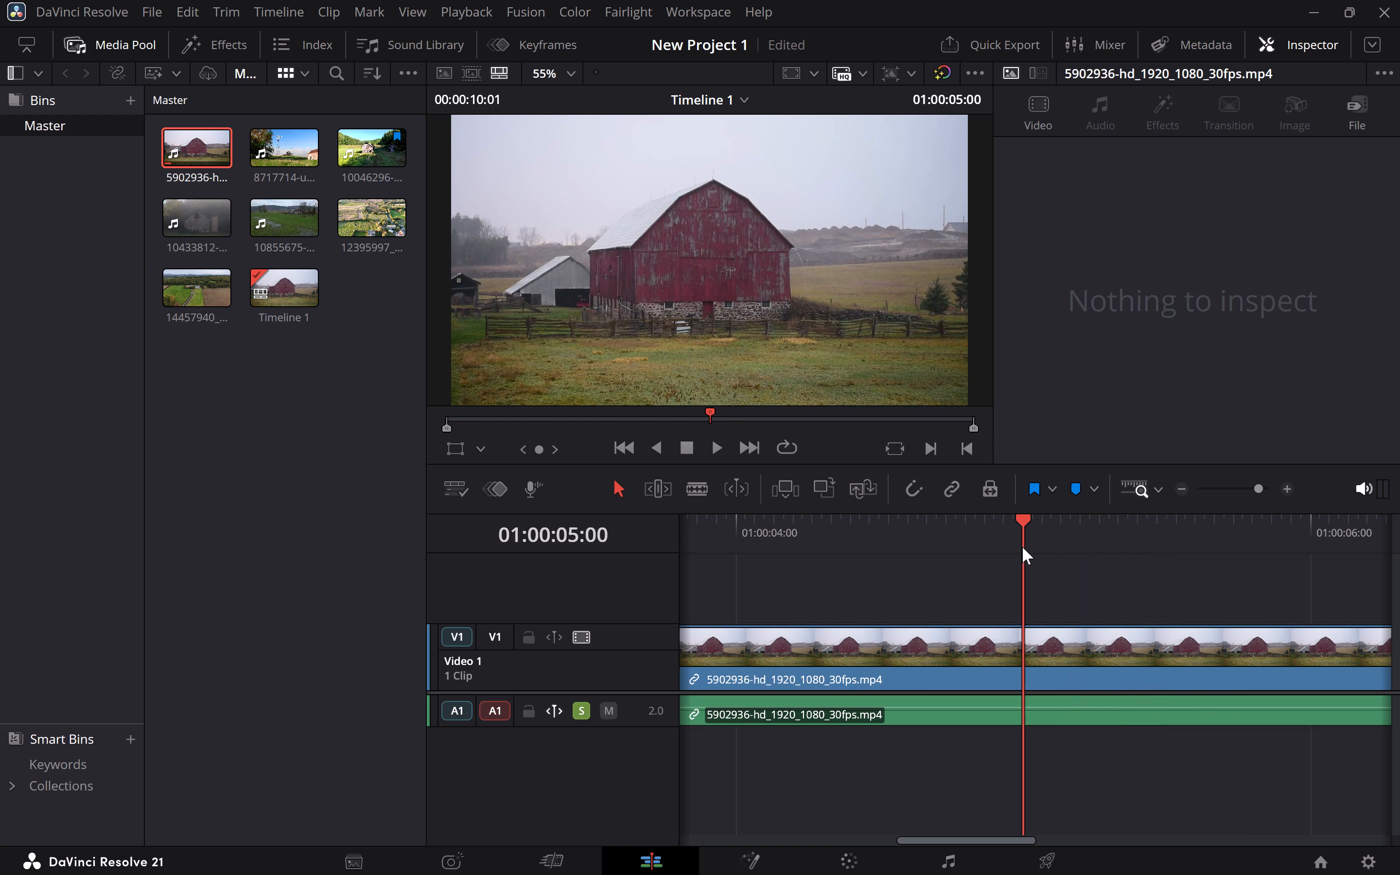
{"action": "key", "text": "b"}
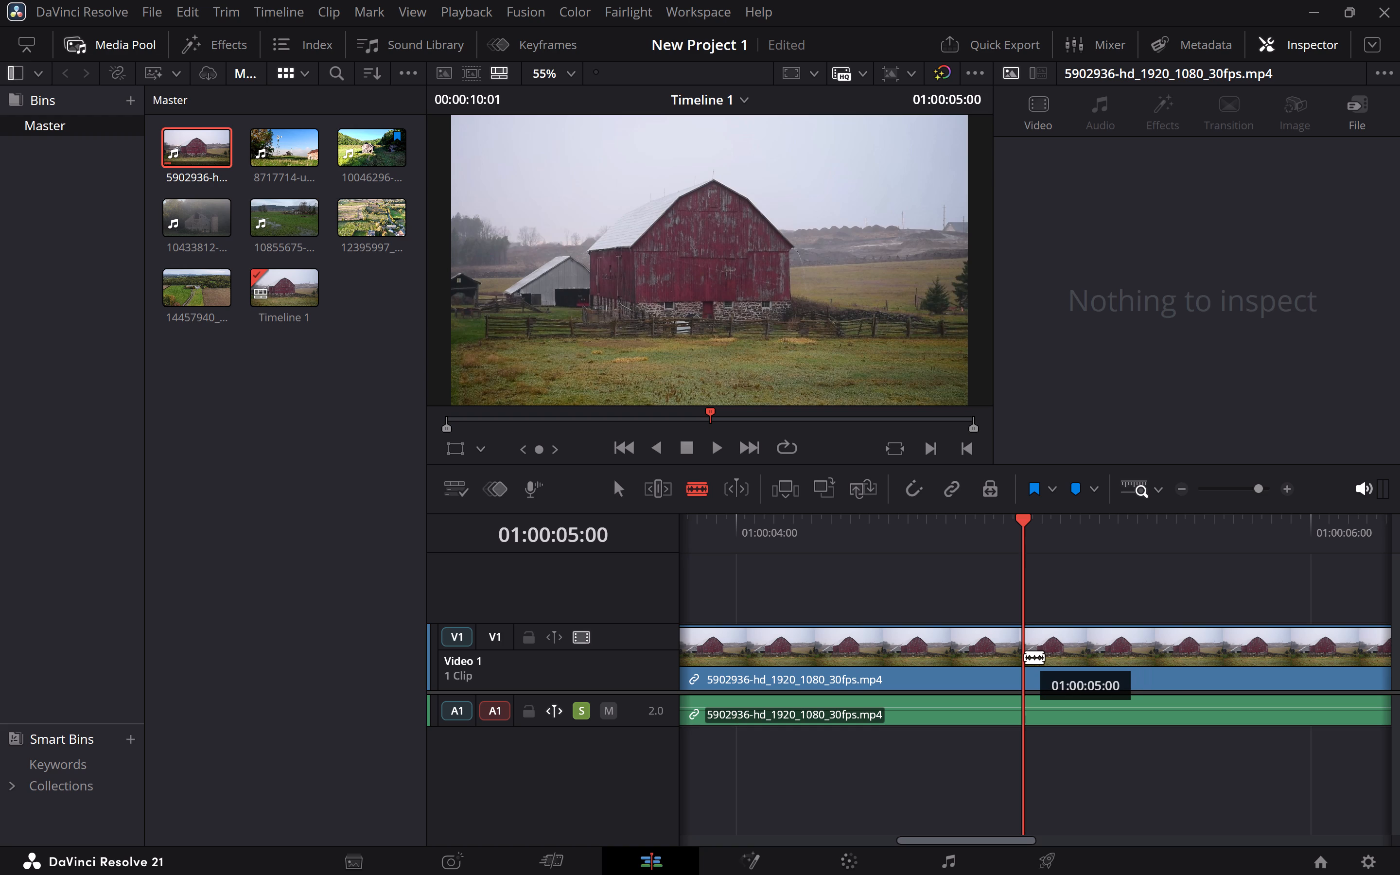
{"action": "left_click", "coordinate": [1022, 656]}
{"action": "key", "text": "ctrl+z"}
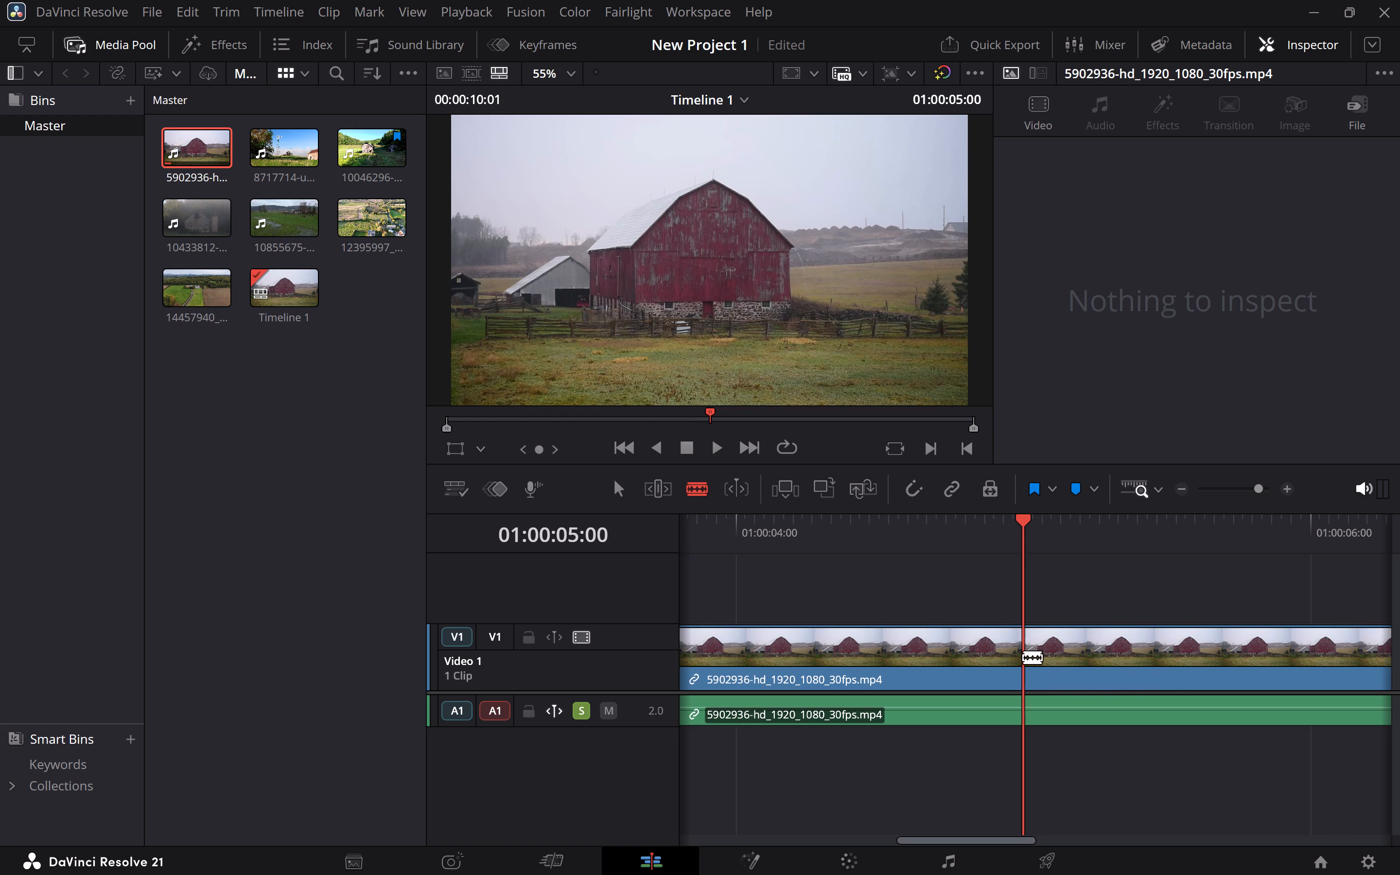
{"action": "left_click", "coordinate": [1026, 656]}
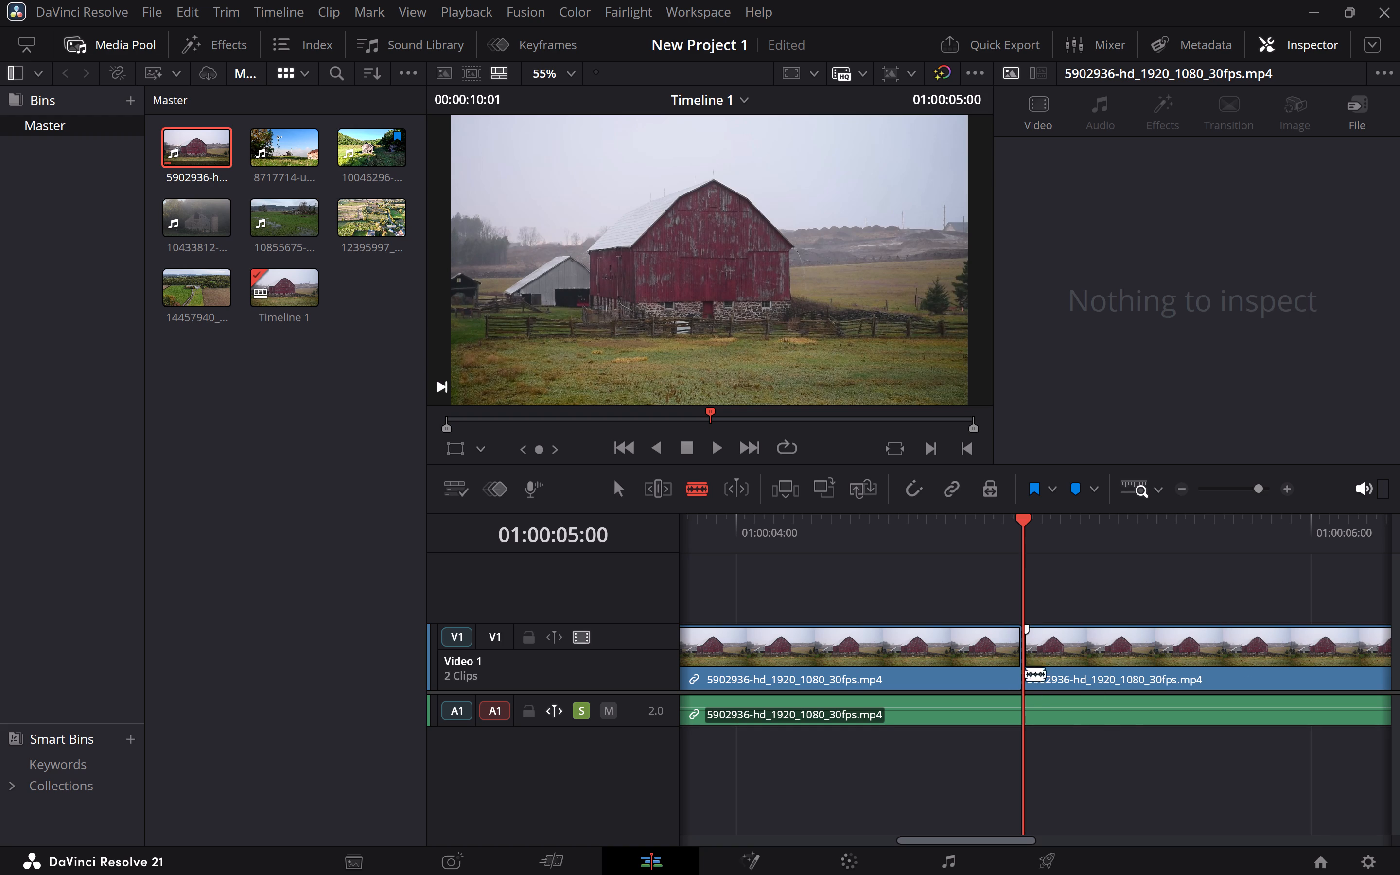
{"action": "left_click", "coordinate": [1025, 704]}
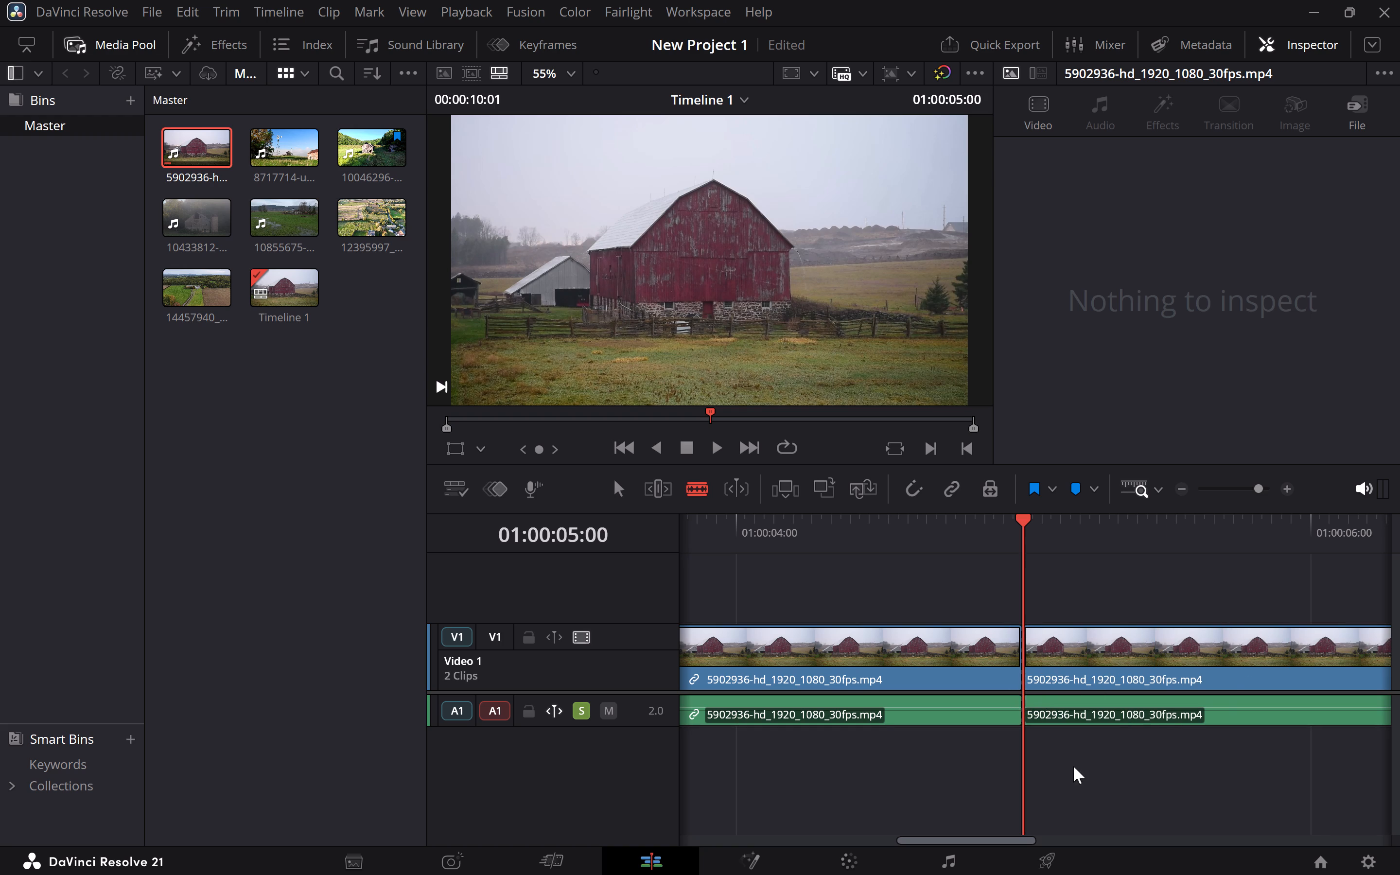
Delete the barn video on Video 1 after the 01:00:05:00 cut.
{"action": "key", "text": "a"}
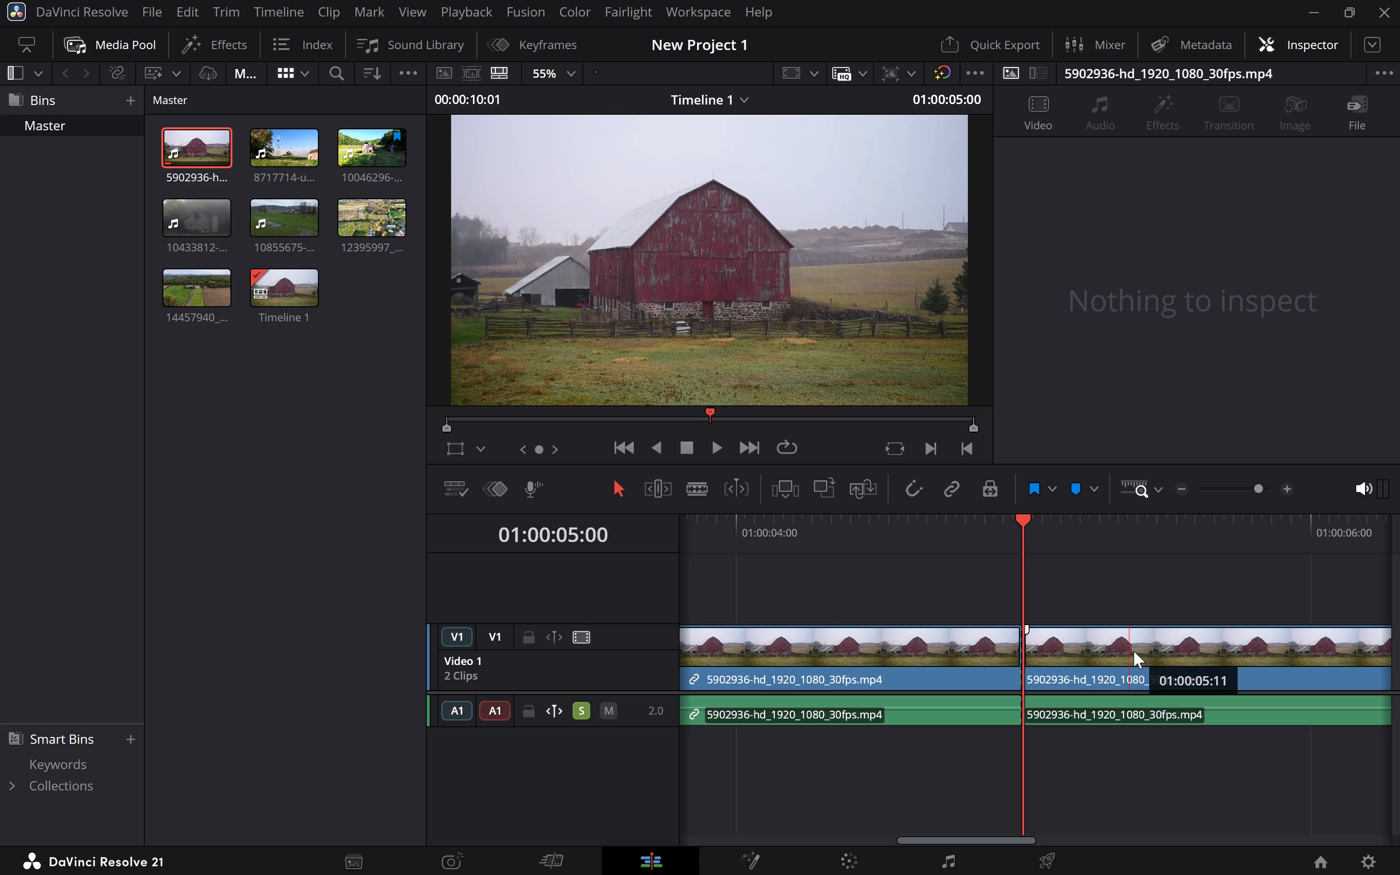
{"action": "left_click", "coordinate": [1172, 650]}
{"action": "key", "text": "backslash"}
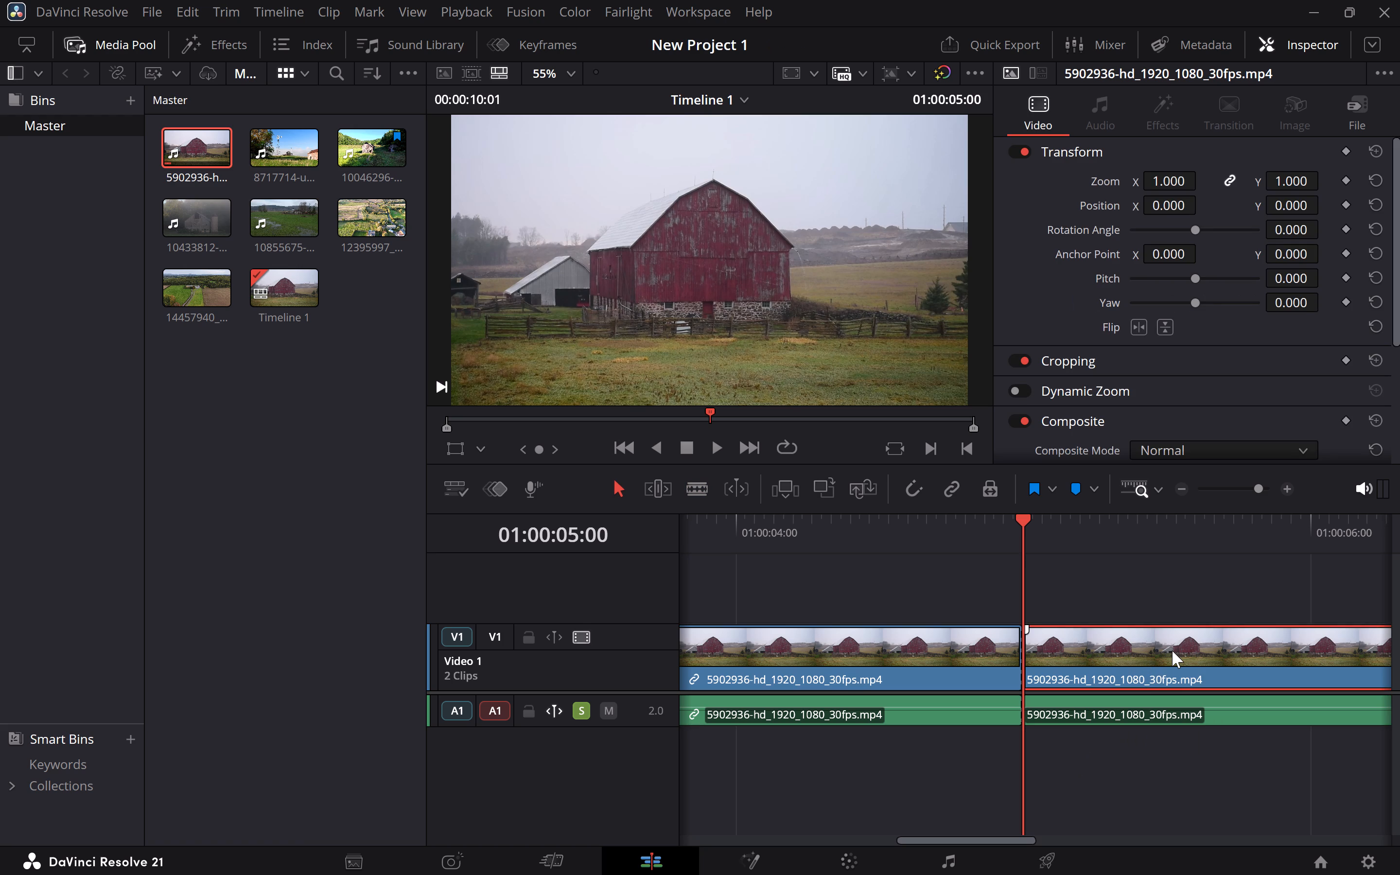
{"action": "key", "text": "BackSpace"}
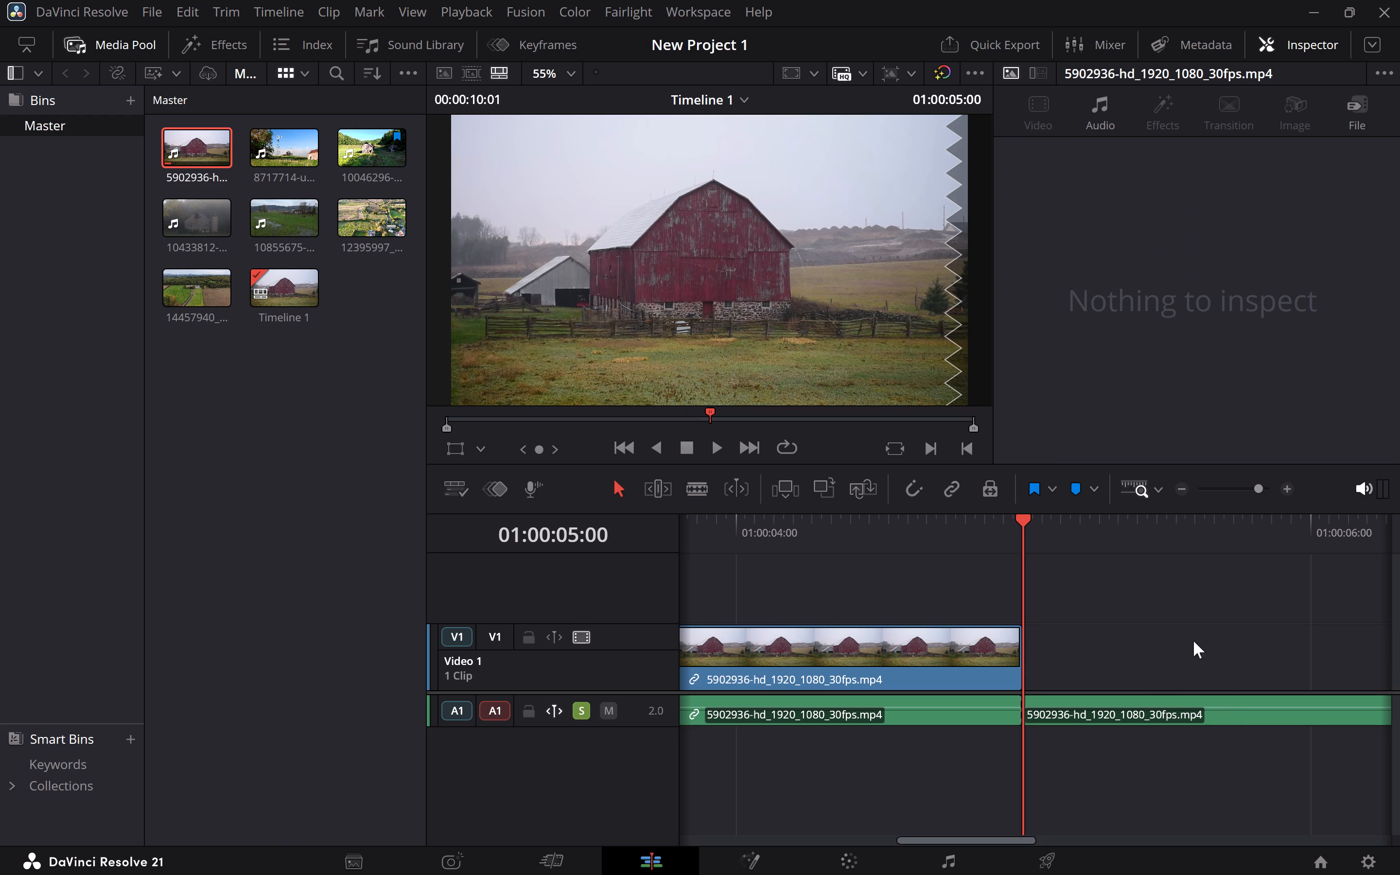
Delete the barn audio on Audio 1 after the 01:00:05:00 cut, including the leftover one-frame sliver past the video's end.
{"action": "key", "text": "a"}
{"action": "scroll", "coordinate": [1077, 703], "scroll_direction": "up", "scroll_amount": 5, "text": "ctrl"}
{"action": "scroll", "coordinate": [1077, 703], "scroll_direction": "down", "scroll_amount": 6, "text": "ctrl"}
{"action": "double_click", "coordinate": [1120, 705]}
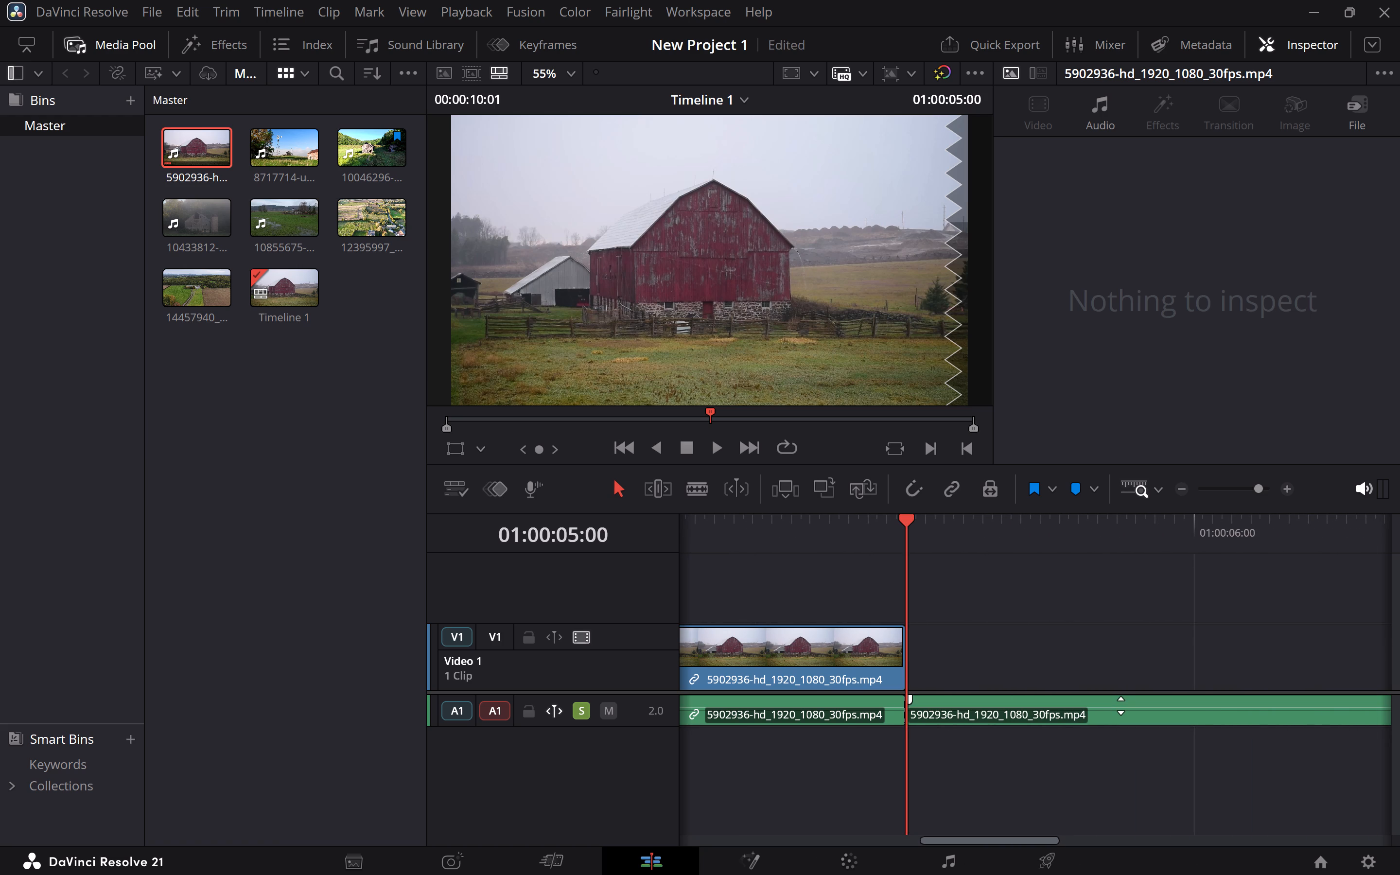
{"action": "triple_click", "coordinate": [1121, 717]}
{"action": "key", "text": "backslash"}
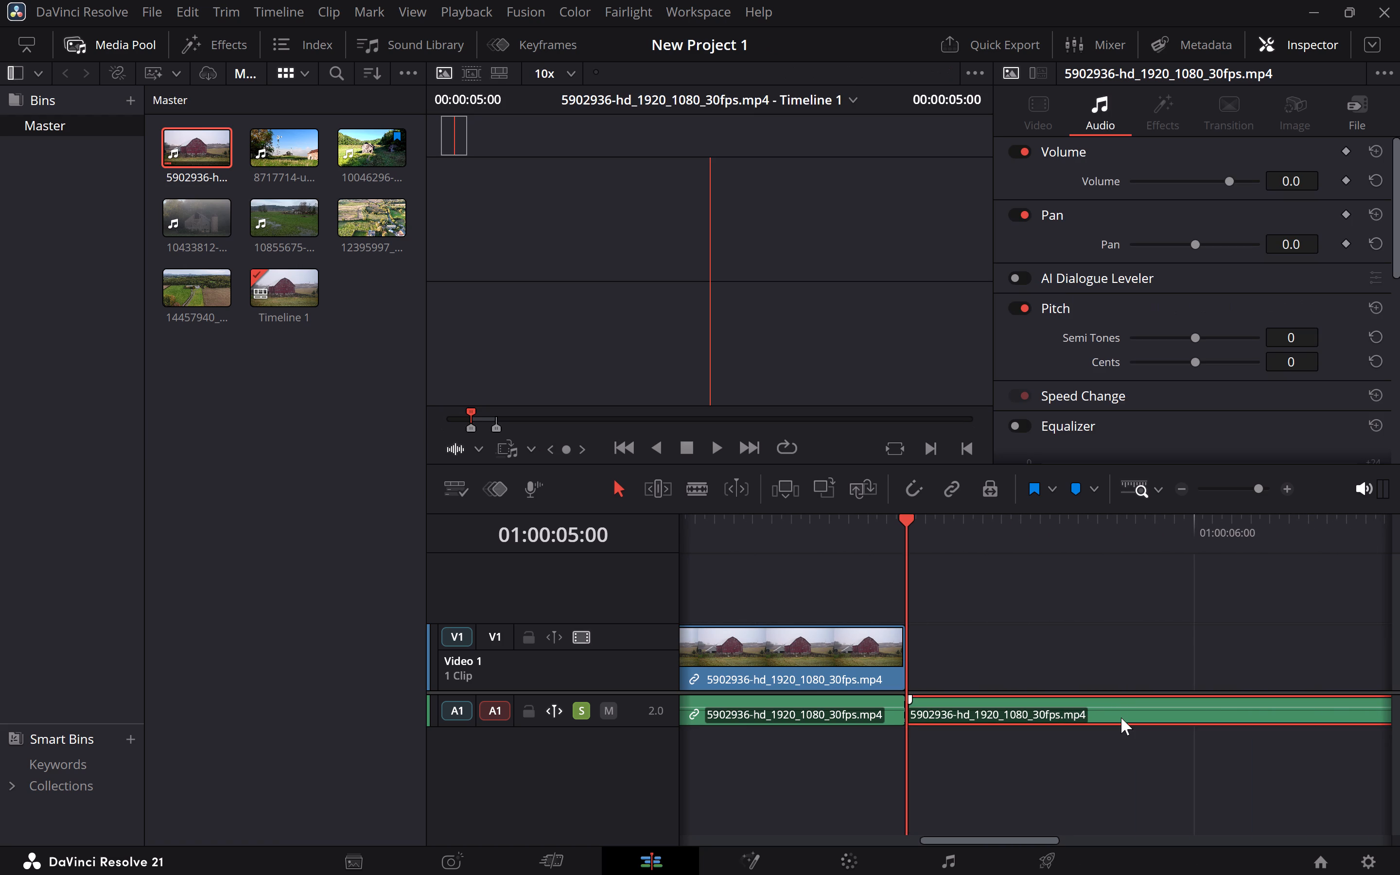
{"action": "key", "text": "BackSpace"}
{"action": "key", "text": "Delete"}
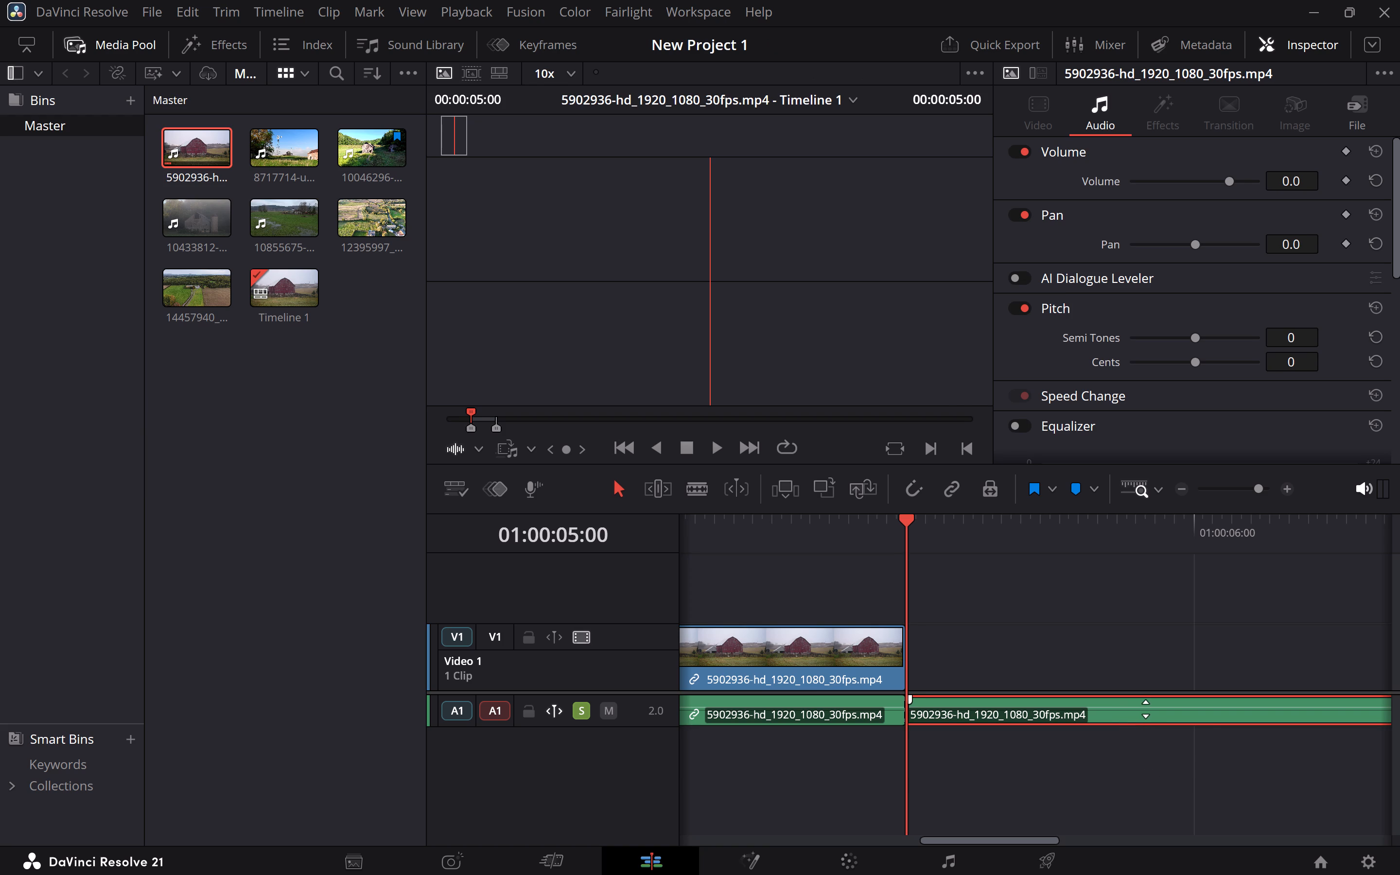
{"action": "left_click", "coordinate": [1145, 709]}
{"action": "key", "text": "Delete"}
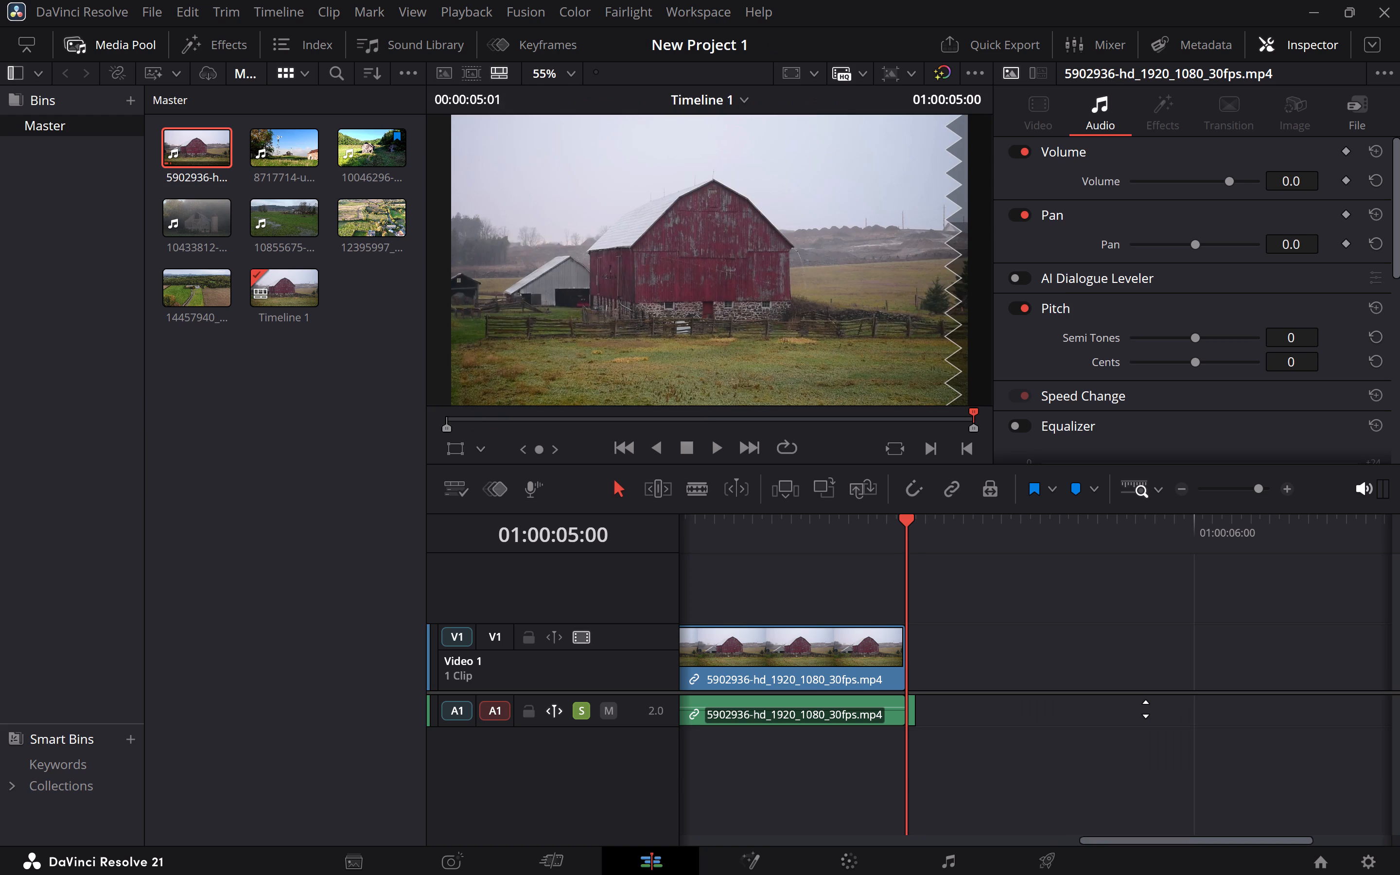
{"action": "left_click", "coordinate": [914, 707]}
{"action": "key", "text": "Delete"}
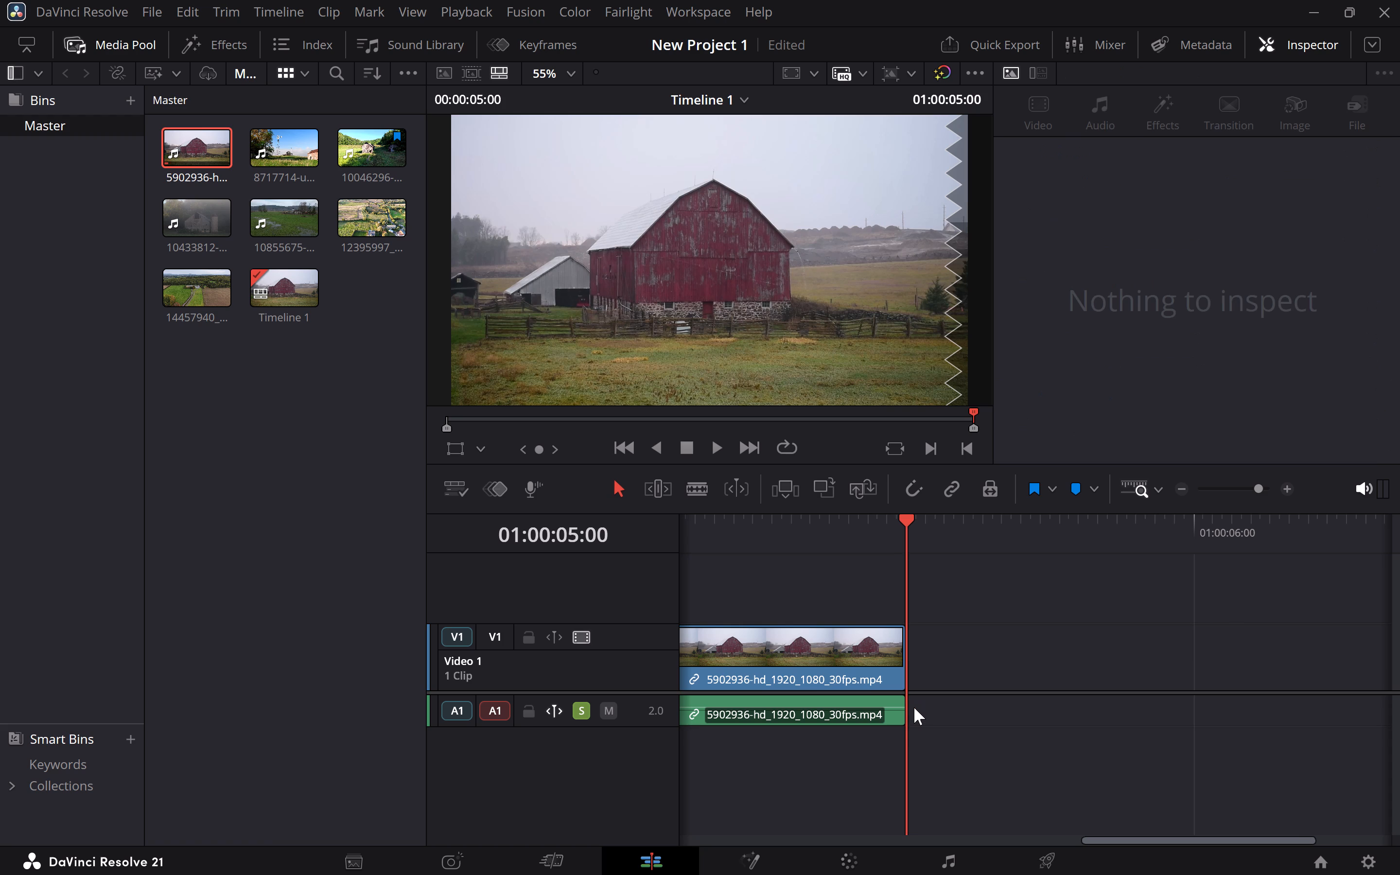
Move Timeline 1's out point back to the timeline's first frame.
{"action": "scroll", "coordinate": [914, 707], "scroll_direction": "left", "scroll_amount": 1}
{"action": "scroll", "coordinate": [914, 707], "scroll_direction": "right", "scroll_amount": 1}
{"action": "scroll", "coordinate": [914, 707], "scroll_direction": "left", "scroll_amount": 2}
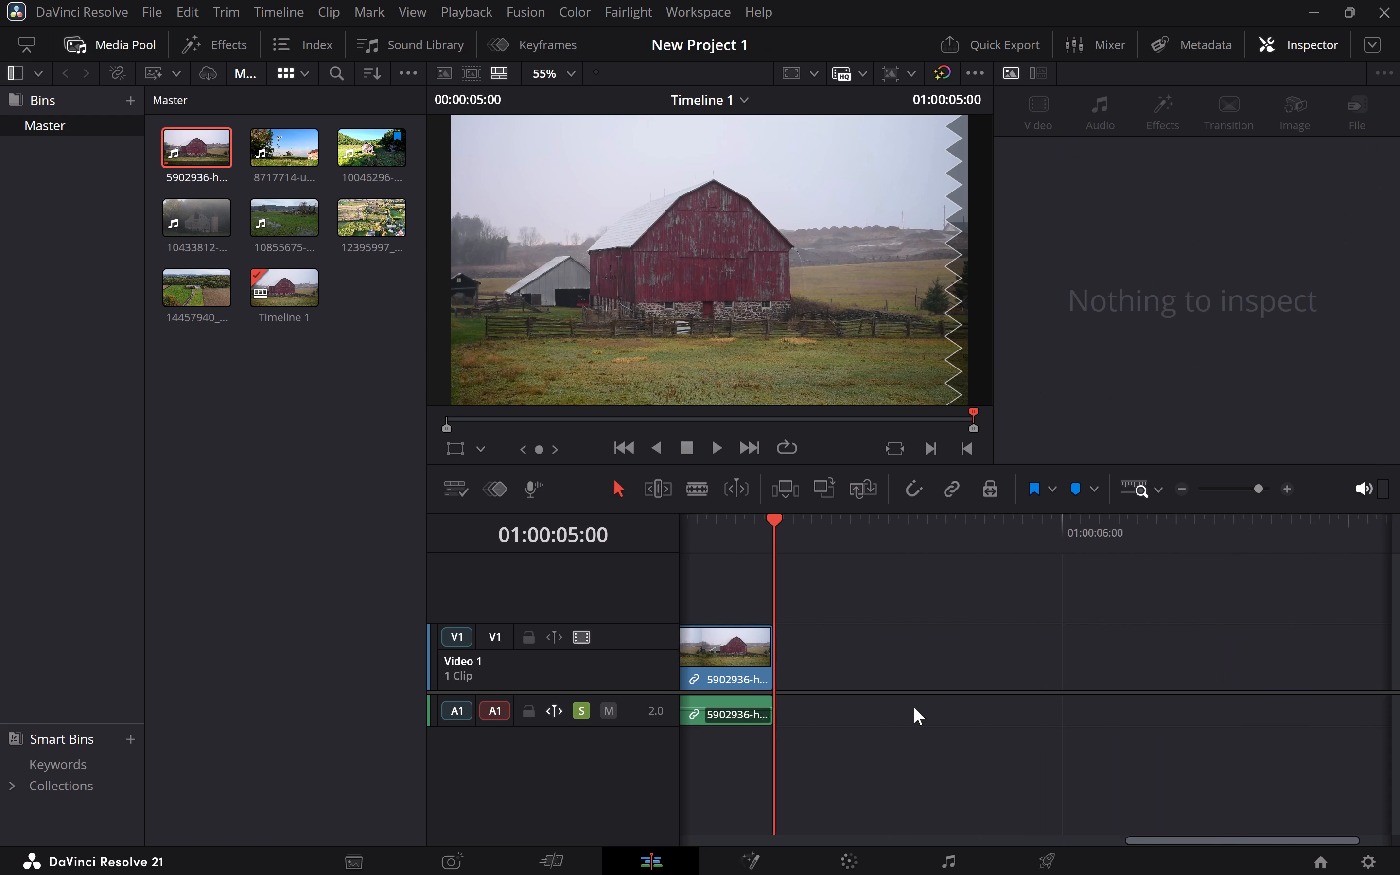
{"action": "scroll", "coordinate": [914, 707], "scroll_direction": "left", "scroll_amount": 1}
{"action": "key", "text": "space"}
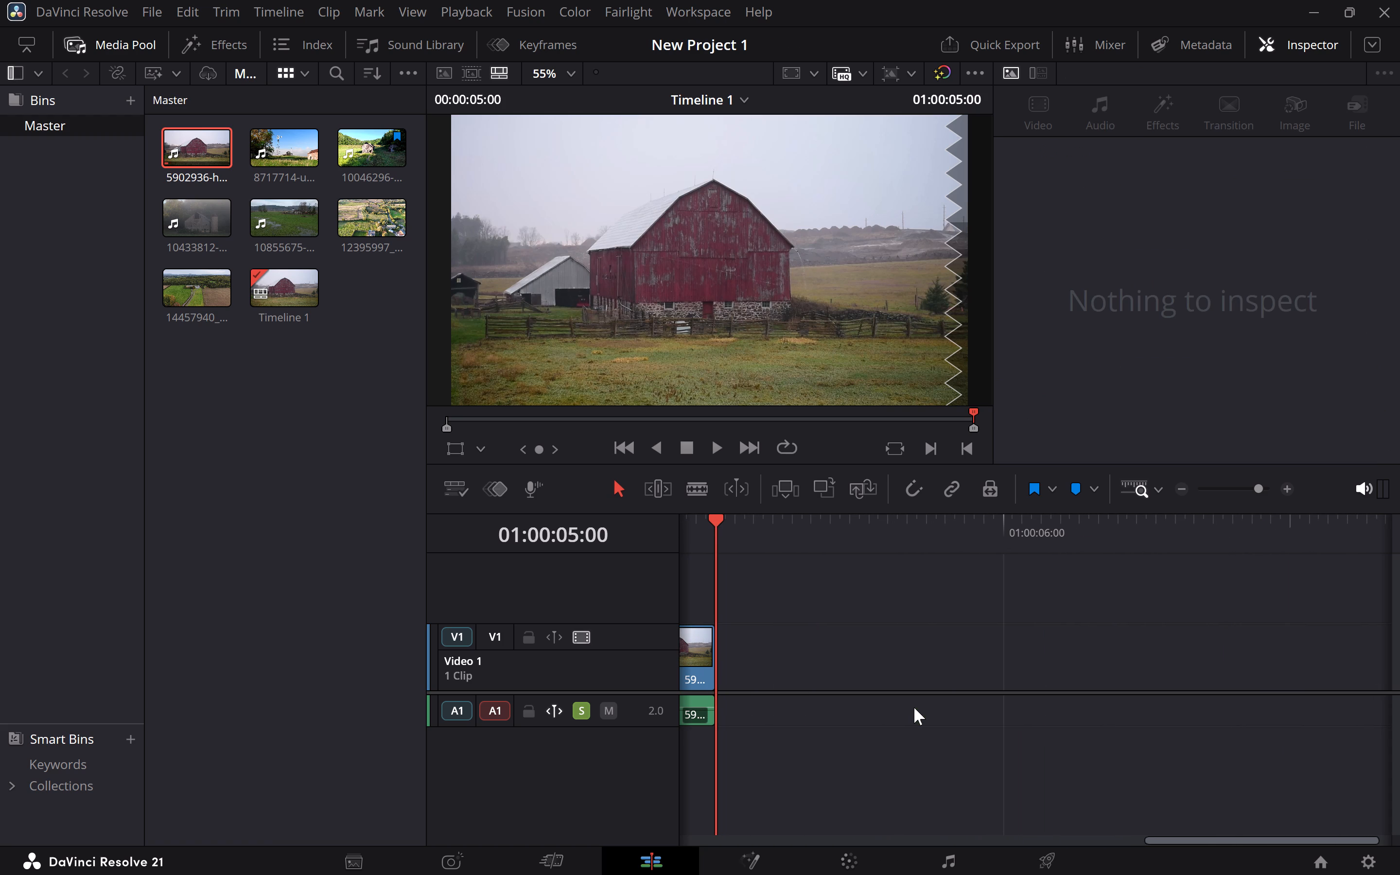
{"action": "left_click_drag", "start_coordinate": [971, 430], "coordinate": [508, 432]}
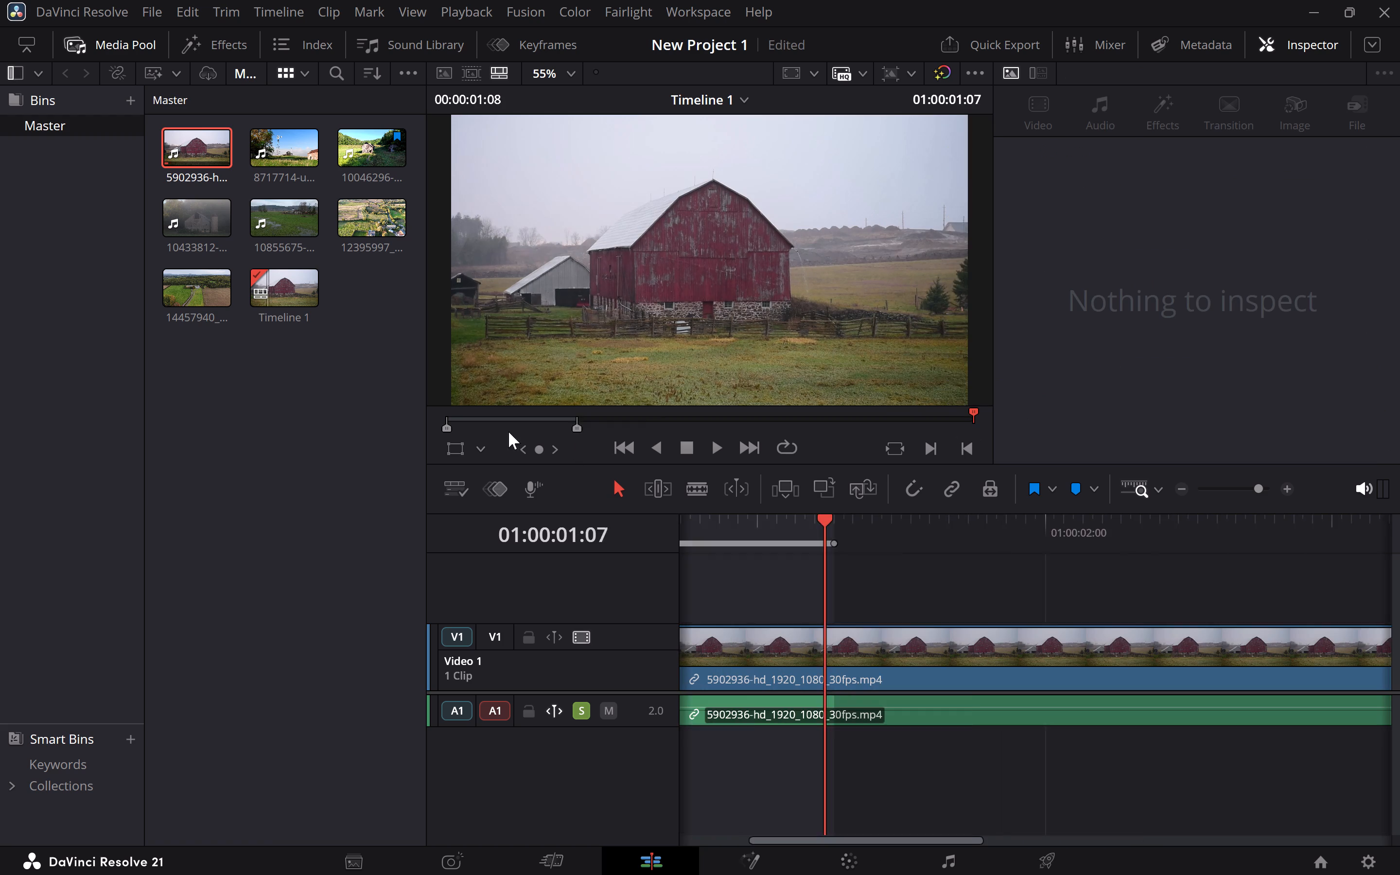
{"action": "left_click_drag", "start_coordinate": [508, 432], "coordinate": [413, 428]}
{"action": "key", "text": "space"}
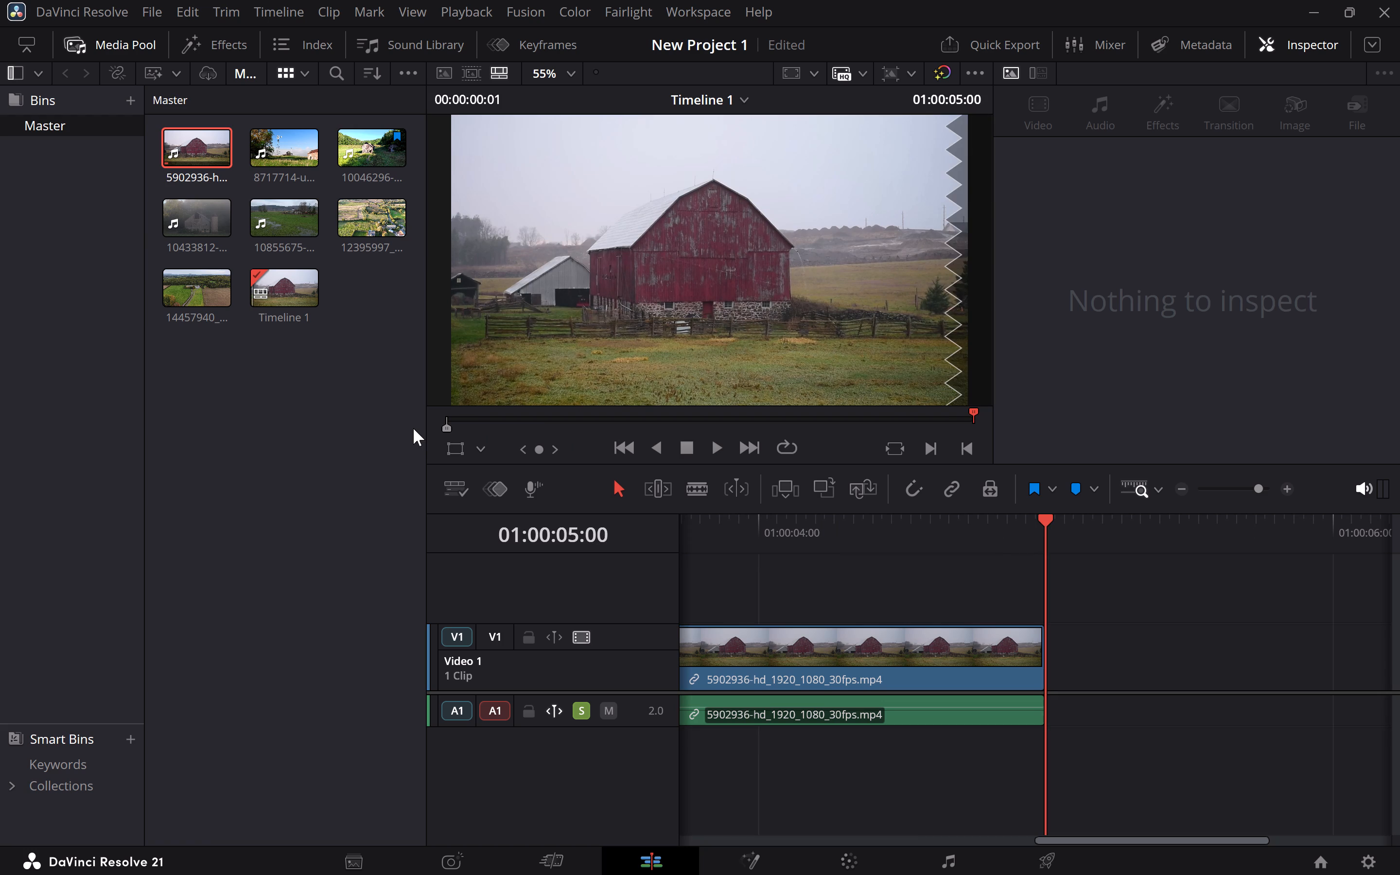
Play the five-second barn clip from its start to its end to review it.
{"action": "left_click_drag", "start_coordinate": [978, 414], "coordinate": [493, 397]}
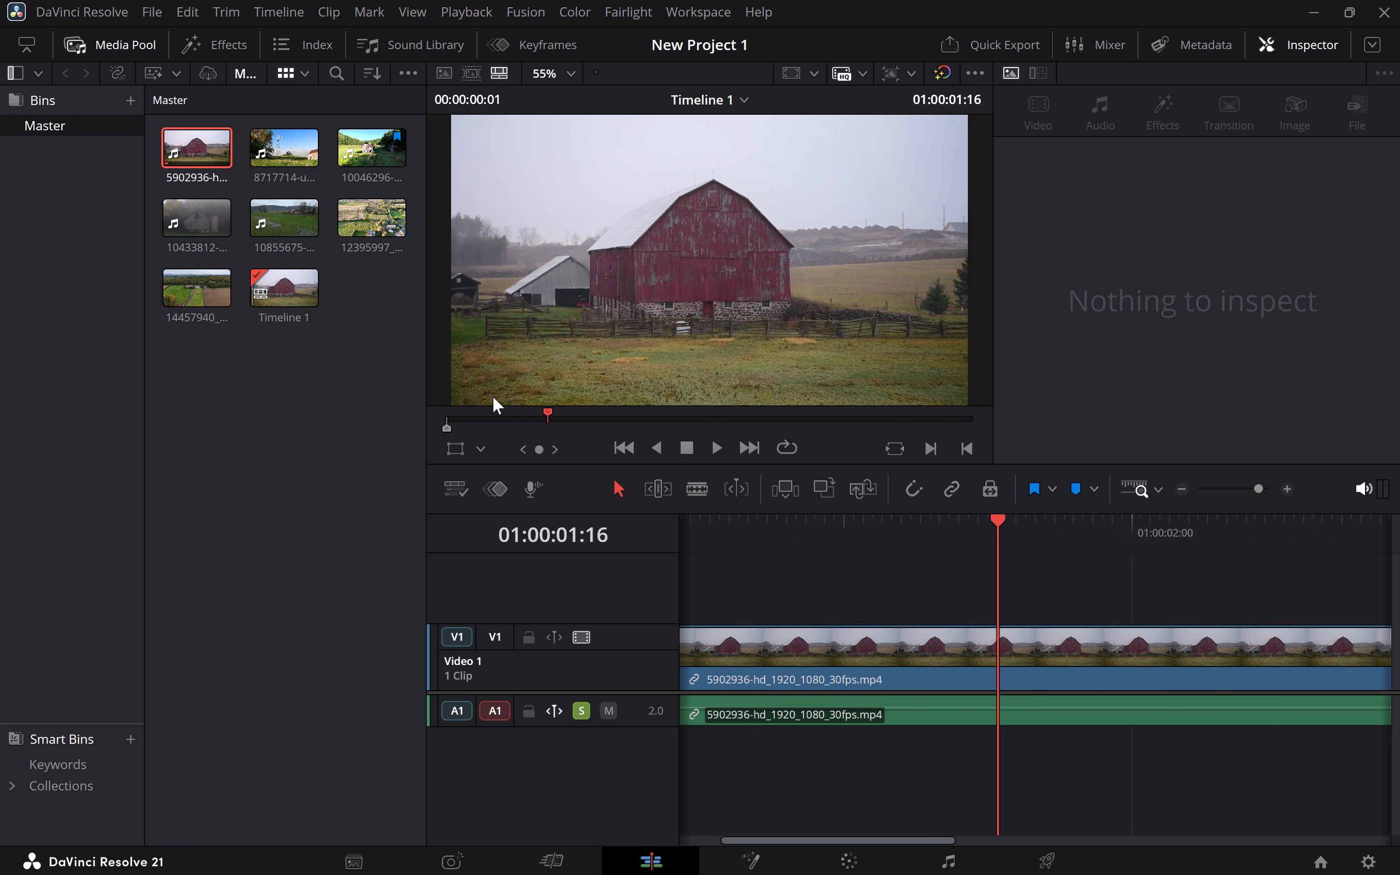
{"action": "left_click_drag", "start_coordinate": [493, 397], "coordinate": [395, 399]}
{"action": "key", "text": "space"}
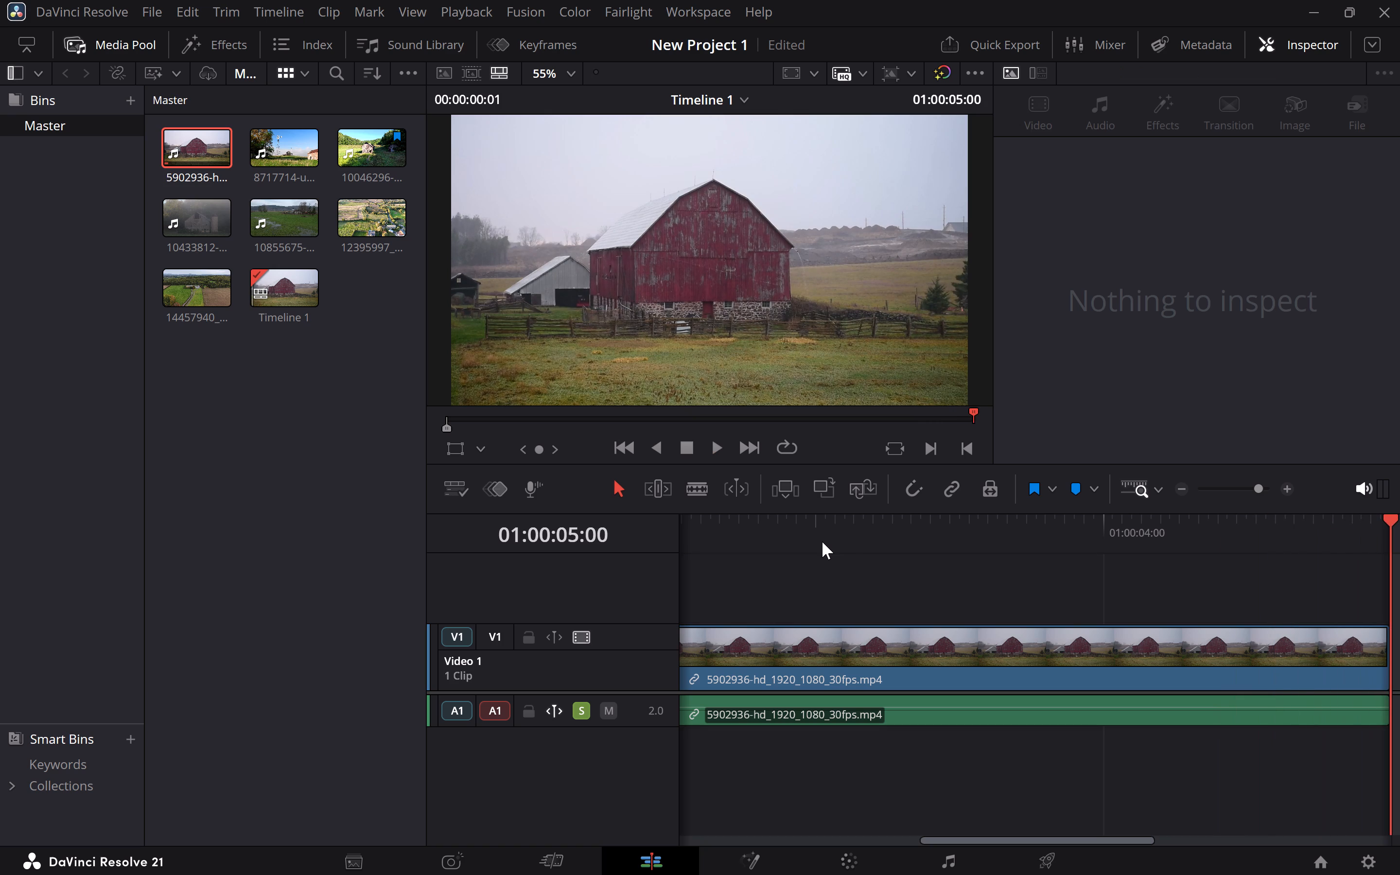
Add the windmill clip 8717714-uhd_3840_2160_30fps.mp4 to Video 1 and Audio 1 at 01:00:05:00, directly after the barn clip.
{"action": "scroll", "coordinate": [1116, 638], "scroll_direction": "left", "scroll_amount": 1}
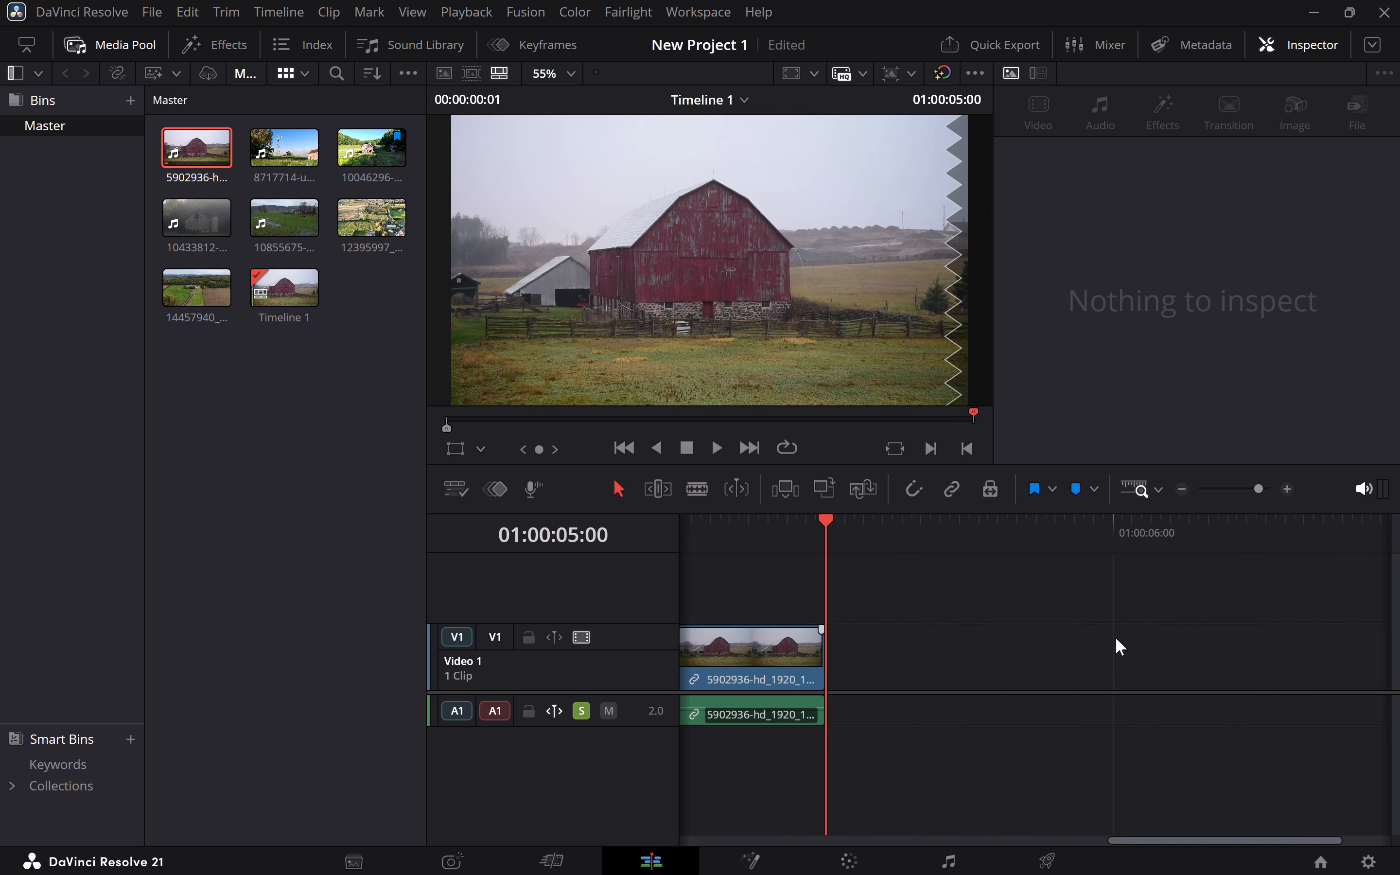
{"action": "scroll", "coordinate": [1116, 638], "scroll_direction": "left", "scroll_amount": 1}
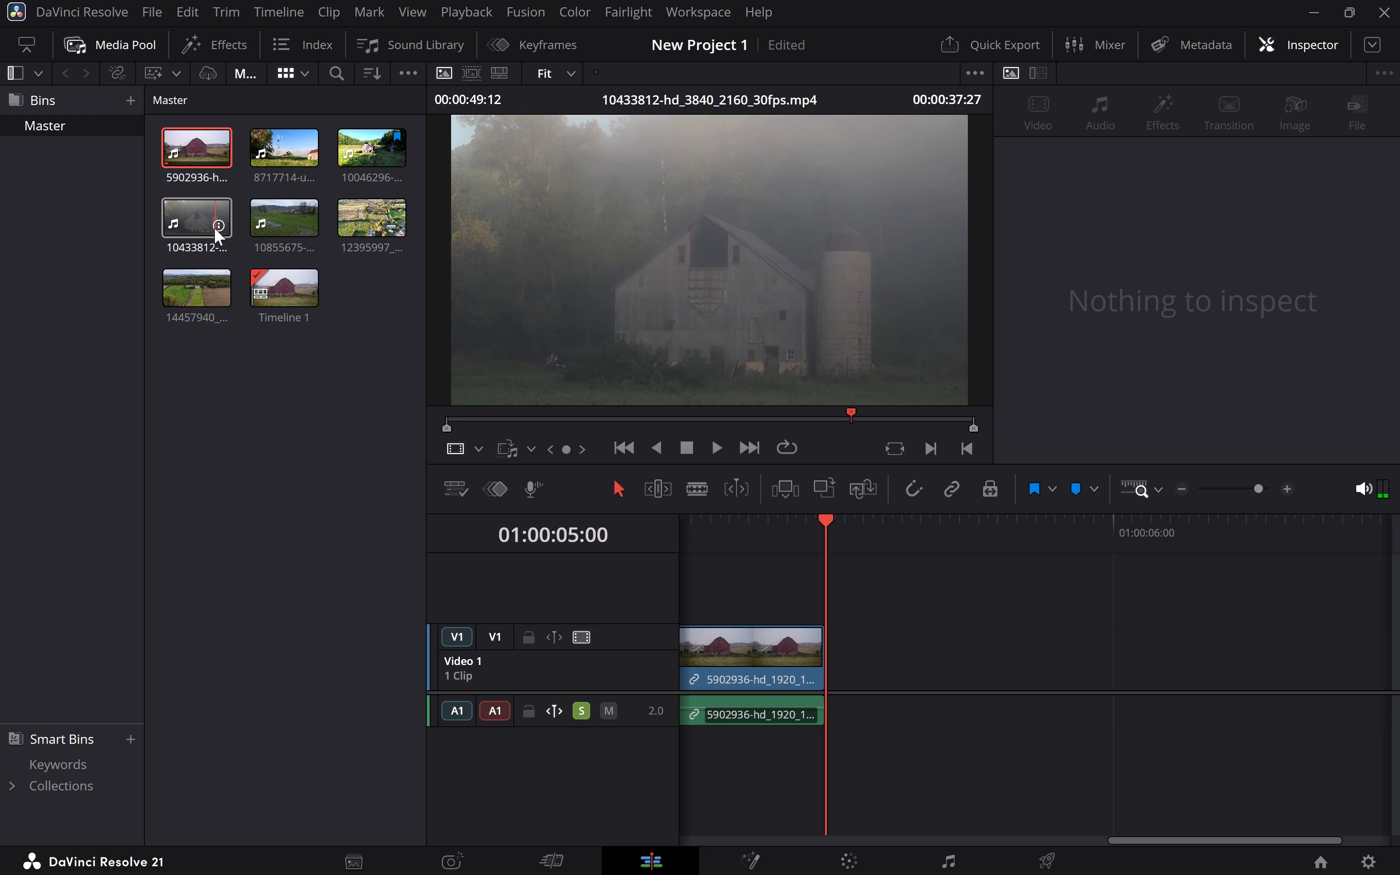
{"action": "left_click_drag", "start_coordinate": [205, 226], "coordinate": [285, 144]}
{"action": "left_click_drag", "start_coordinate": [273, 146], "coordinate": [297, 185]}
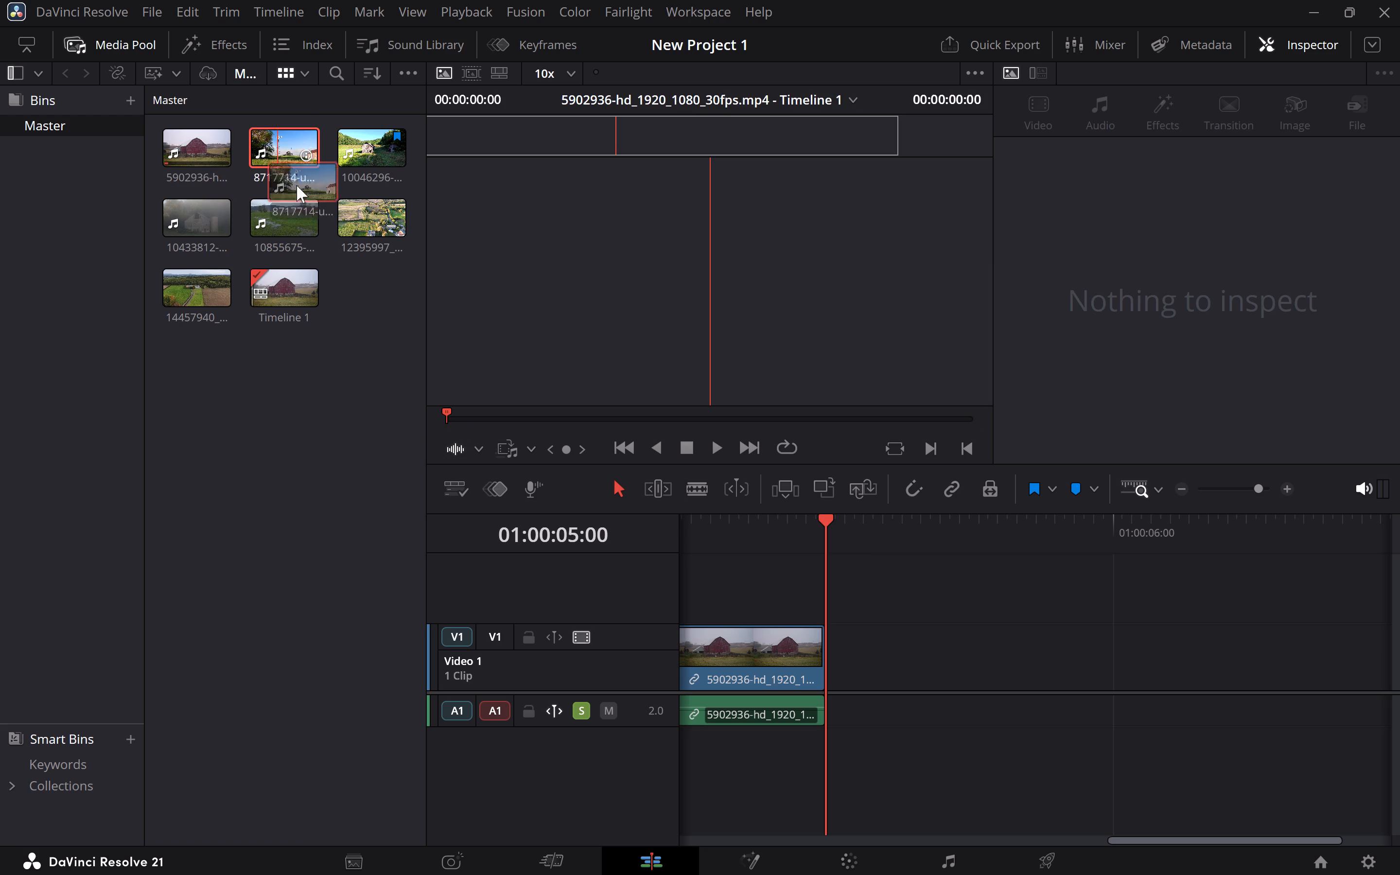
{"action": "left_click_drag", "start_coordinate": [297, 185], "coordinate": [345, 287]}
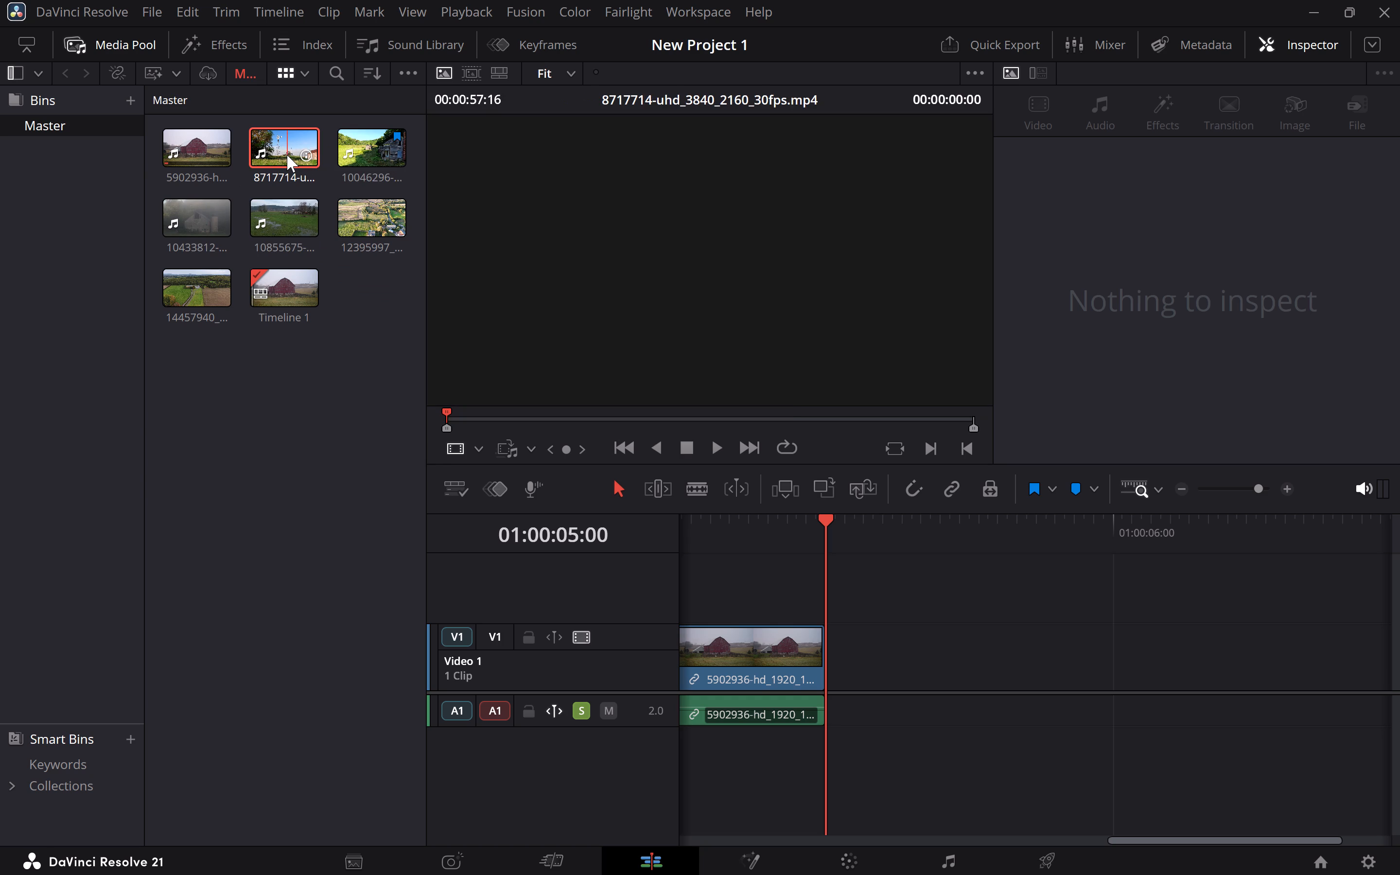
{"action": "left_click_drag", "start_coordinate": [275, 153], "coordinate": [849, 643]}
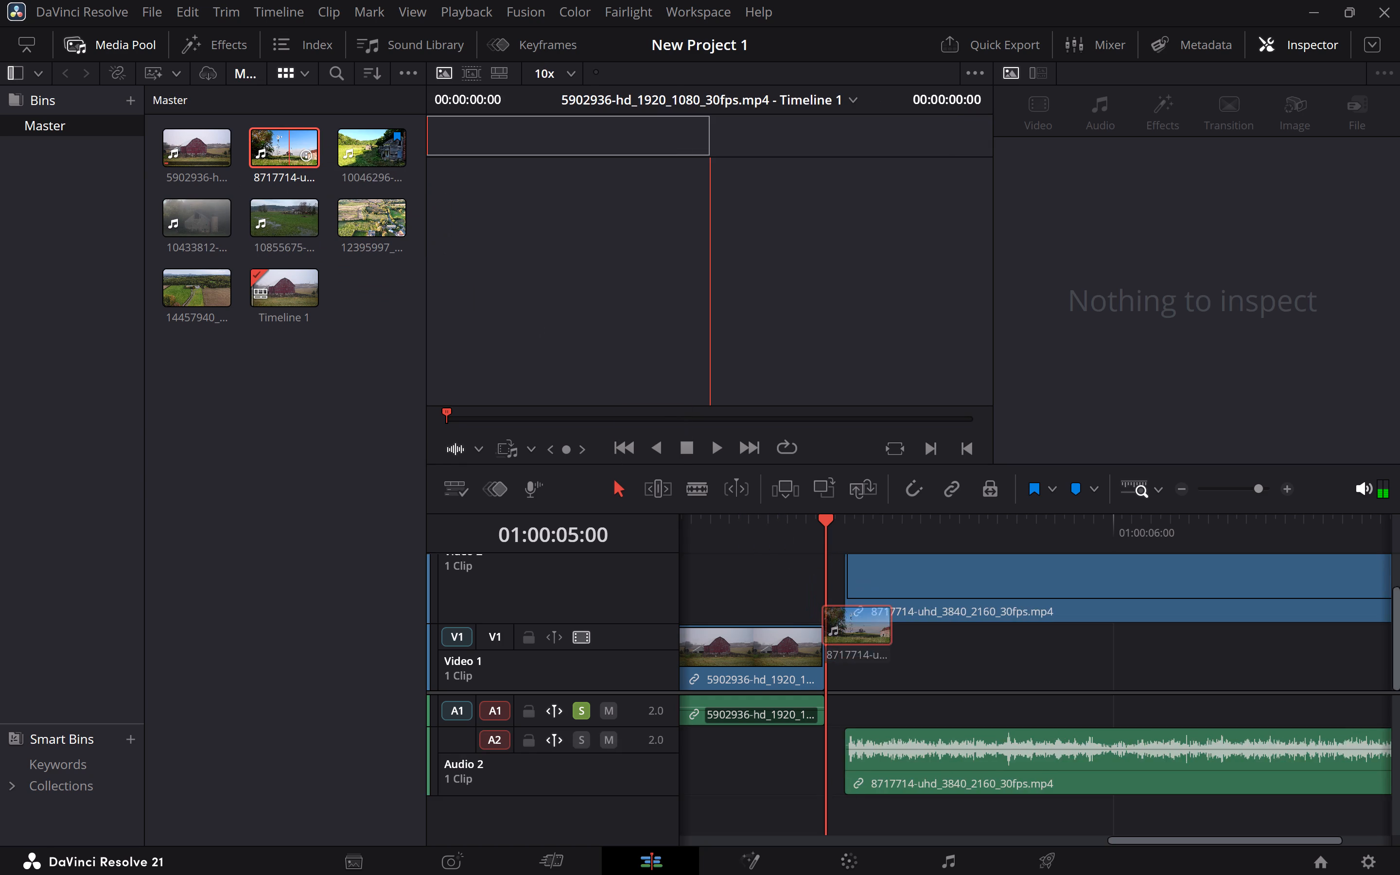
{"action": "left_click_drag", "start_coordinate": [849, 643], "coordinate": [826, 661]}
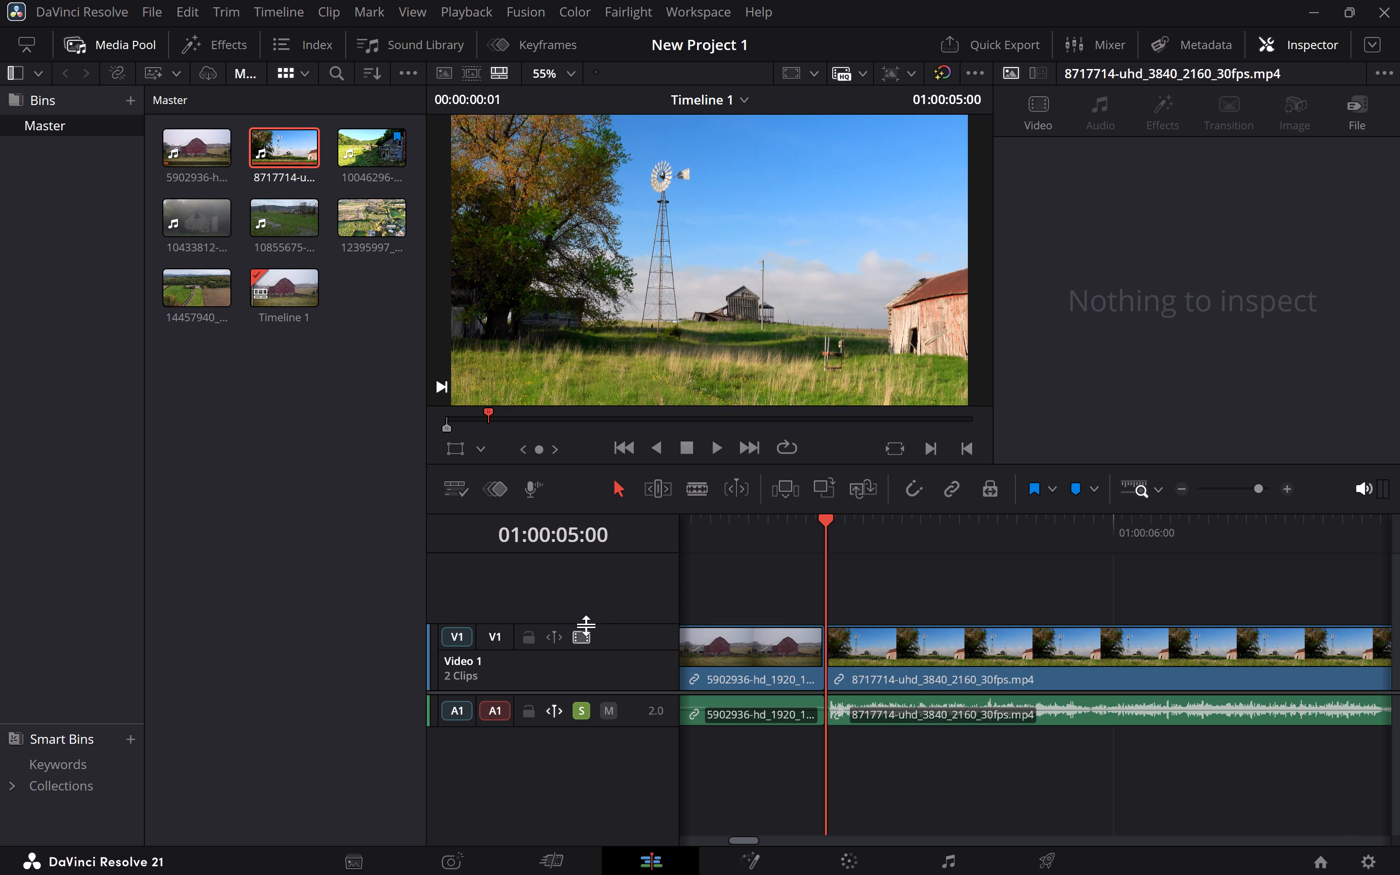
Reduce the height of the Video 1 track slightly.
{"action": "left_click_drag", "start_coordinate": [586, 626], "coordinate": [586, 641]}
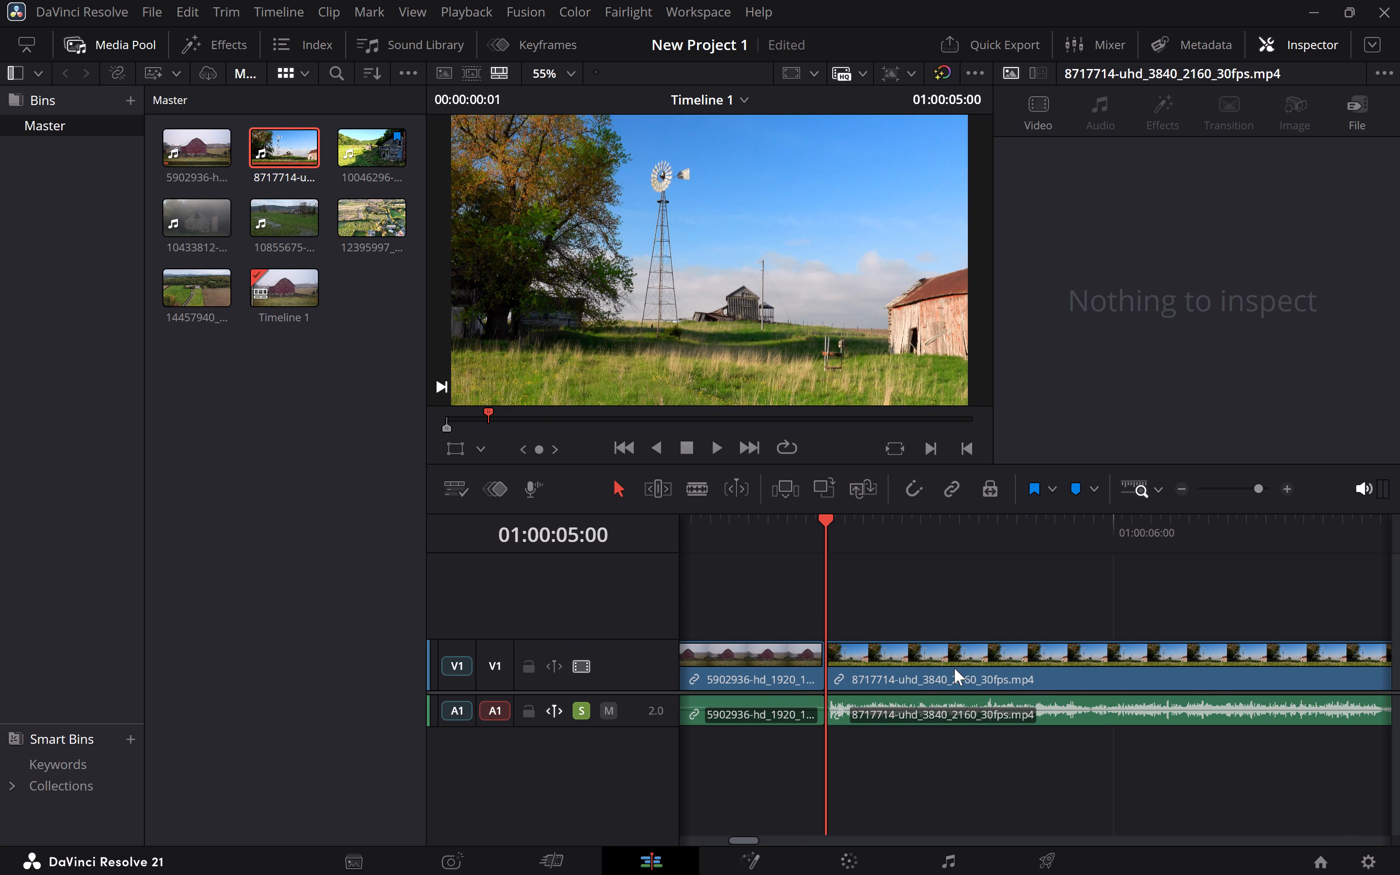
Split the windmill clip's video on Video 1 and its audio on Audio 1 at 01:00:10:00.
{"action": "scroll", "coordinate": [954, 668], "scroll_direction": "left", "scroll_amount": 1}
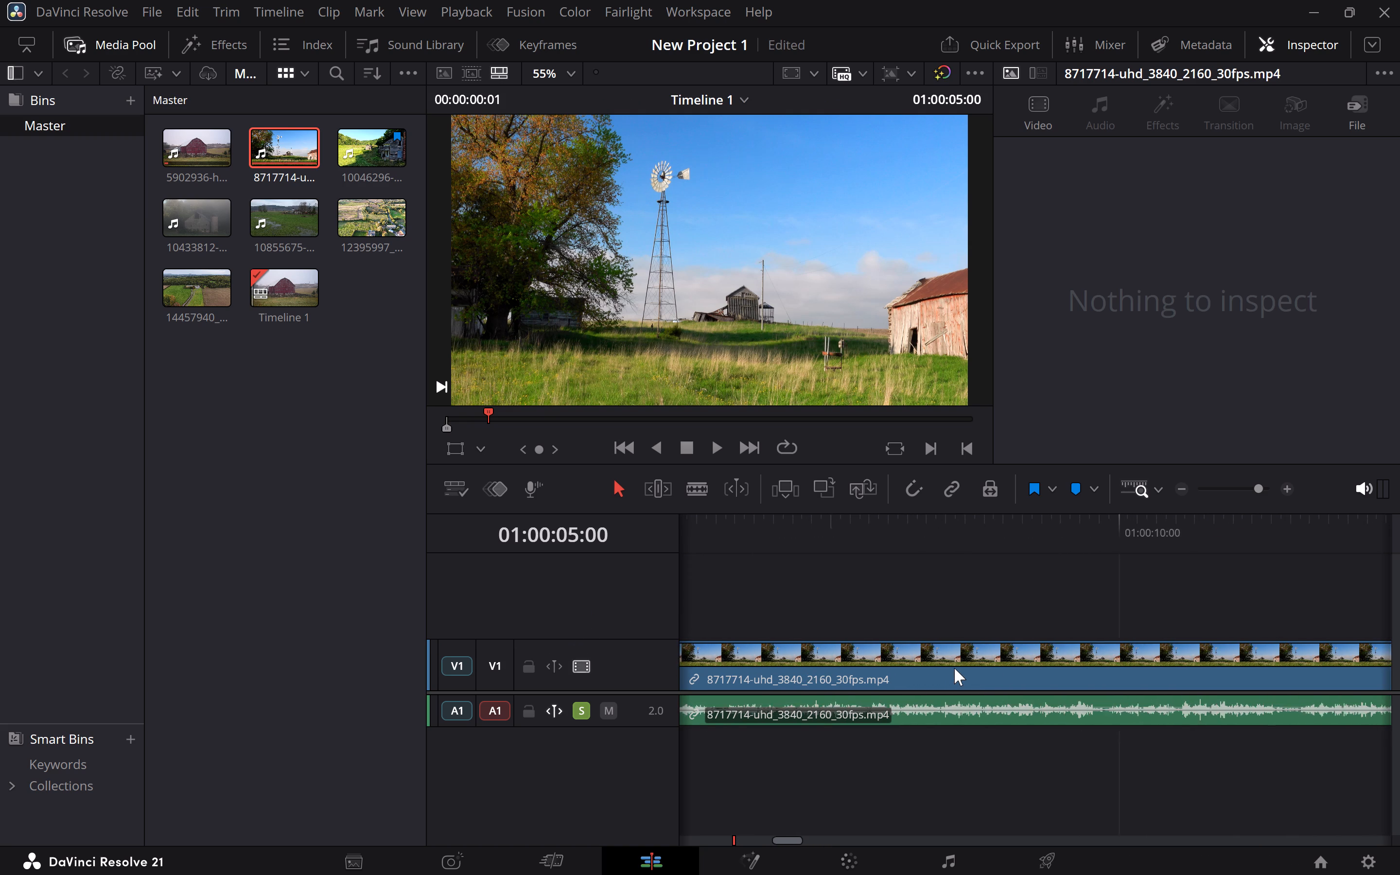
{"action": "scroll", "coordinate": [954, 668], "scroll_direction": "left", "scroll_amount": 1}
{"action": "key", "text": "space"}
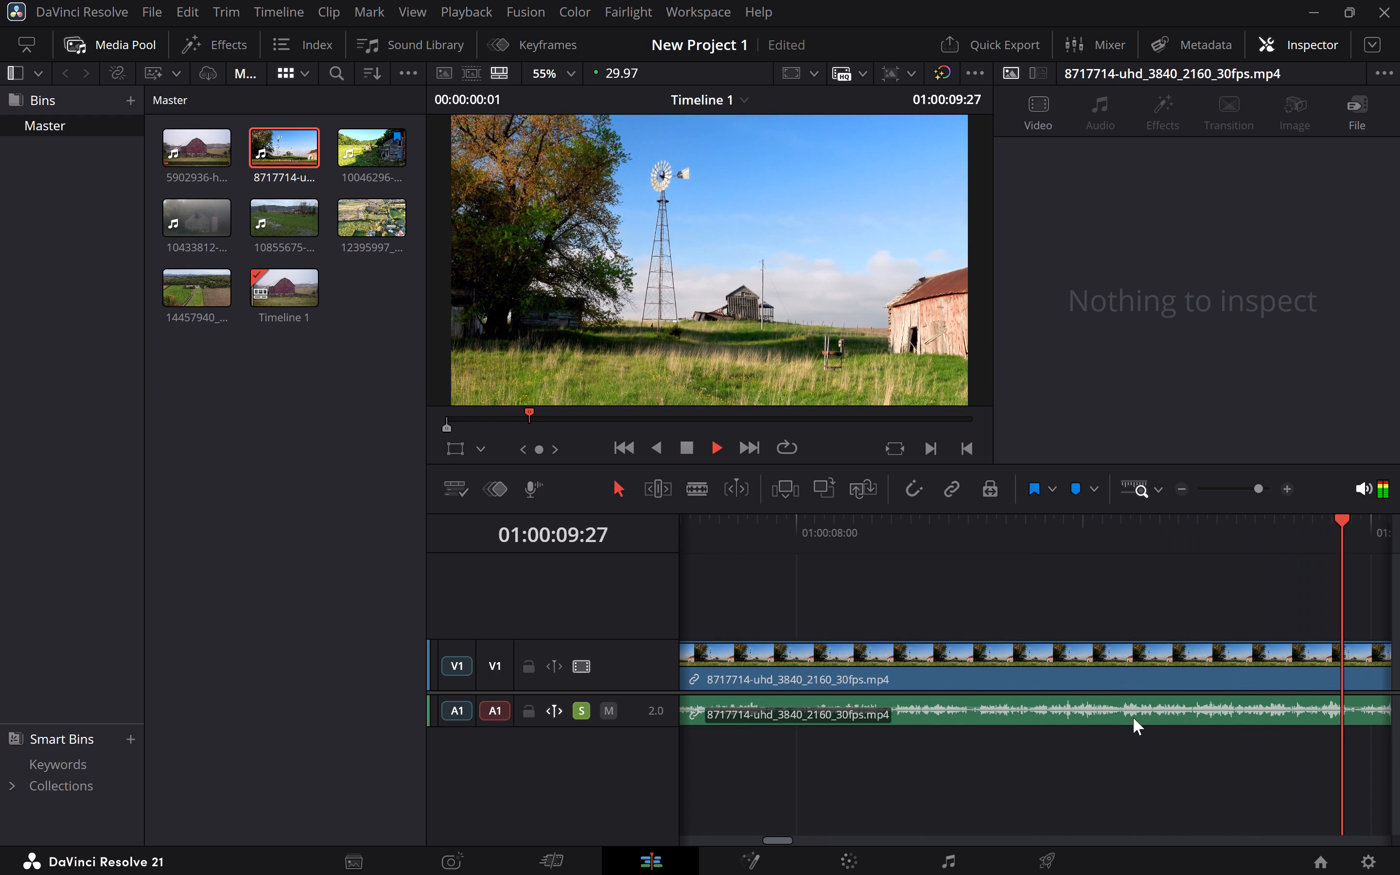
{"action": "key", "text": "space"}
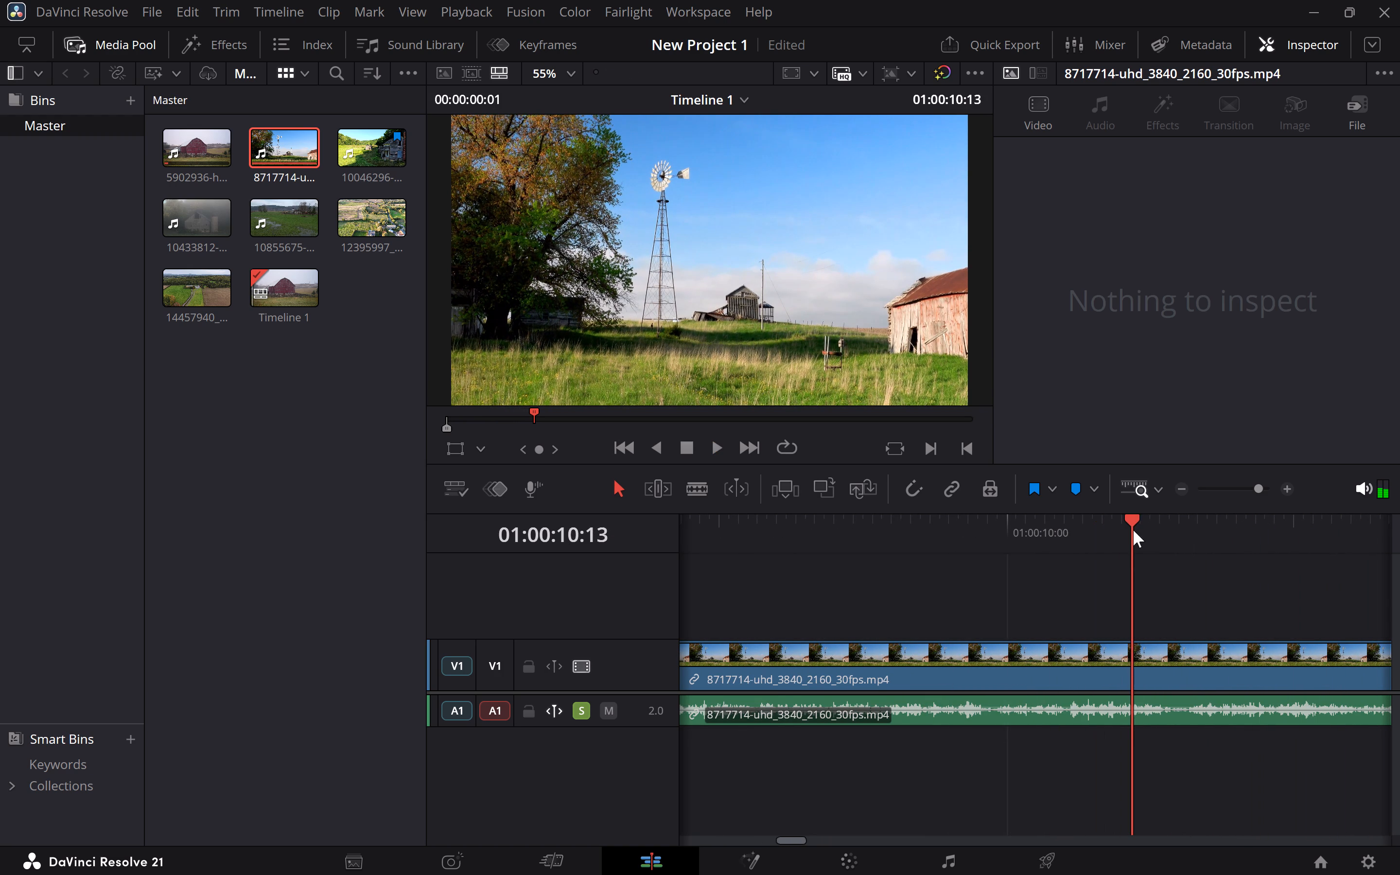
{"action": "left_click_drag", "start_coordinate": [1133, 530], "coordinate": [1090, 530]}
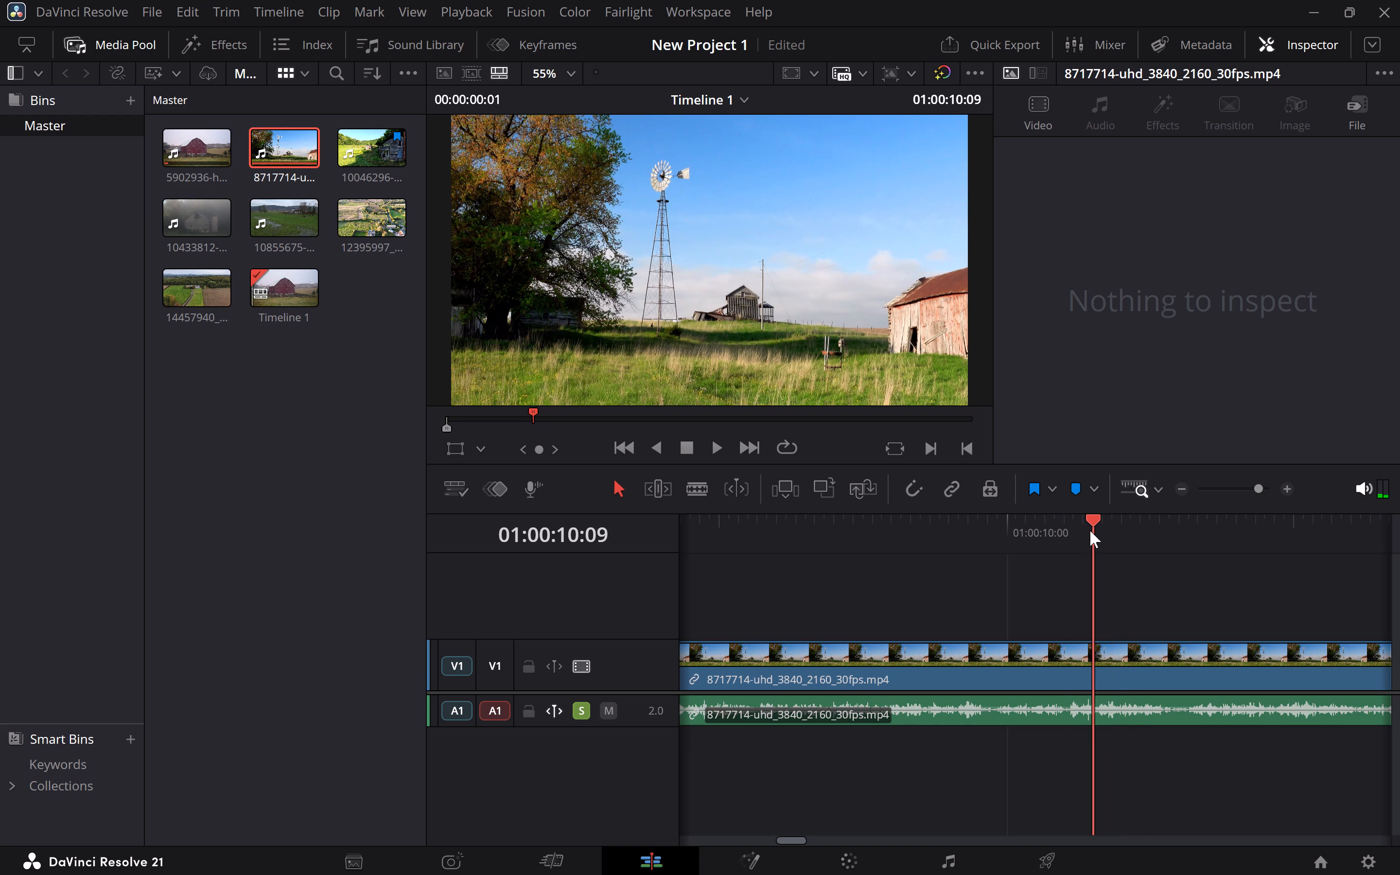
{"action": "left_click_drag", "start_coordinate": [1090, 530], "coordinate": [1015, 540]}
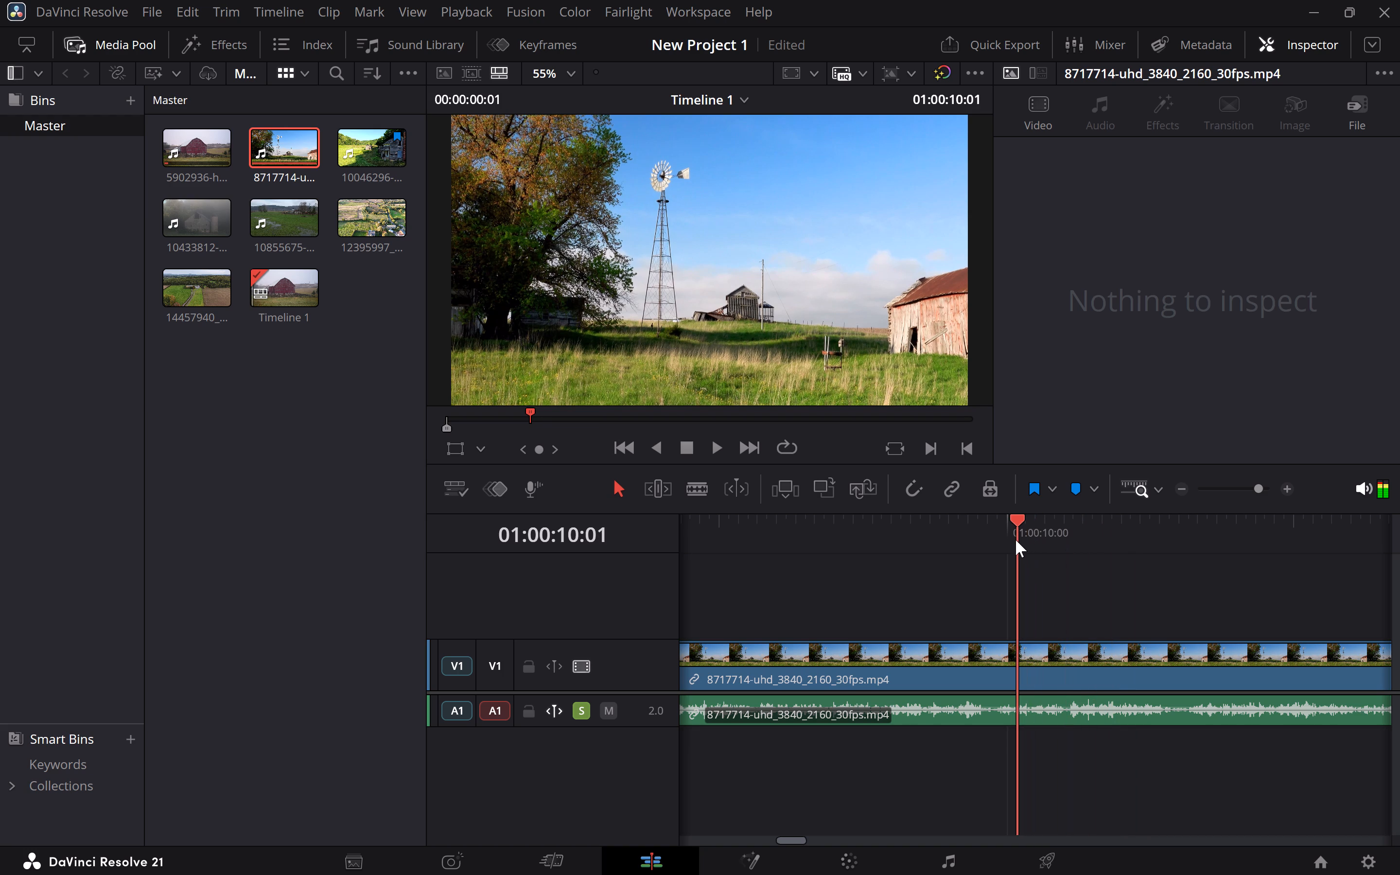
{"action": "left_click_drag", "start_coordinate": [1015, 540], "coordinate": [1008, 538]}
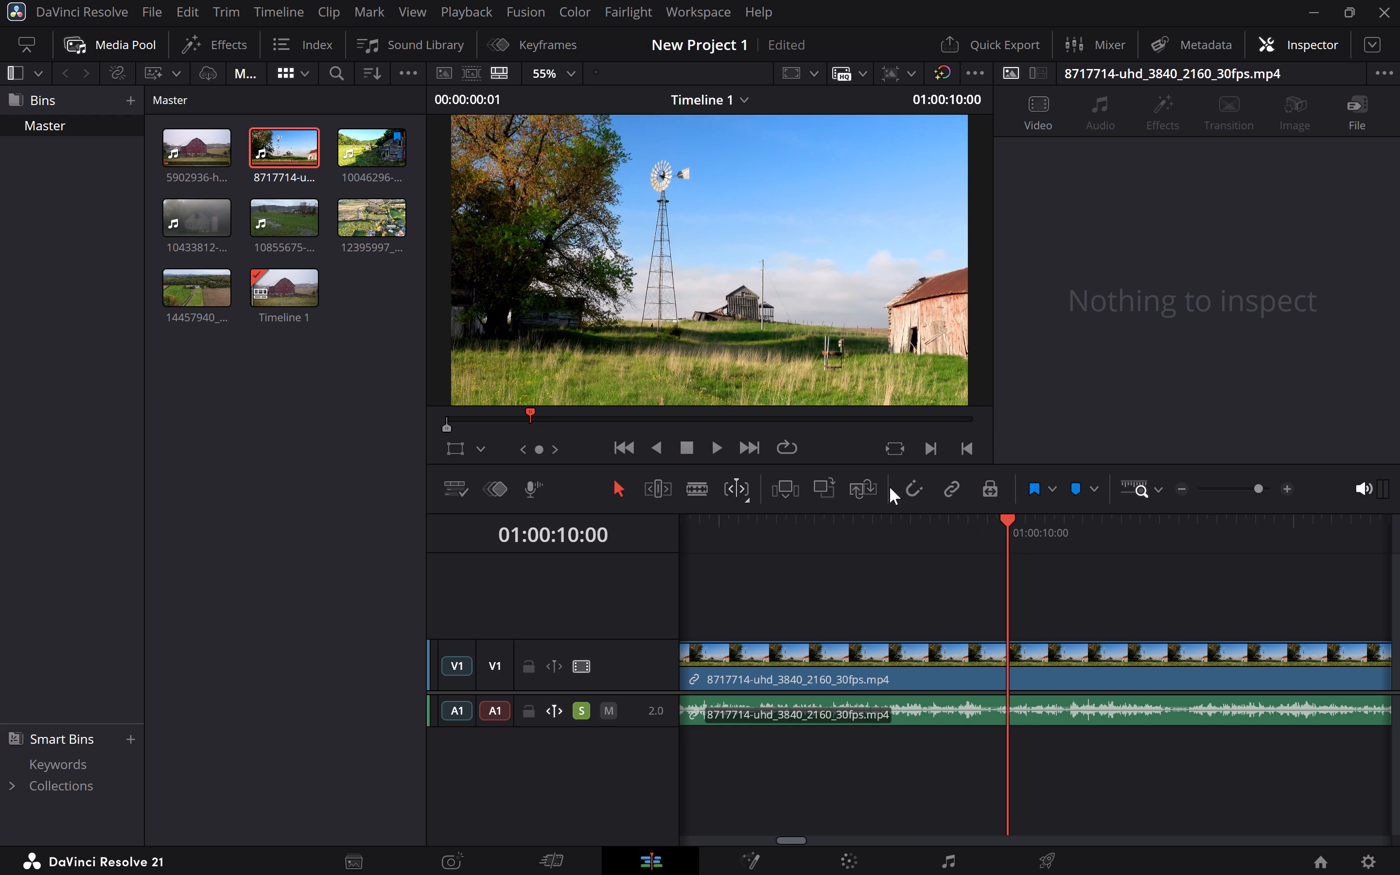
{"action": "type", "text": "bb"}
{"action": "key", "text": "b"}
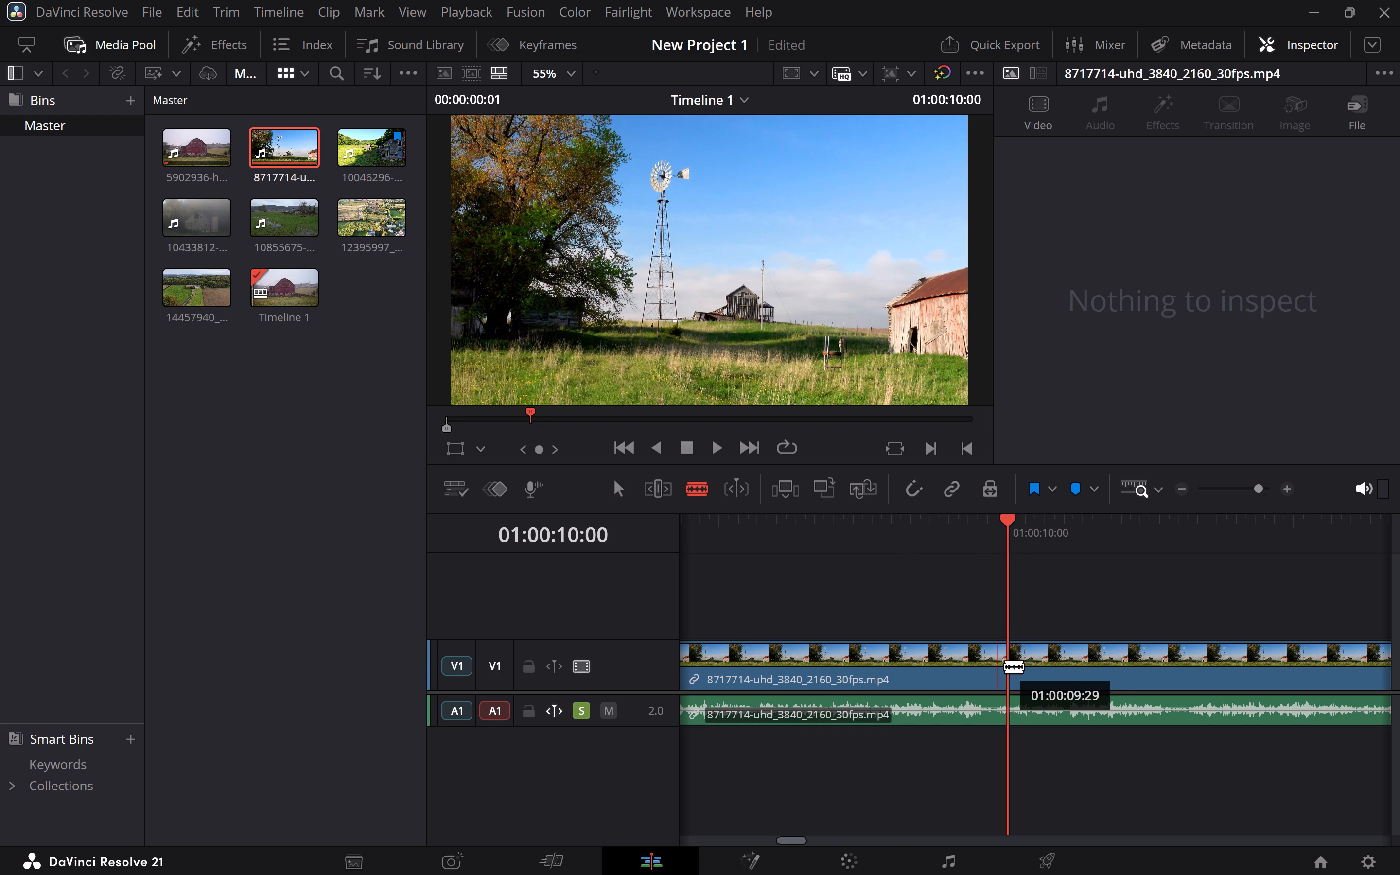
{"action": "left_click", "coordinate": [1009, 665]}
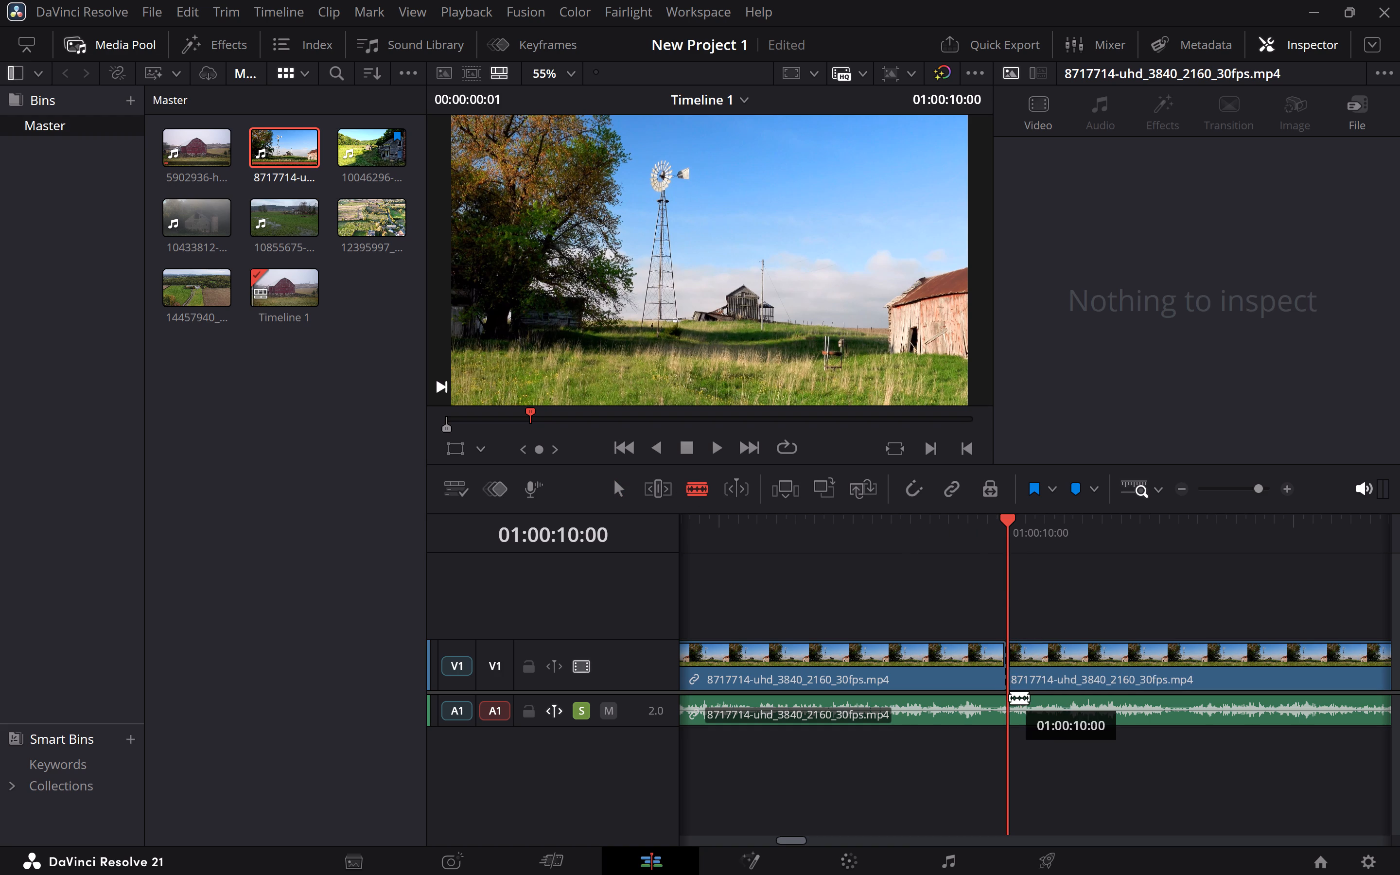
{"action": "left_click", "coordinate": [1009, 697]}
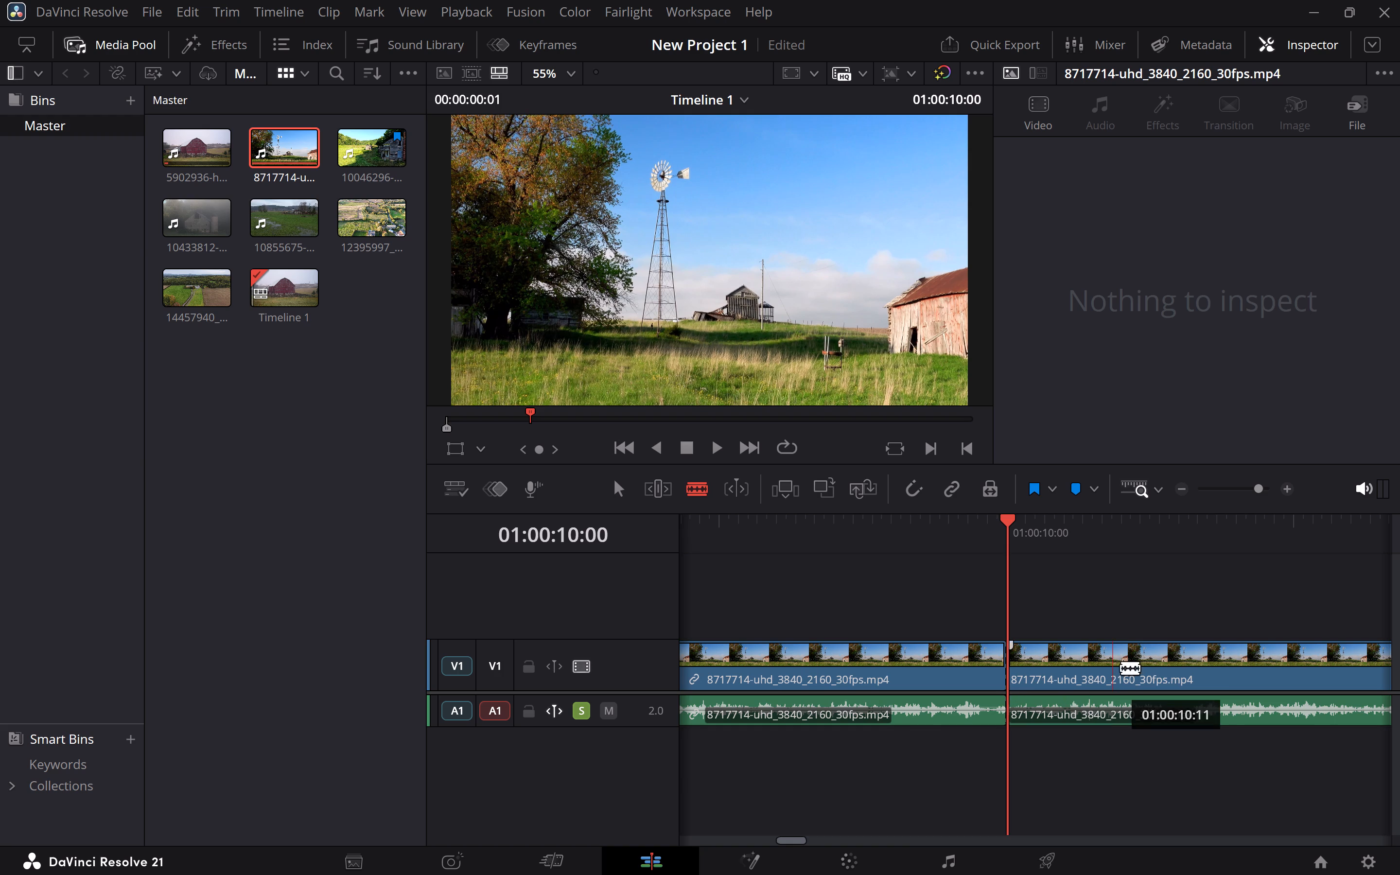
Delete the windmill video on Video 1 after the 01:00:10:00 cut.
{"action": "key", "text": "a"}
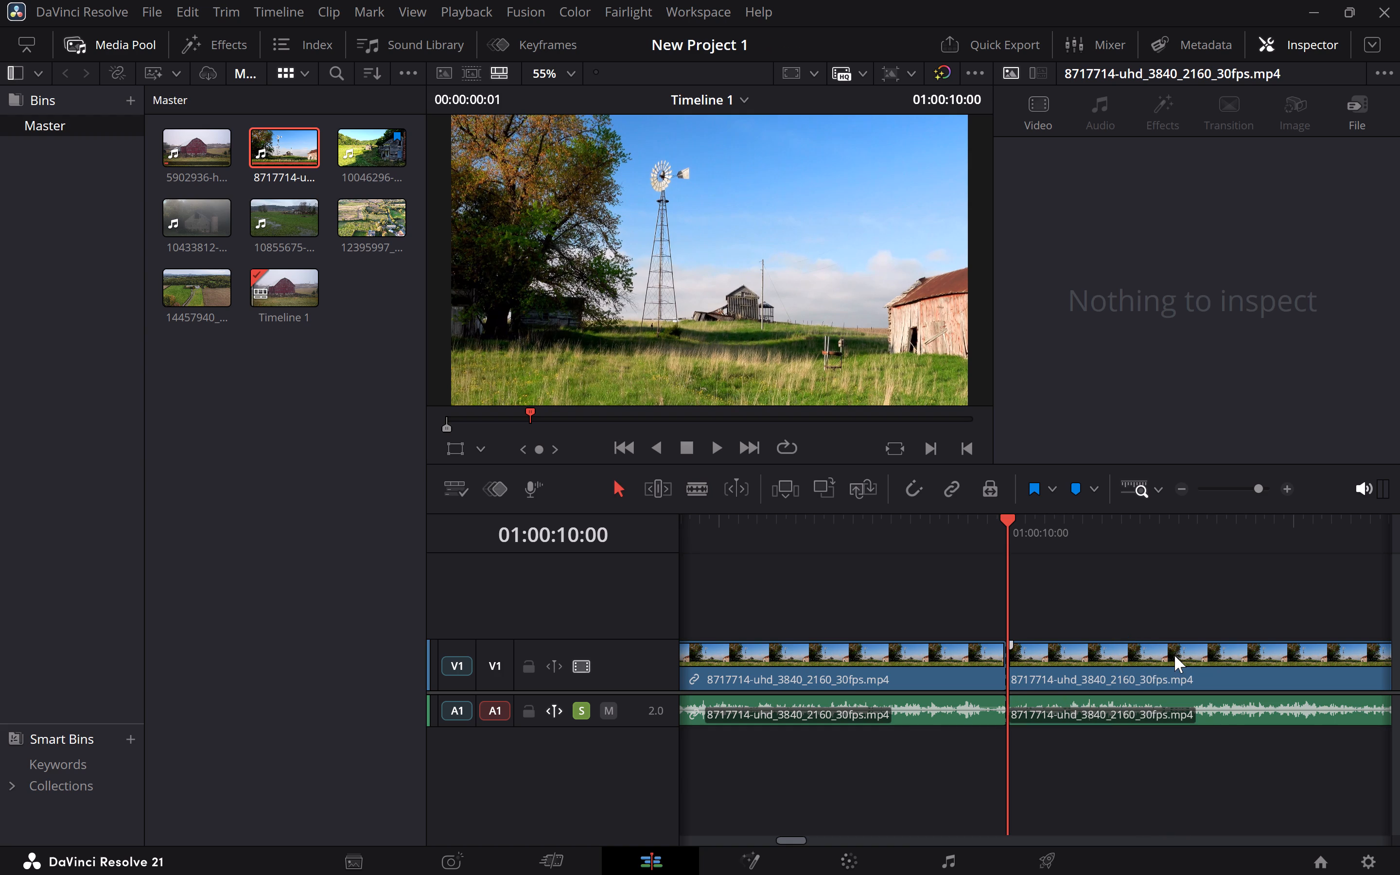
{"action": "double_click", "coordinate": [1174, 655]}
{"action": "key", "text": "Delete"}
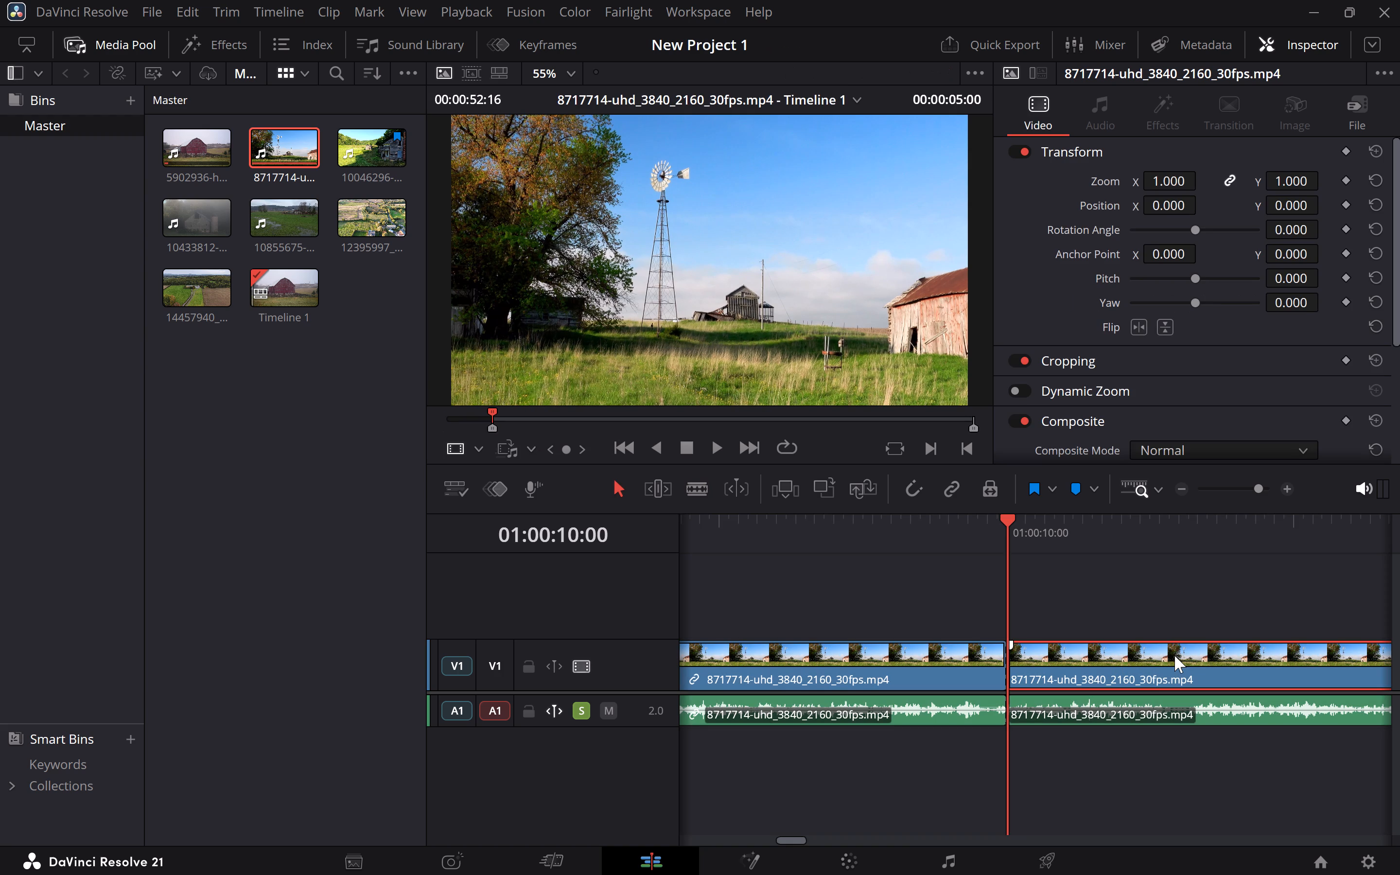
{"action": "left_click", "coordinate": [1201, 653]}
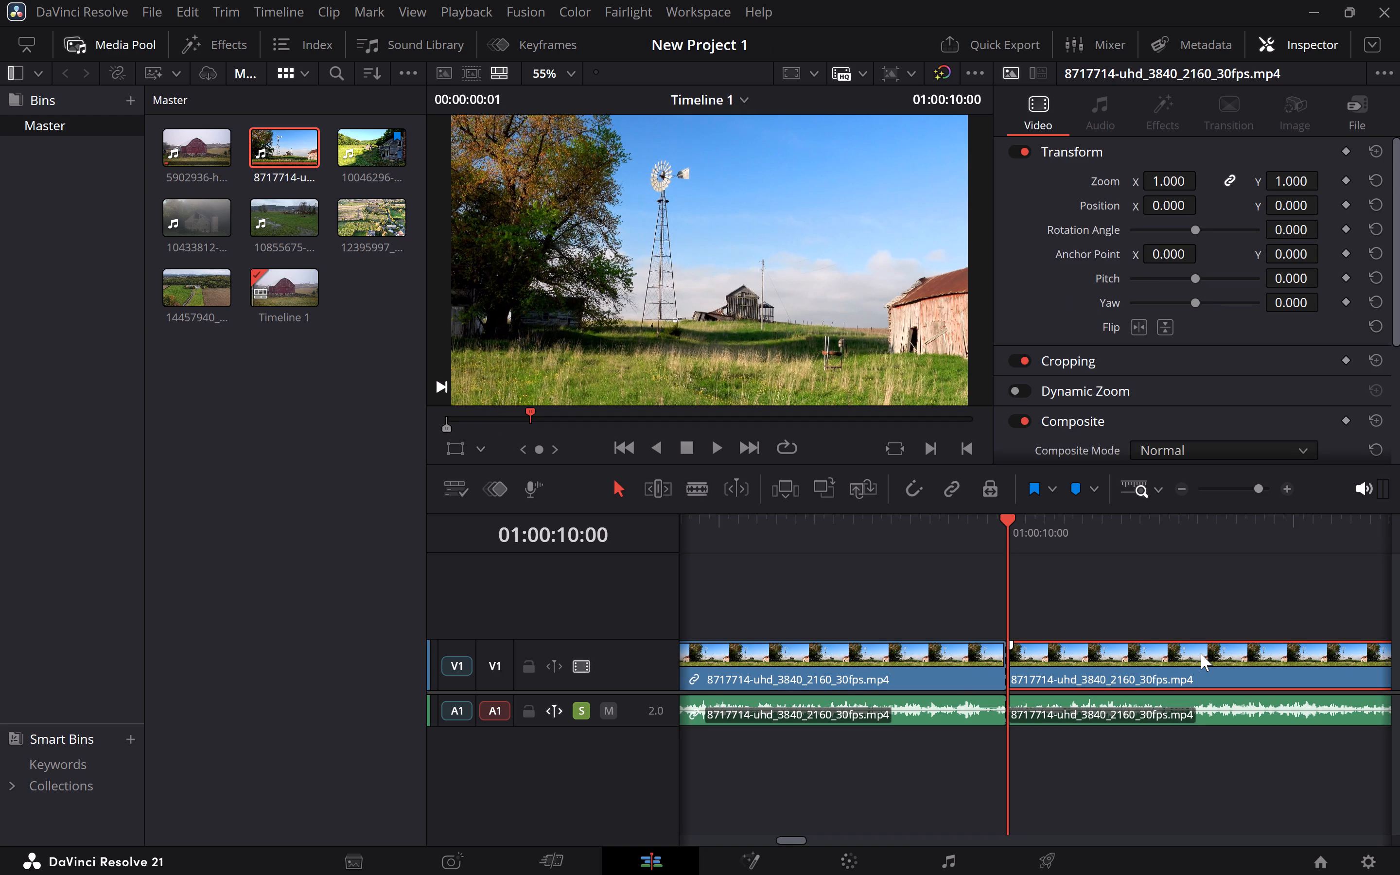
{"action": "key", "text": "Delete"}
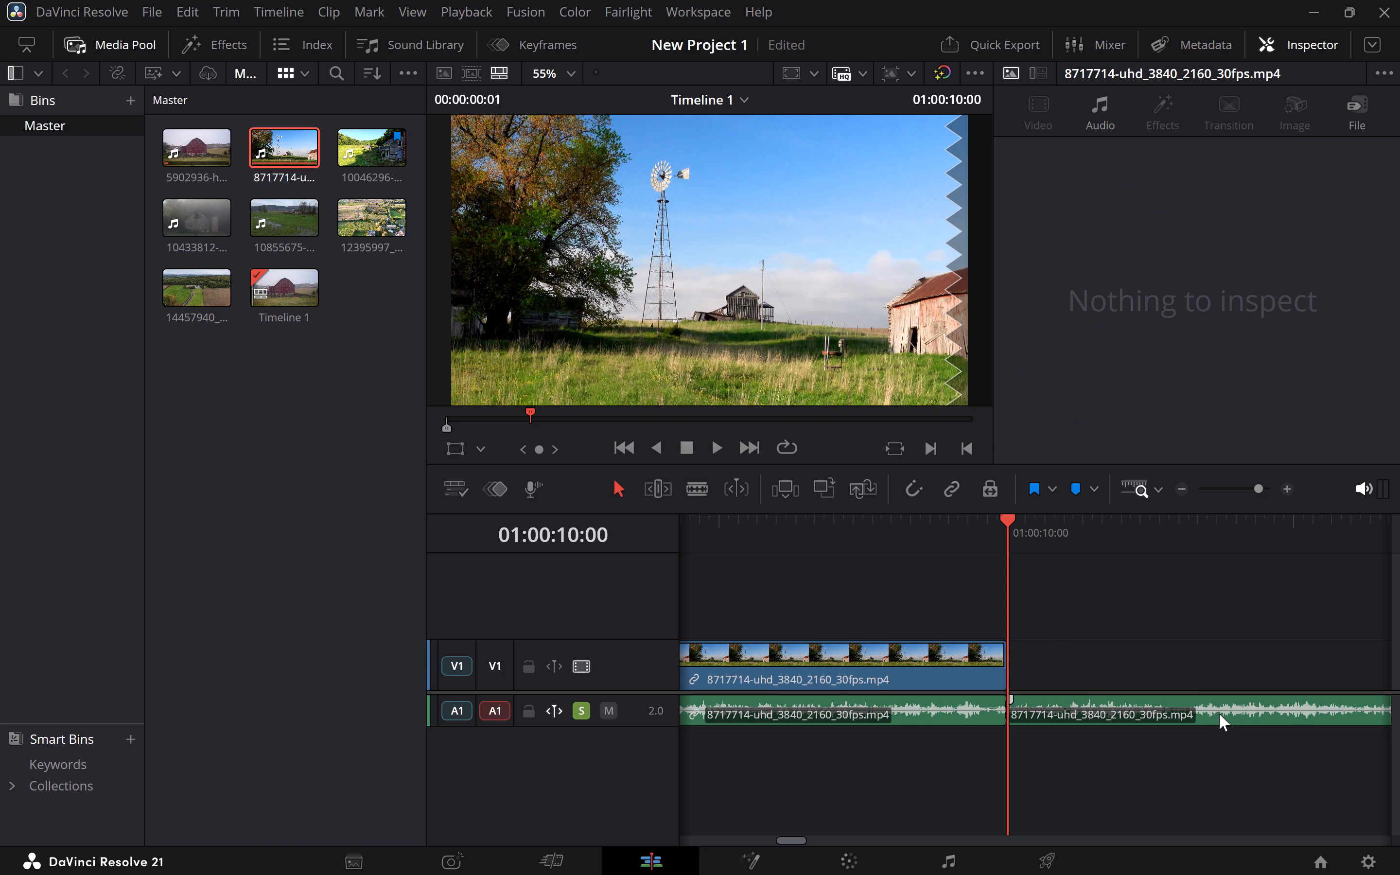
Delete the leftover windmill audio on Audio 1 after the 01:00:10:00 cut.
{"action": "left_click", "coordinate": [1219, 723]}
{"action": "key", "text": "Delete"}
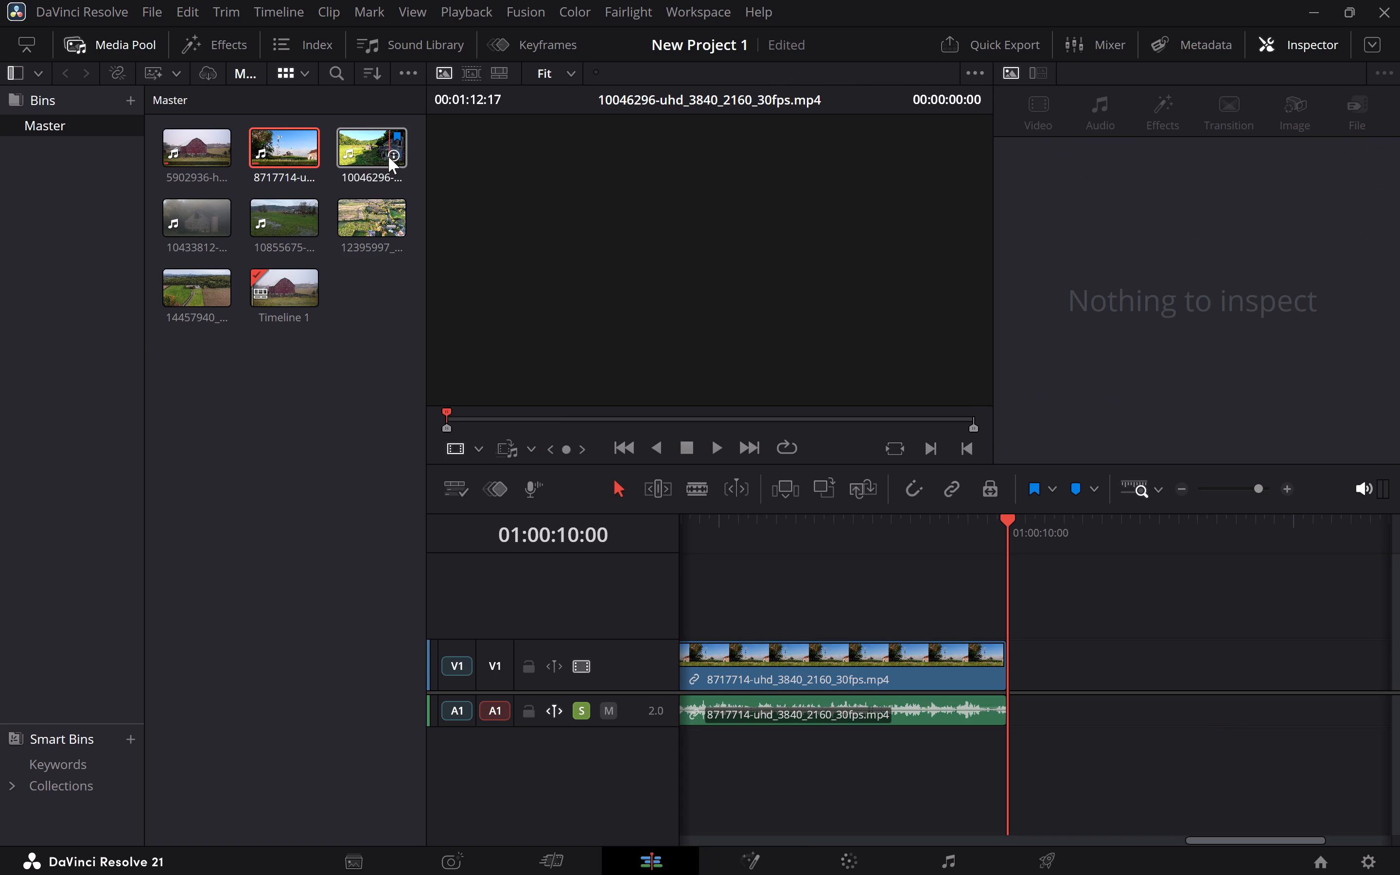
Add 10046296-uhd_3840_2160_30fps.mp4 to Video 1 and Audio 1 just after the windmill clip, near 01:00:10:00.
{"action": "left_click_drag", "start_coordinate": [388, 157], "coordinate": [1110, 681]}
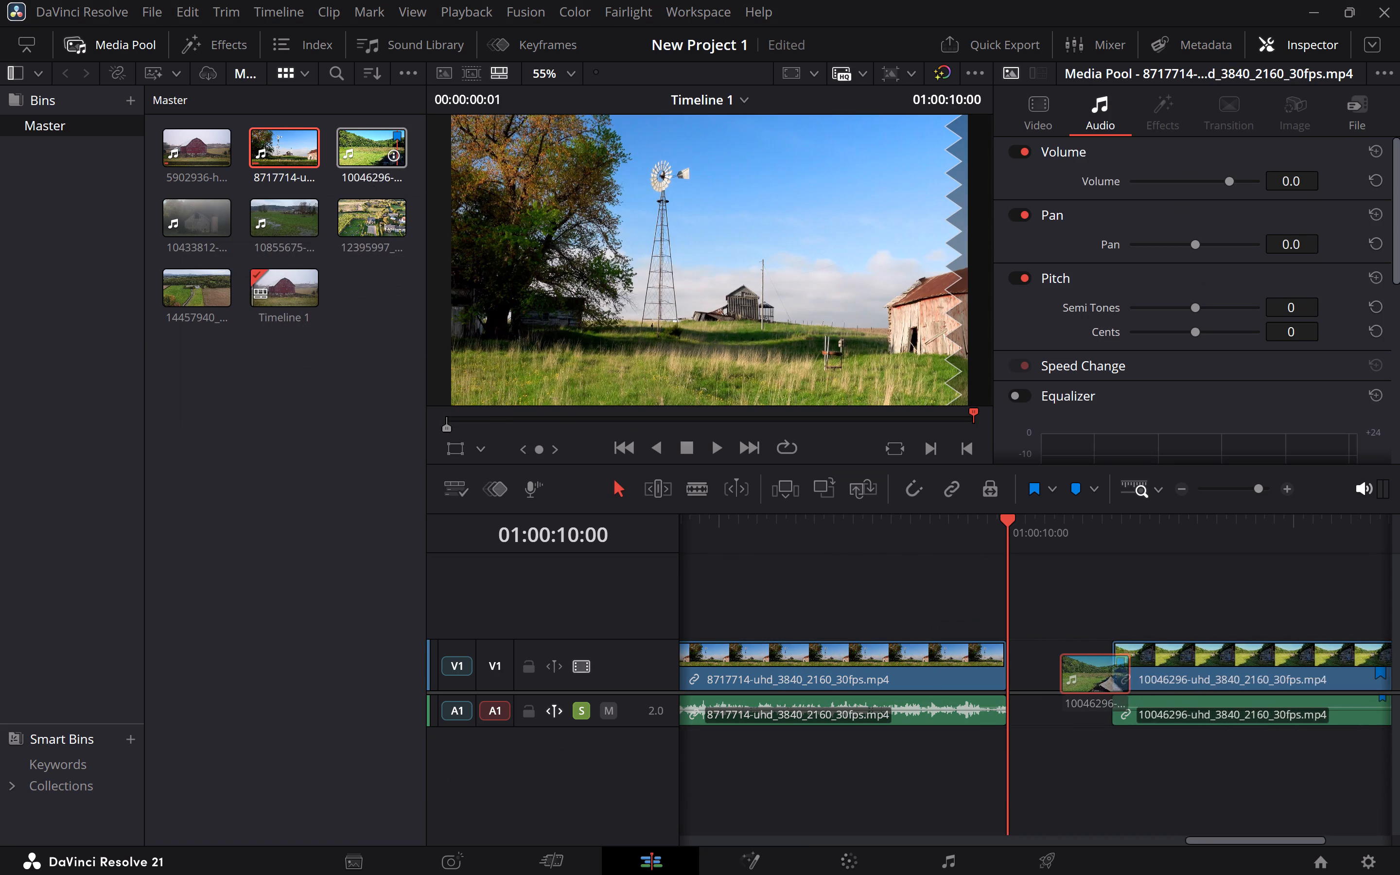
{"action": "left_click_drag", "start_coordinate": [1110, 681], "coordinate": [1023, 684]}
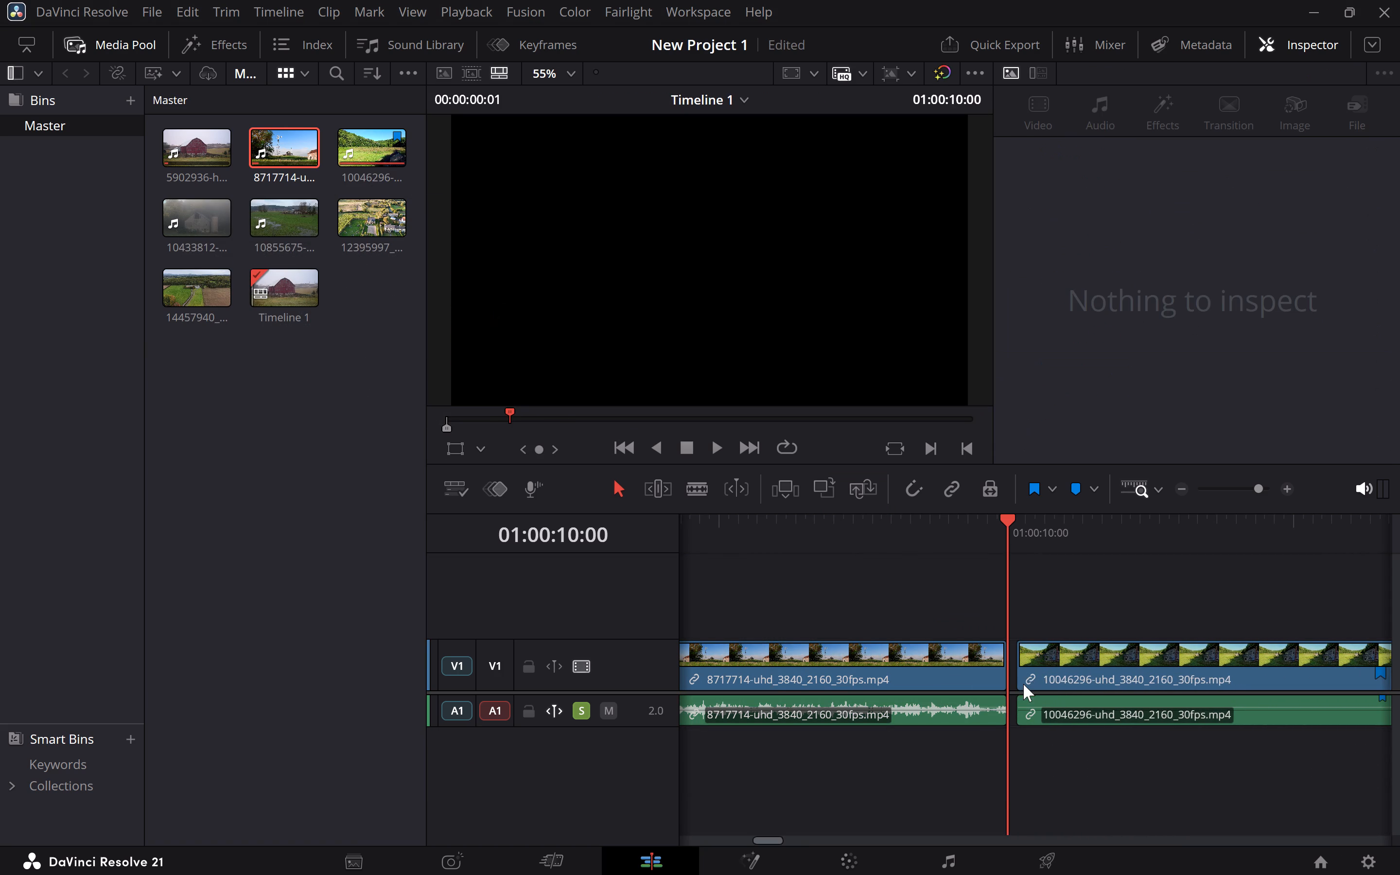
Turn on snapping and extend the windmill video's end on Video 1 by one frame to meet the 10046296 clip.
{"action": "left_click", "coordinate": [914, 494]}
{"action": "left_click", "coordinate": [1023, 662]}
{"action": "left_click", "coordinate": [1005, 664]}
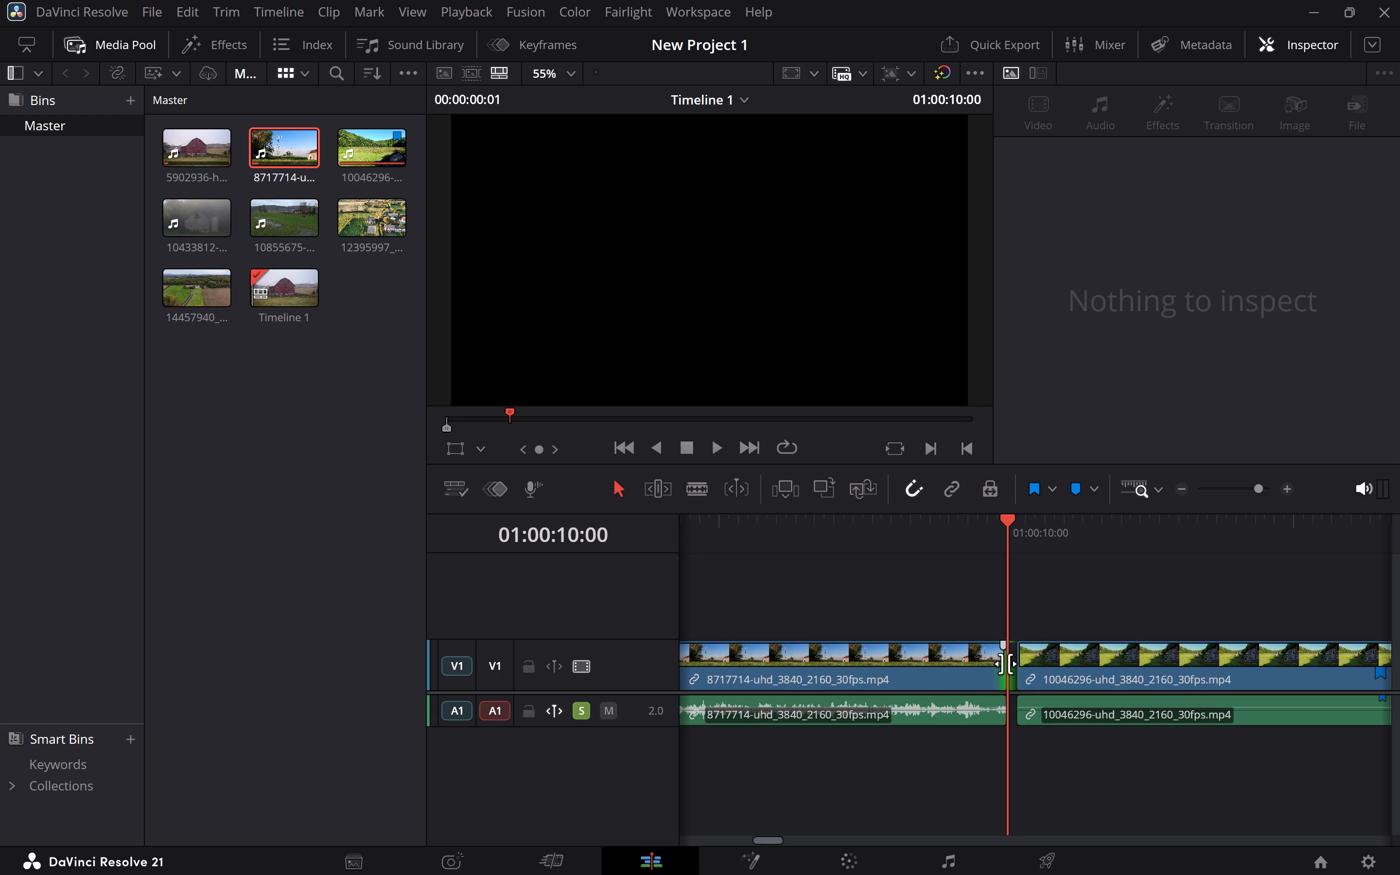
{"action": "key", "text": "space"}
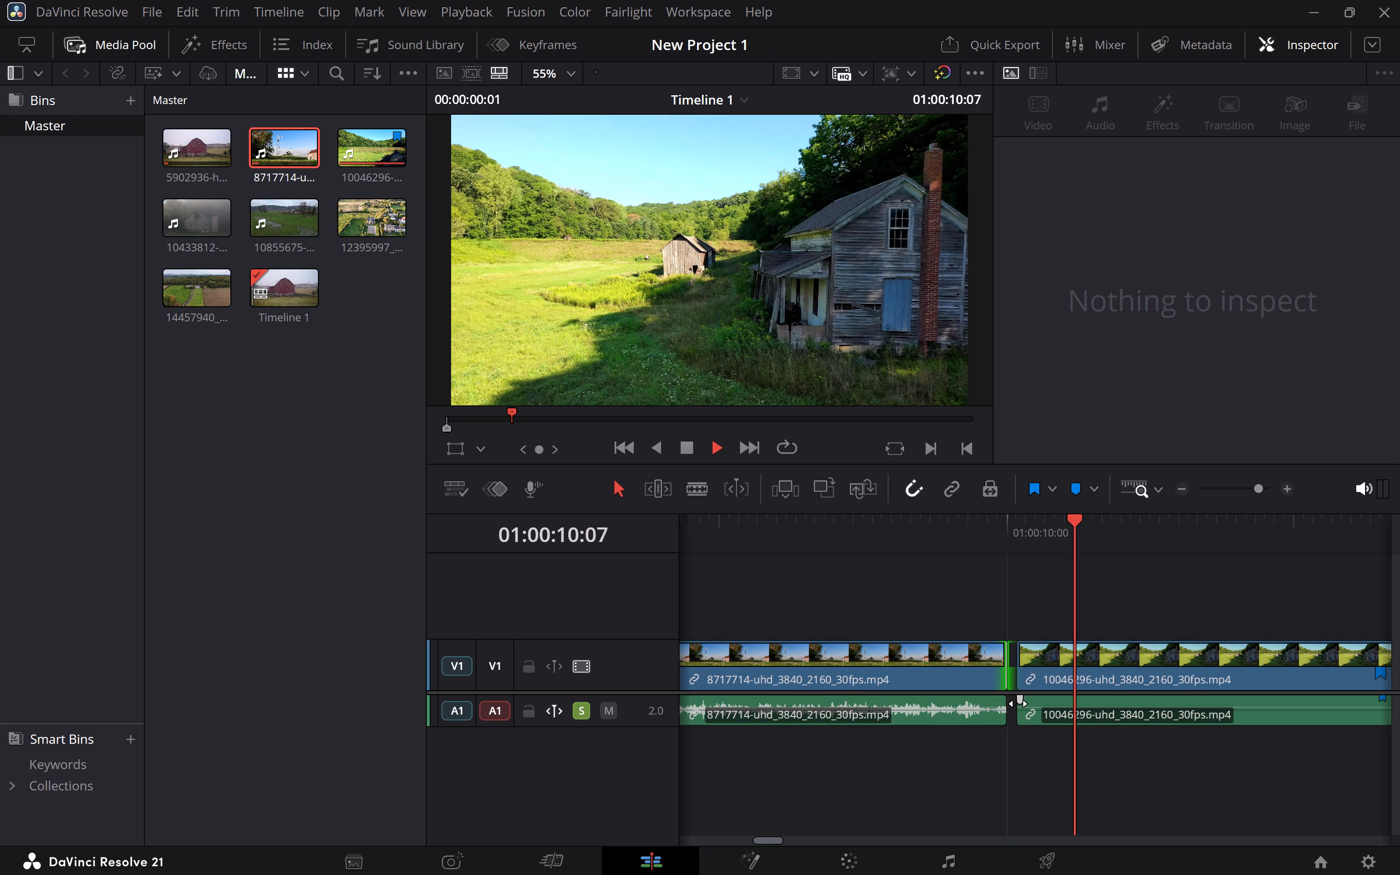
{"action": "key", "text": "space"}
{"action": "scroll", "coordinate": [1017, 703], "scroll_direction": "right", "scroll_amount": 1}
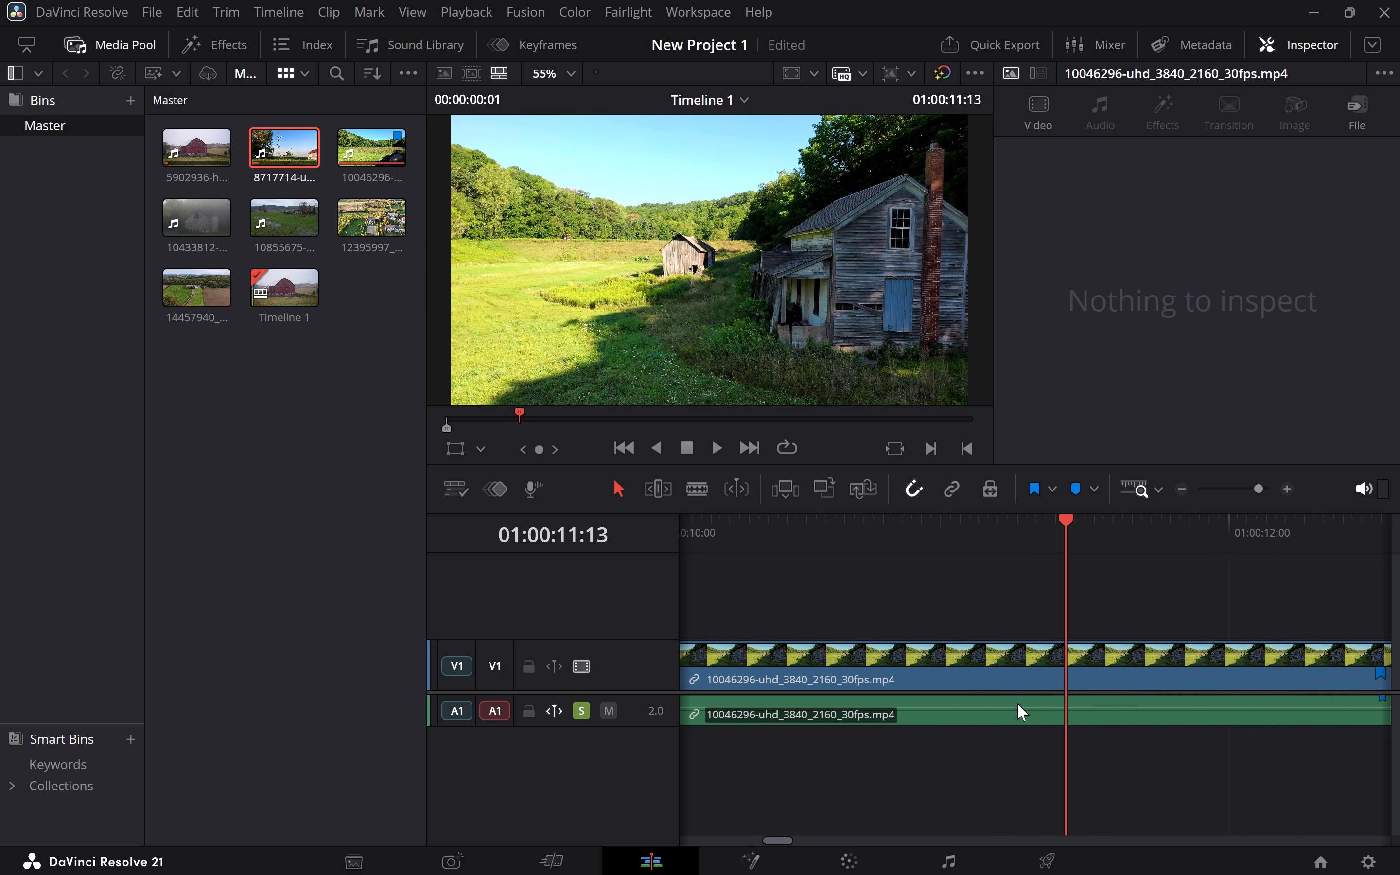
{"action": "scroll", "coordinate": [1017, 703], "scroll_direction": "right", "scroll_amount": 1}
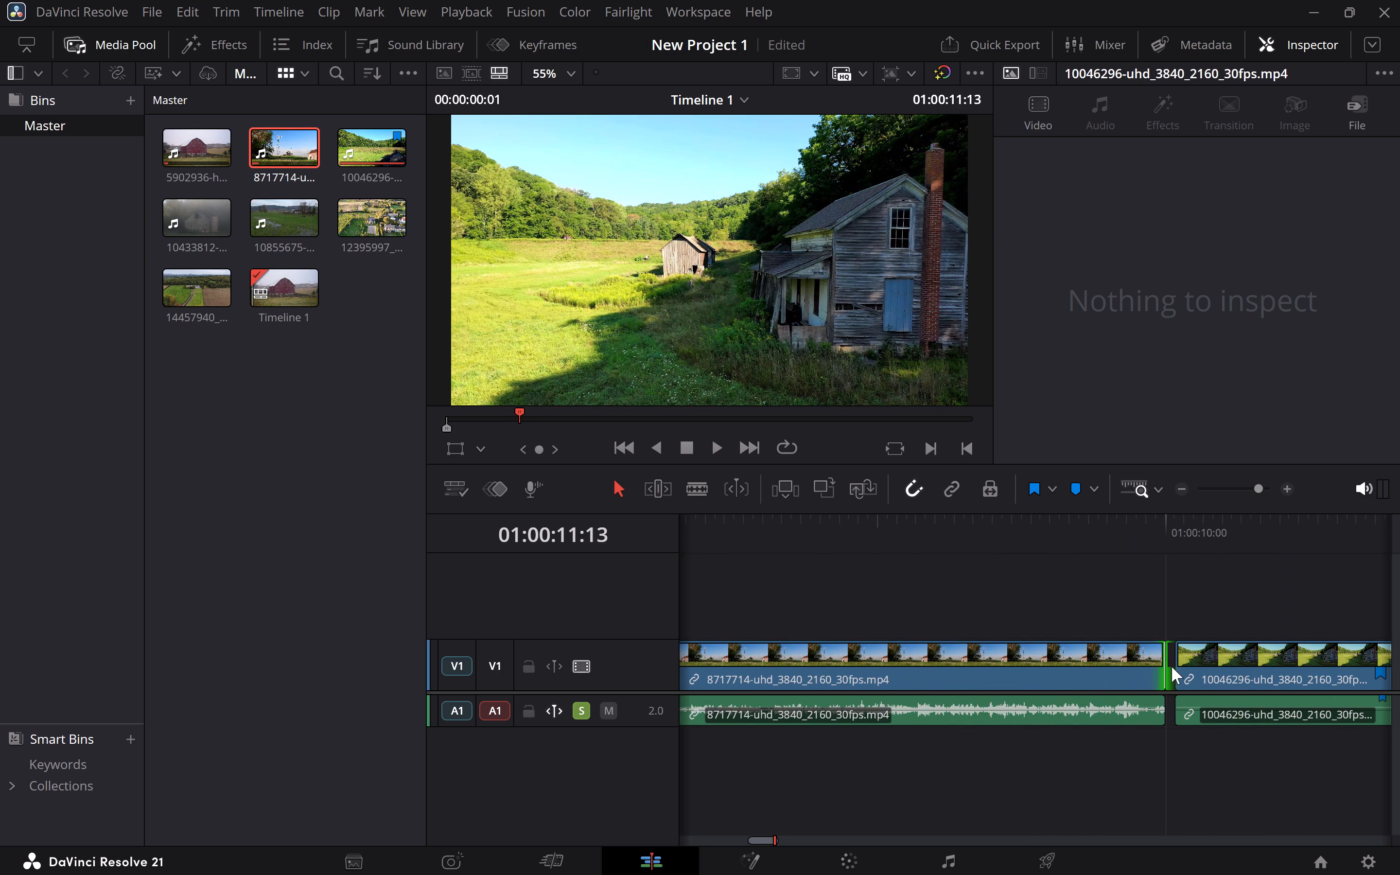
{"action": "left_click_drag", "start_coordinate": [1175, 666], "coordinate": [1164, 665]}
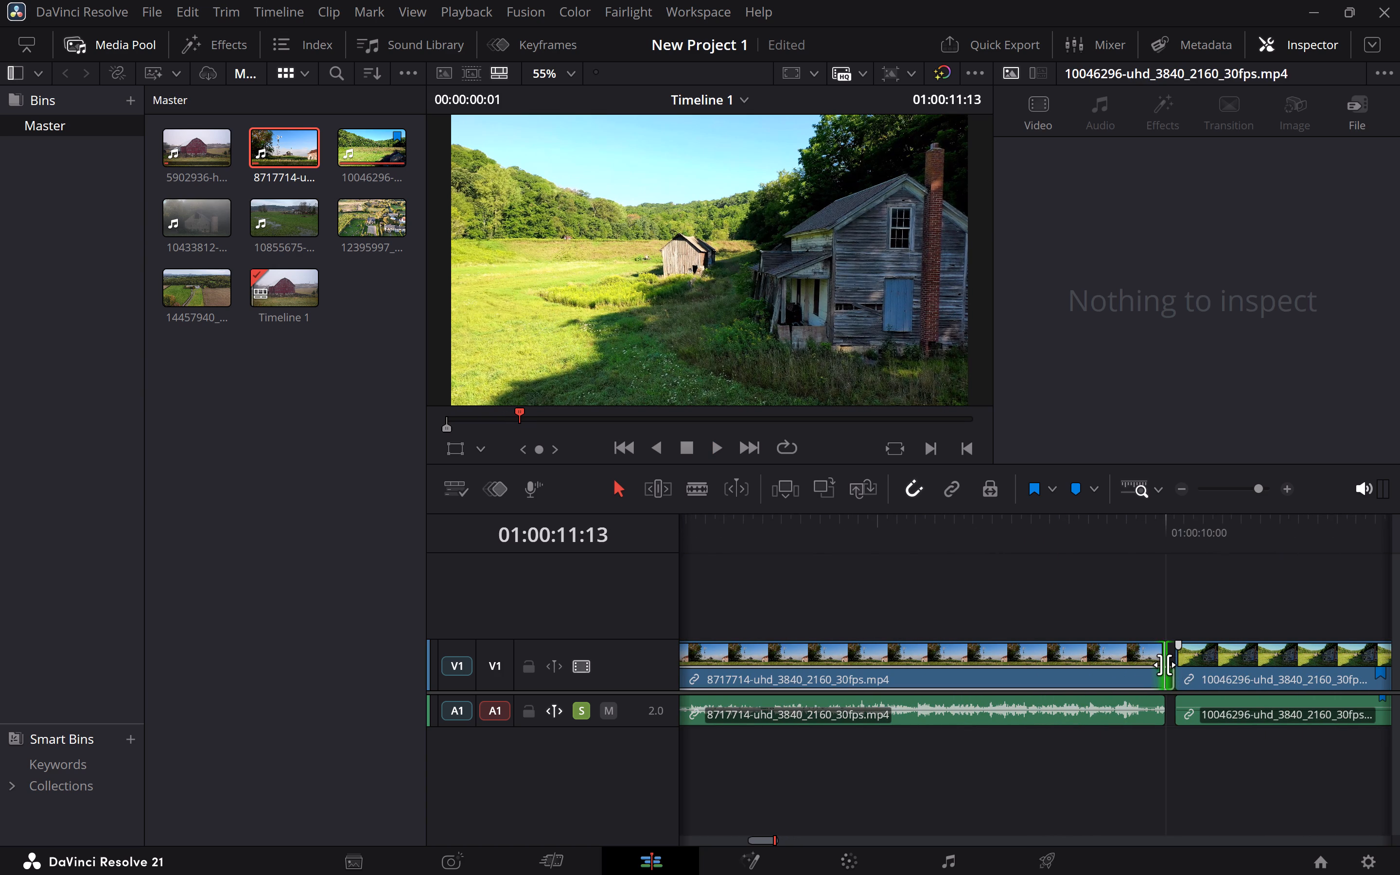
{"action": "left_click_drag", "start_coordinate": [1164, 665], "coordinate": [1164, 665]}
{"action": "left_click_drag", "start_coordinate": [1164, 665], "coordinate": [1173, 665]}
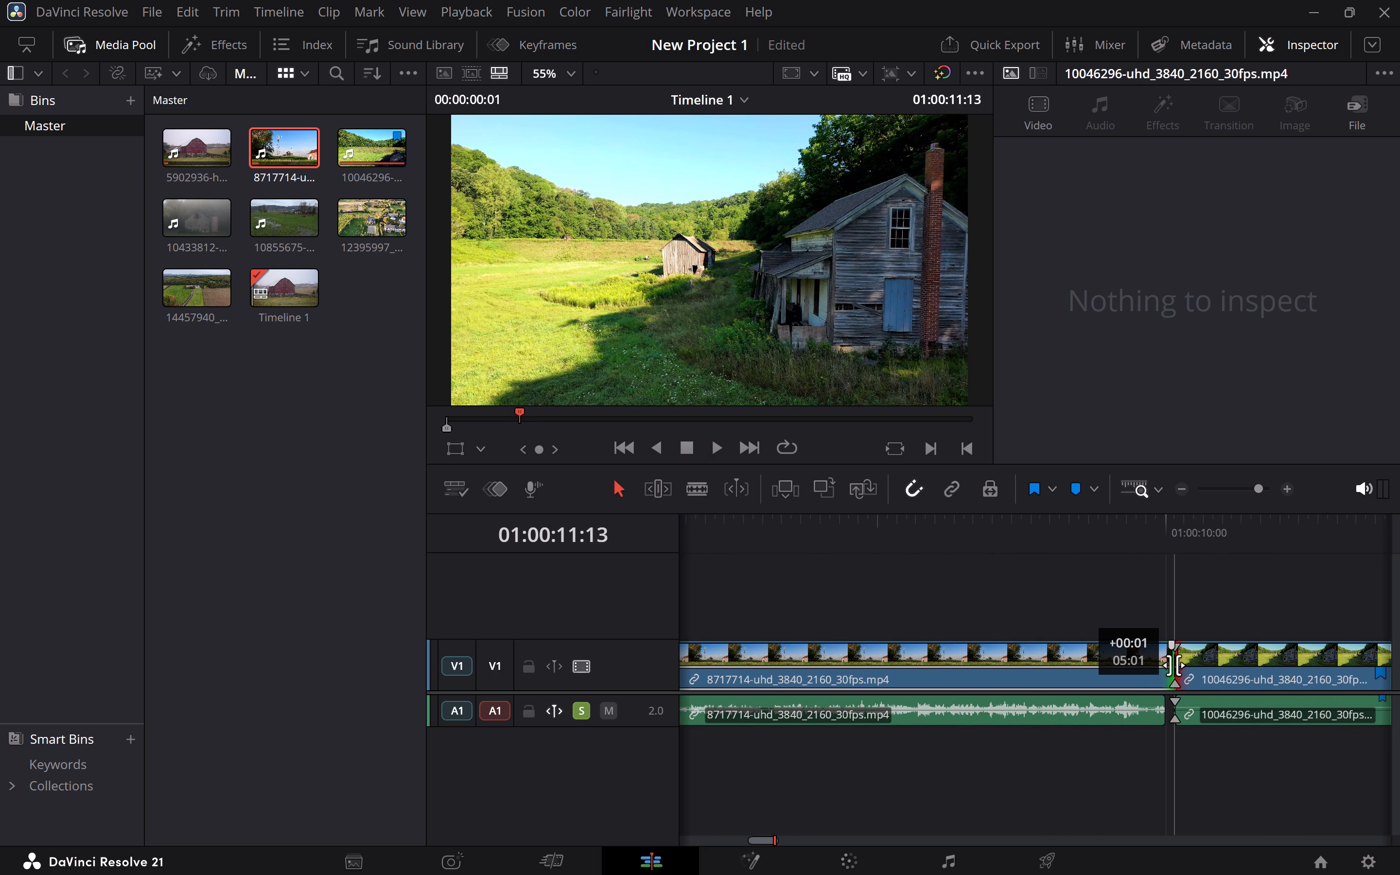
{"action": "left_click_drag", "start_coordinate": [1173, 665], "coordinate": [1174, 665]}
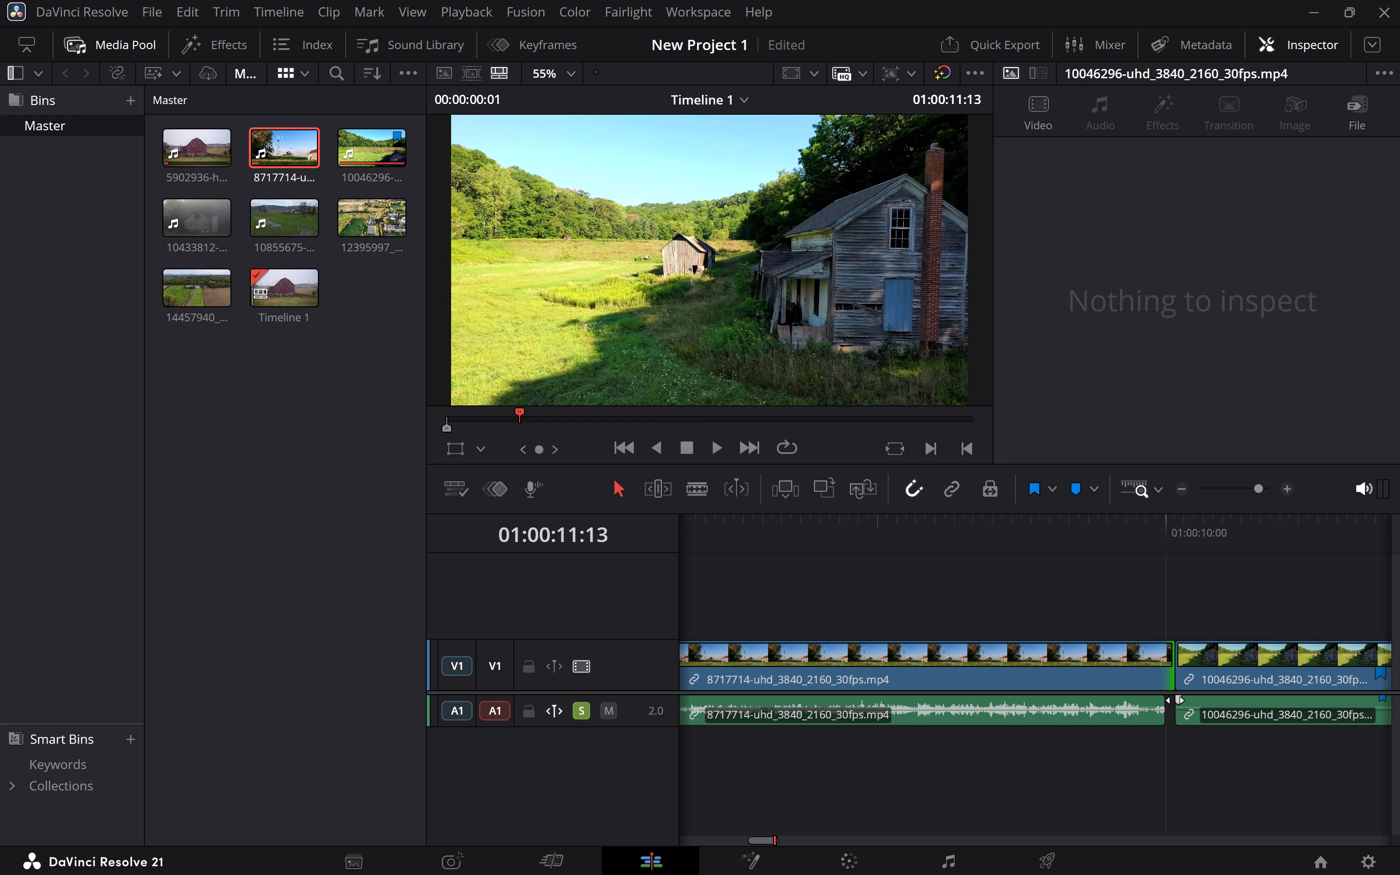
Extend the windmill audio's end on Audio 1 to meet the start of the 10046296 clip's audio.
{"action": "left_click_drag", "start_coordinate": [1166, 708], "coordinate": [1158, 708]}
{"action": "key", "text": "ctrl+equal"}
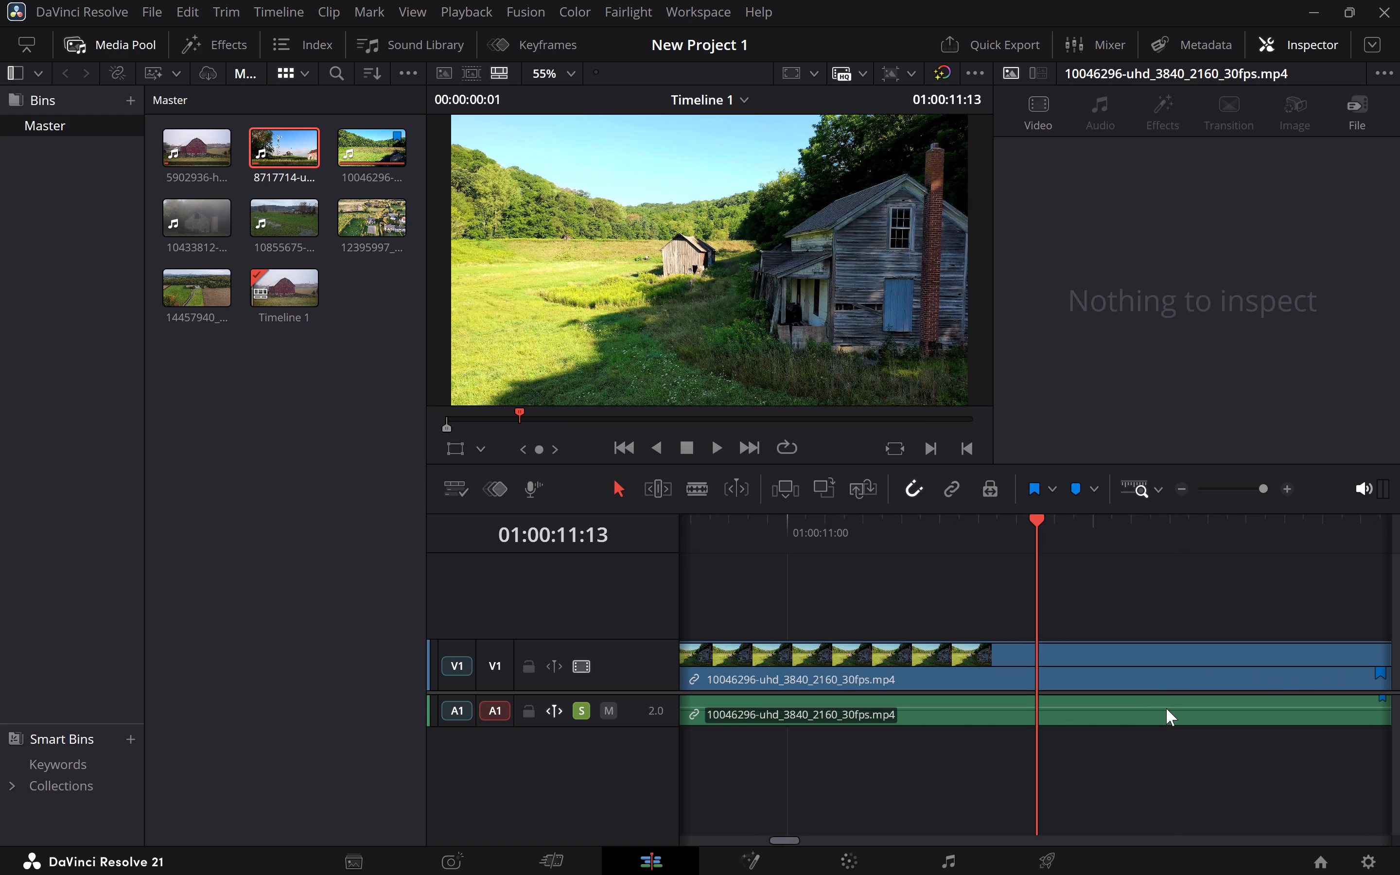
{"action": "key", "text": "ctrl+equal"}
{"action": "key", "text": "ctrl+equal"}
{"action": "key", "text": "ctrl+minus"}
{"action": "key", "text": "ctrl+minus"}
{"action": "key", "text": "ctrl+minus"}
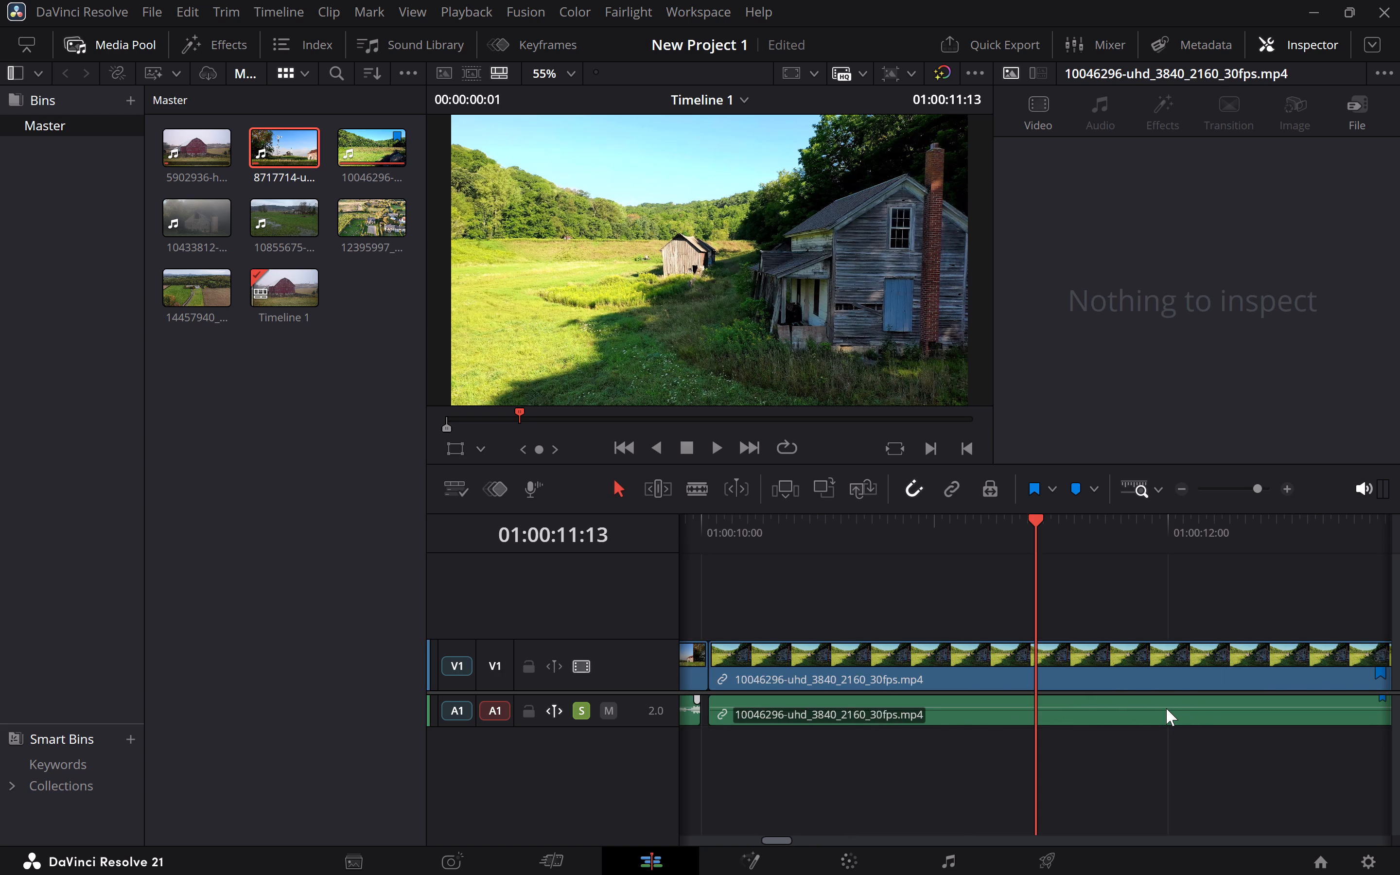
{"action": "key", "text": "ctrl+minus"}
{"action": "key", "text": "ctrl+minus"}
{"action": "scroll", "coordinate": [989, 735], "scroll_direction": "up", "scroll_amount": 1, "text": "ctrl"}
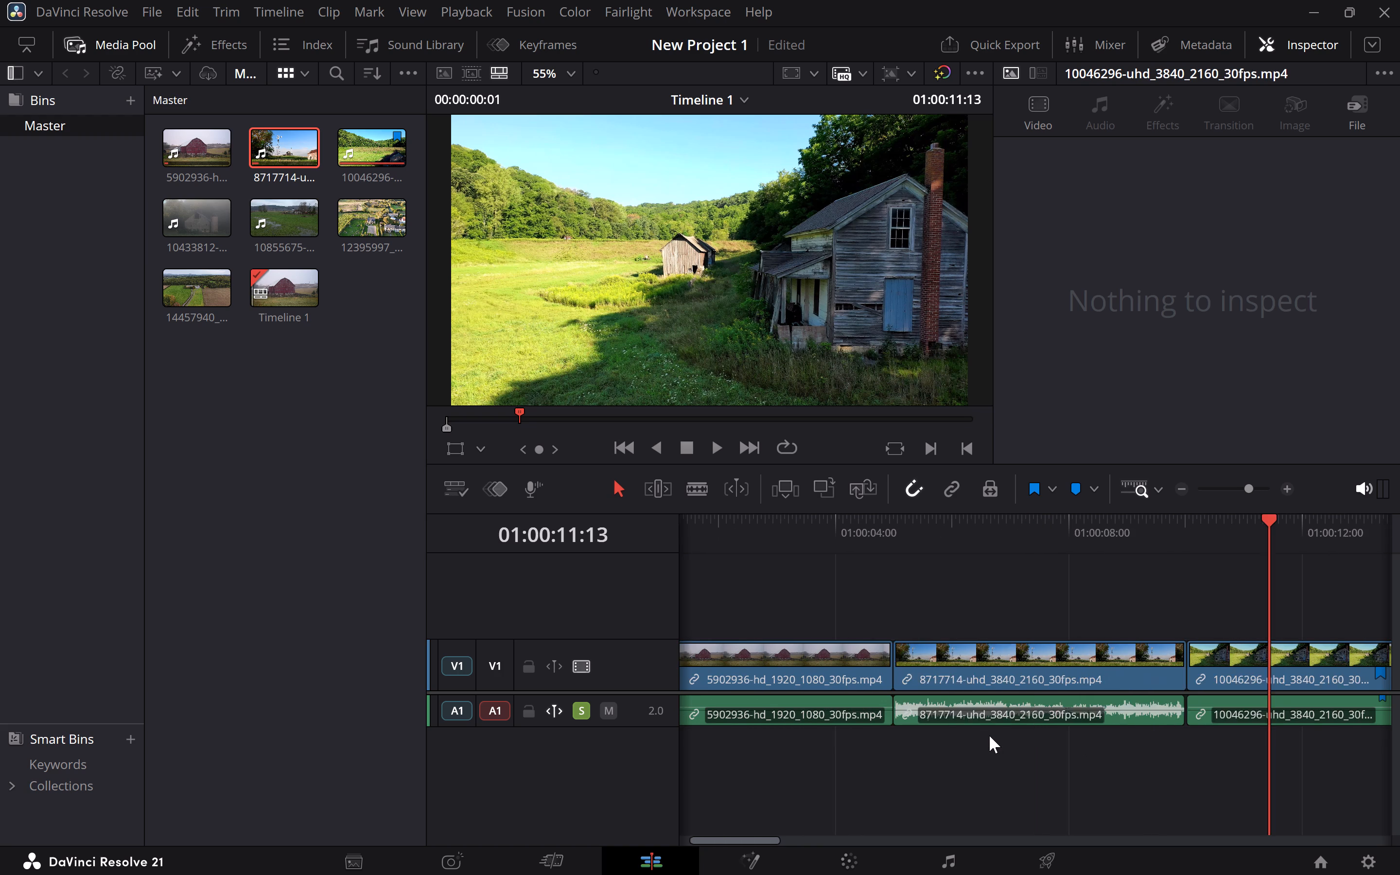
{"action": "scroll", "coordinate": [989, 735], "scroll_direction": "up", "scroll_amount": 2, "text": "ctrl"}
{"action": "scroll", "coordinate": [989, 735], "scroll_direction": "down", "scroll_amount": 1, "text": "ctrl"}
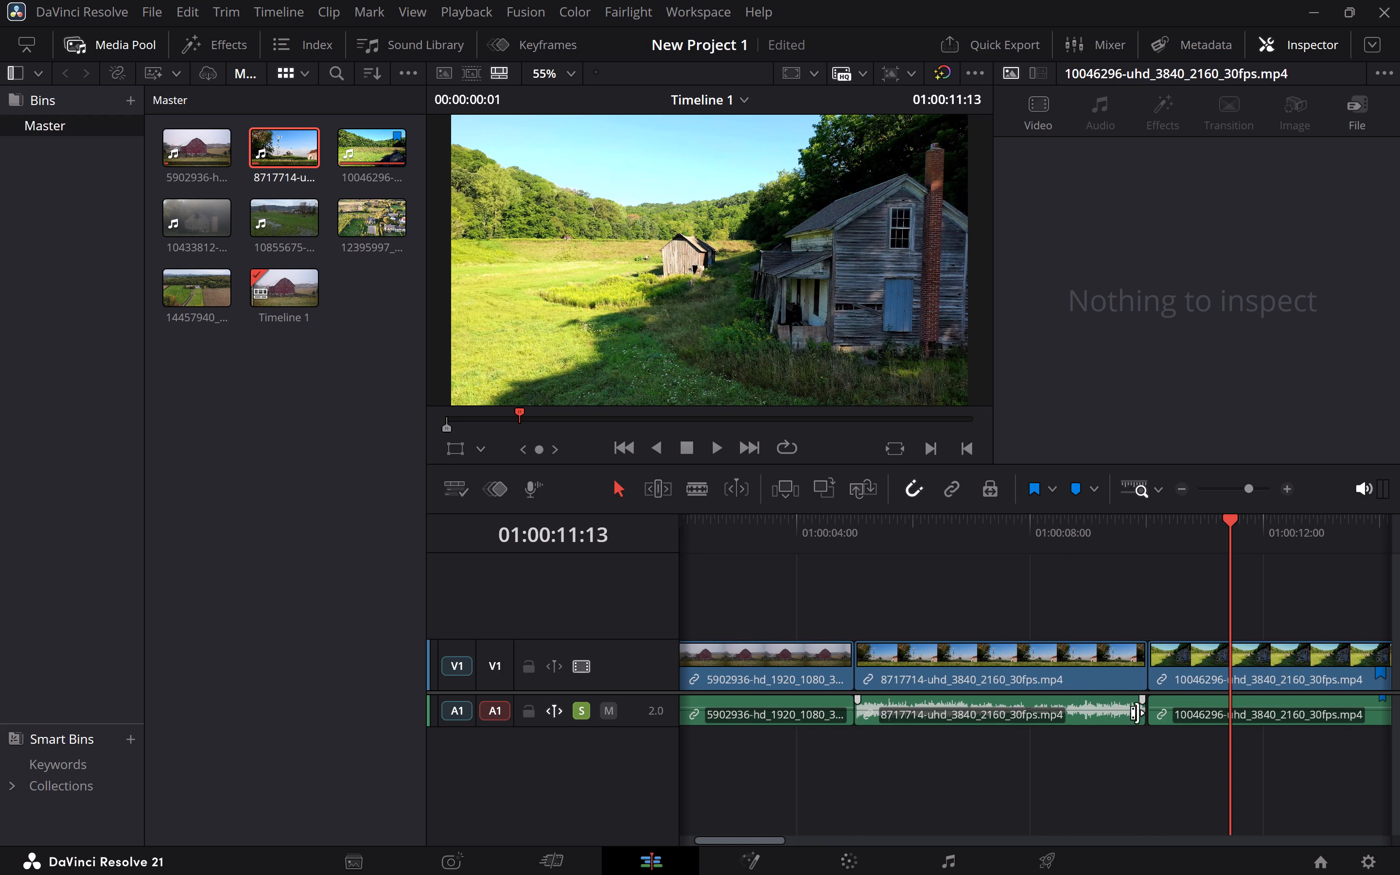
{"action": "left_click_drag", "start_coordinate": [1145, 710], "coordinate": [1151, 710]}
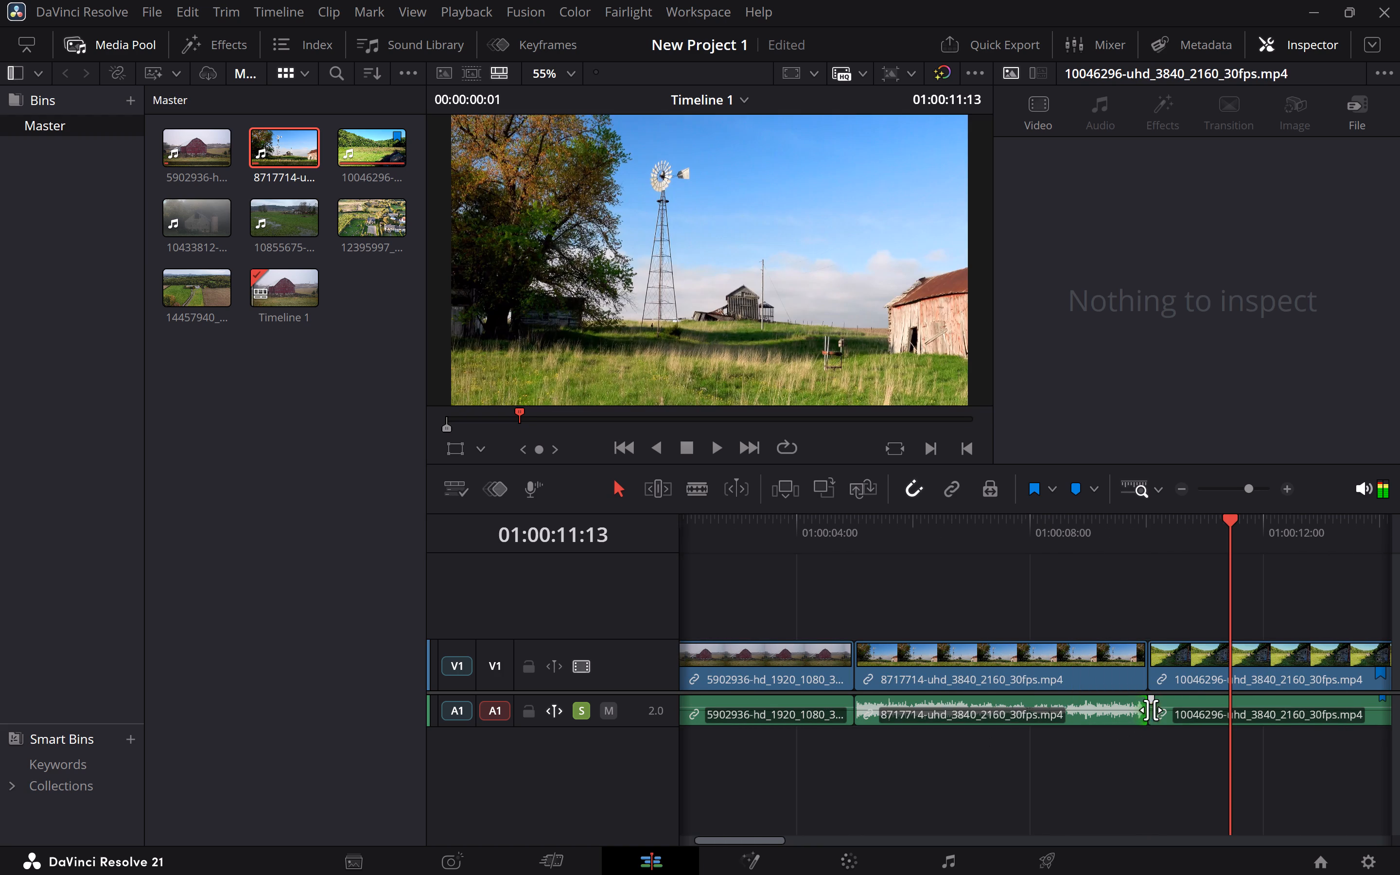
Play the old farmhouse clip and scrub around 01:00:15:00 to check where it should be cut.
{"action": "key", "text": "space"}
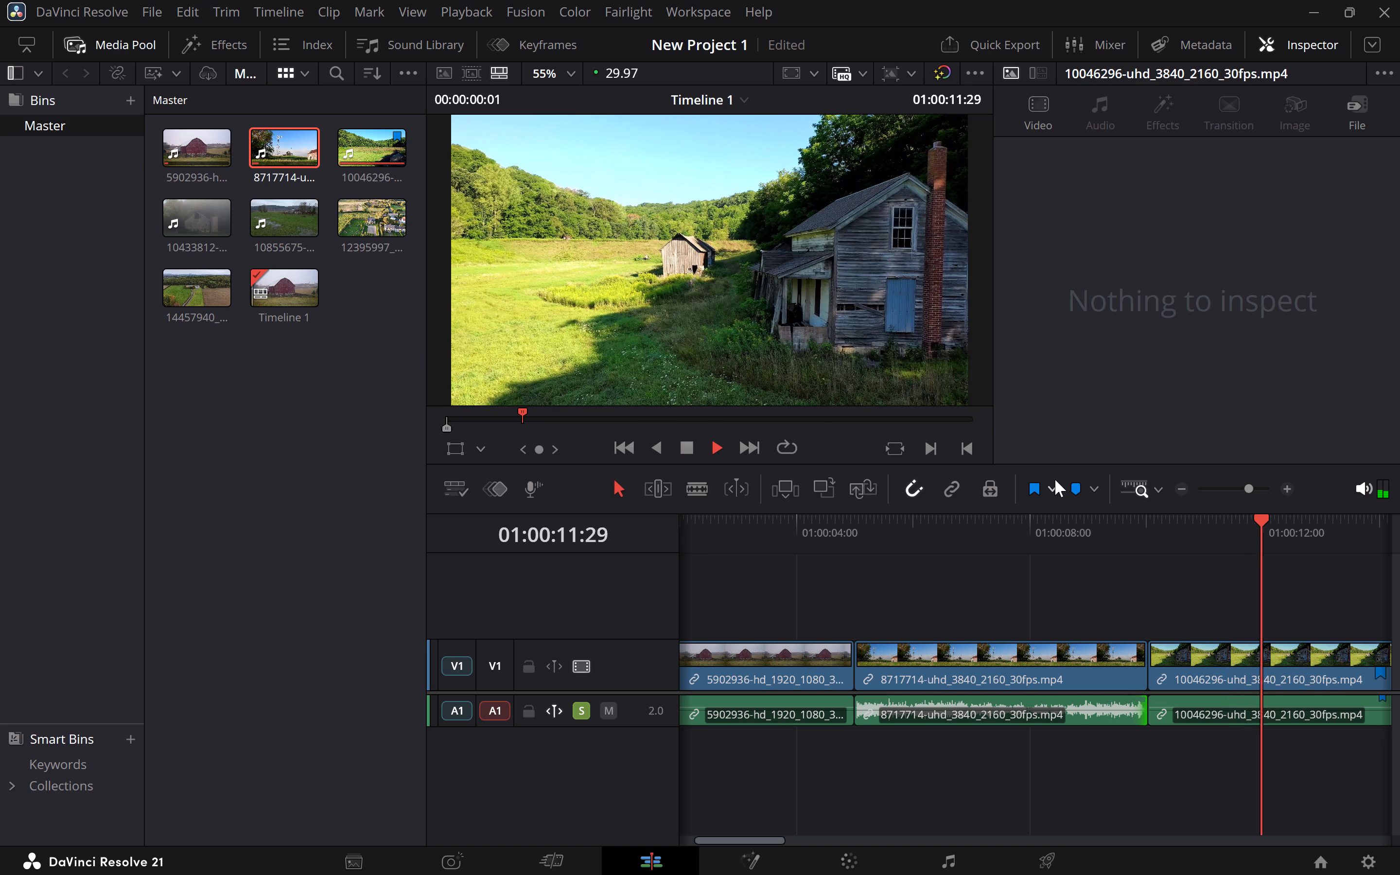
{"action": "scroll", "coordinate": [1039, 623], "scroll_direction": "left", "scroll_amount": 1}
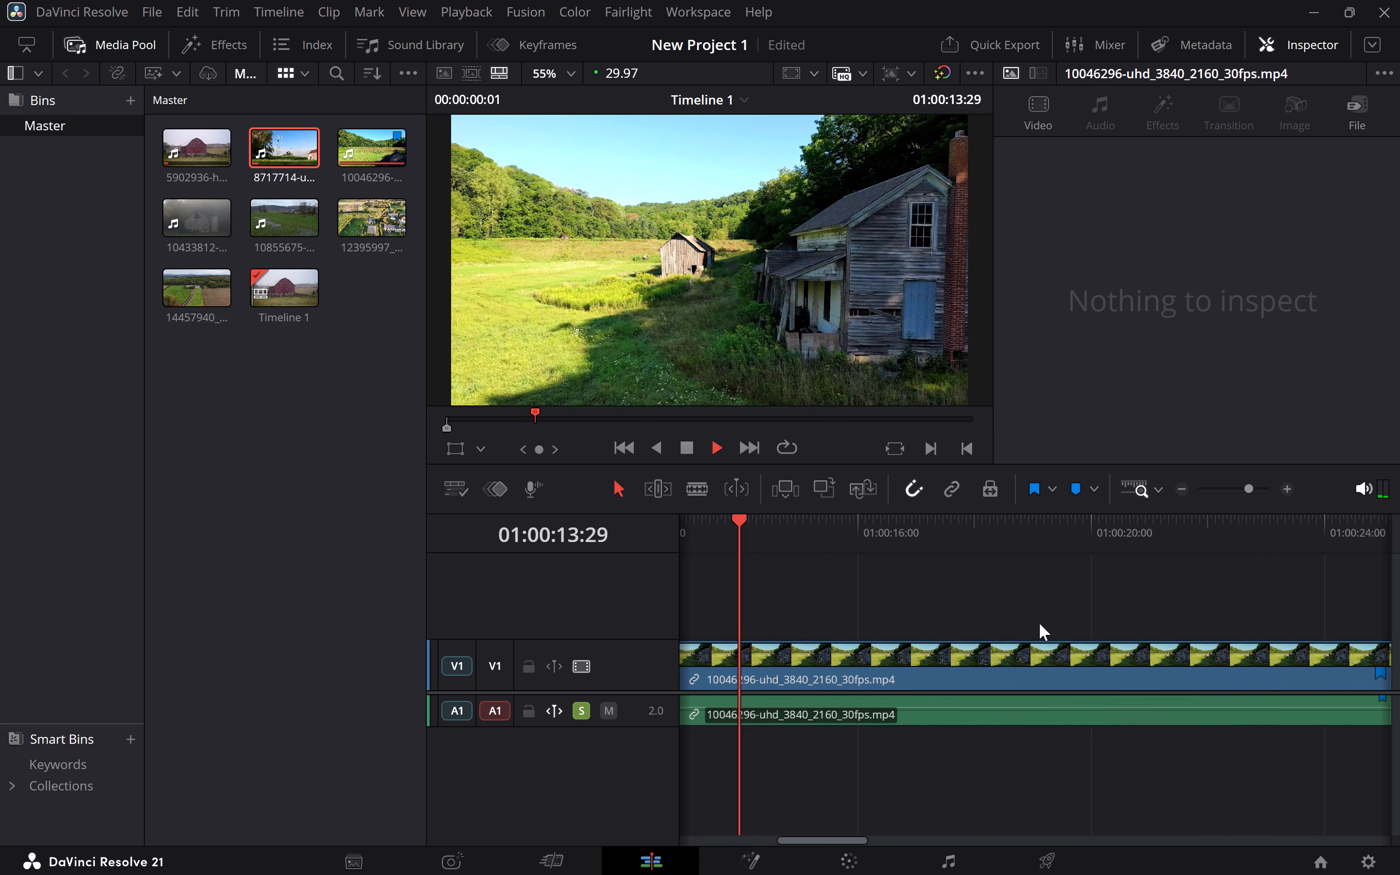
{"action": "scroll", "coordinate": [1039, 623], "scroll_direction": "left", "scroll_amount": 2}
{"action": "key", "text": "space"}
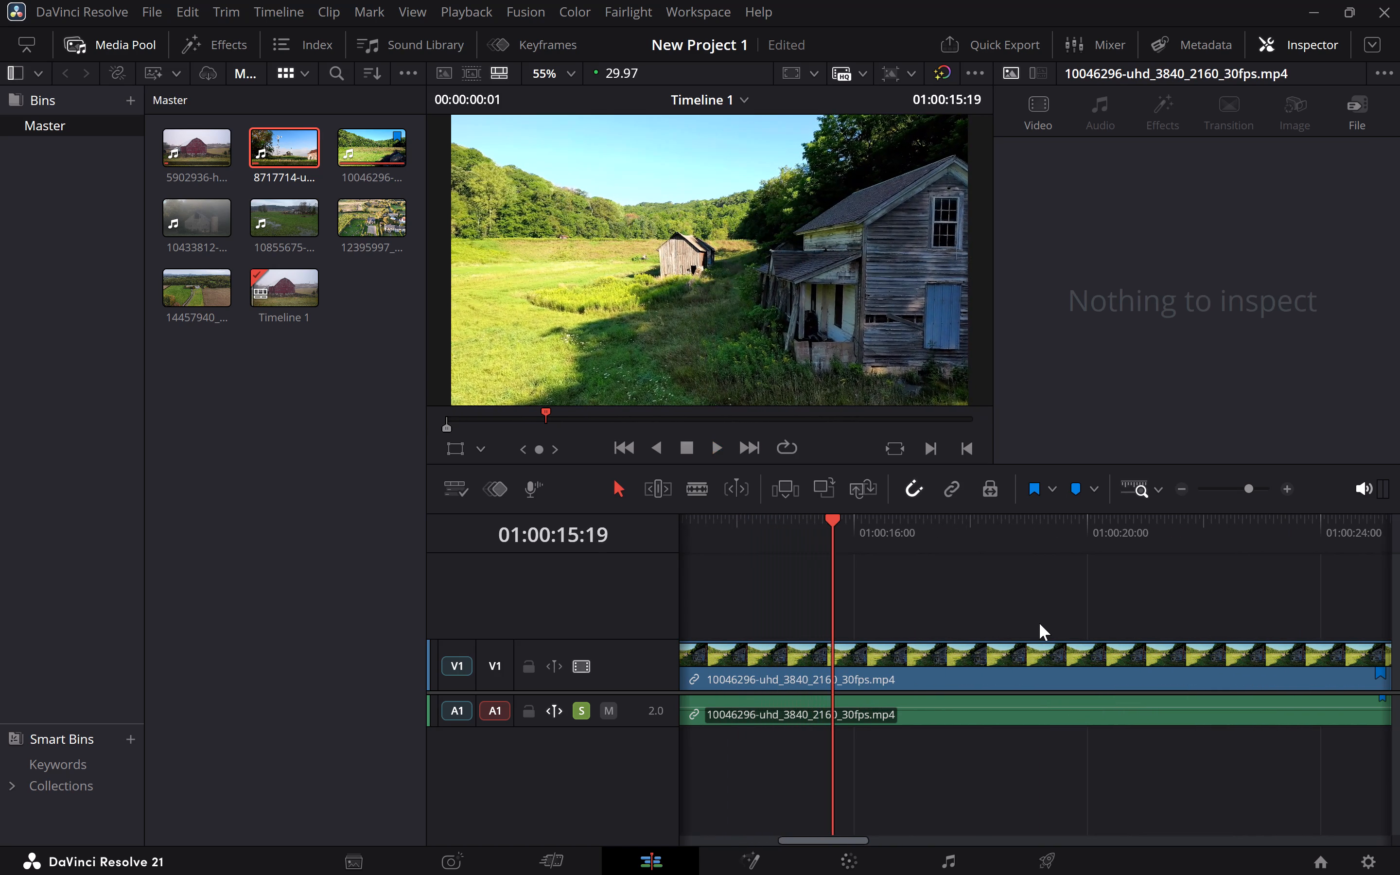
{"action": "left_click_drag", "start_coordinate": [835, 520], "coordinate": [824, 520]}
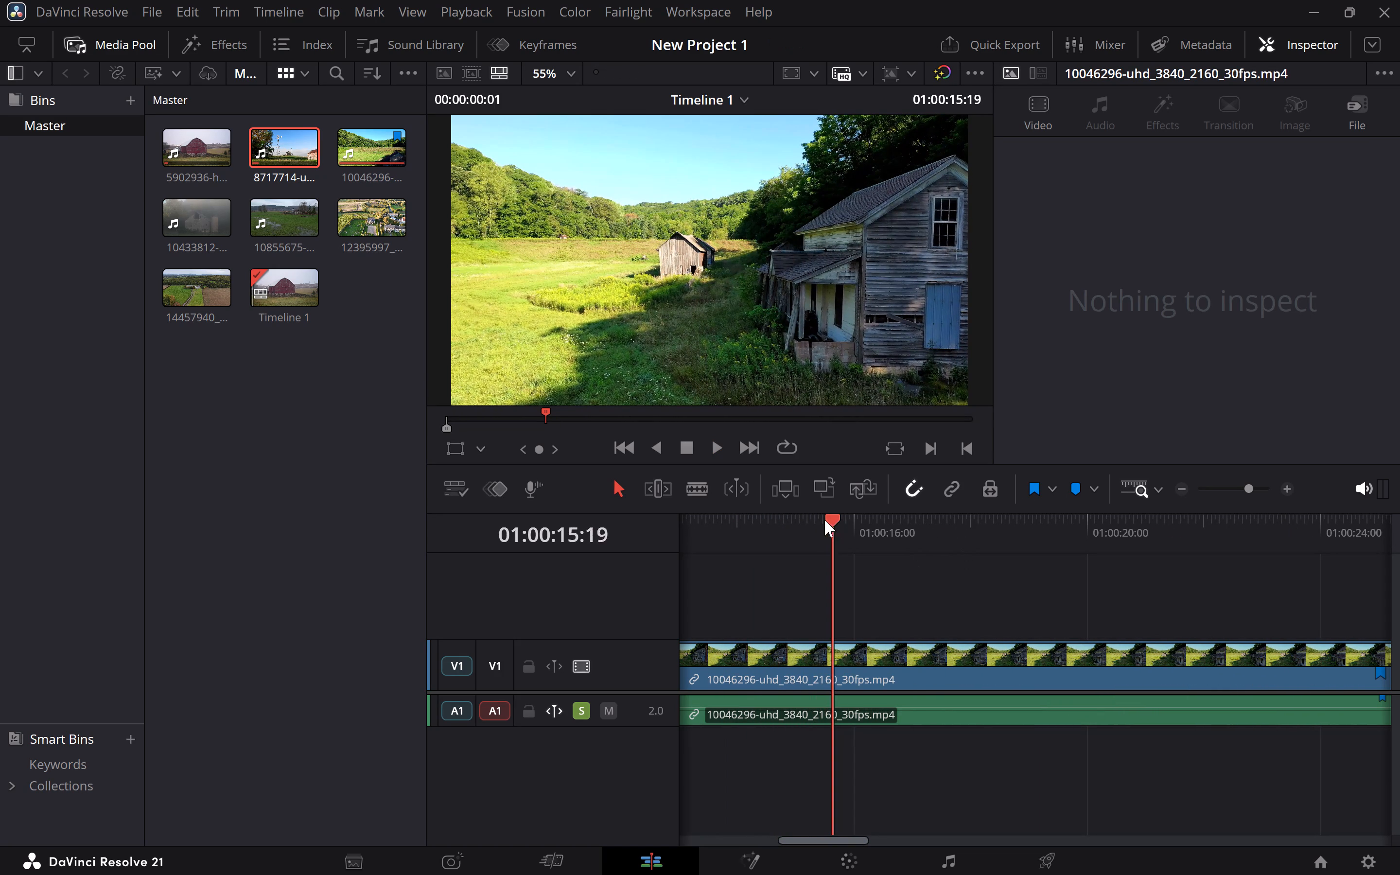
{"action": "left_click_drag", "start_coordinate": [824, 520], "coordinate": [796, 526]}
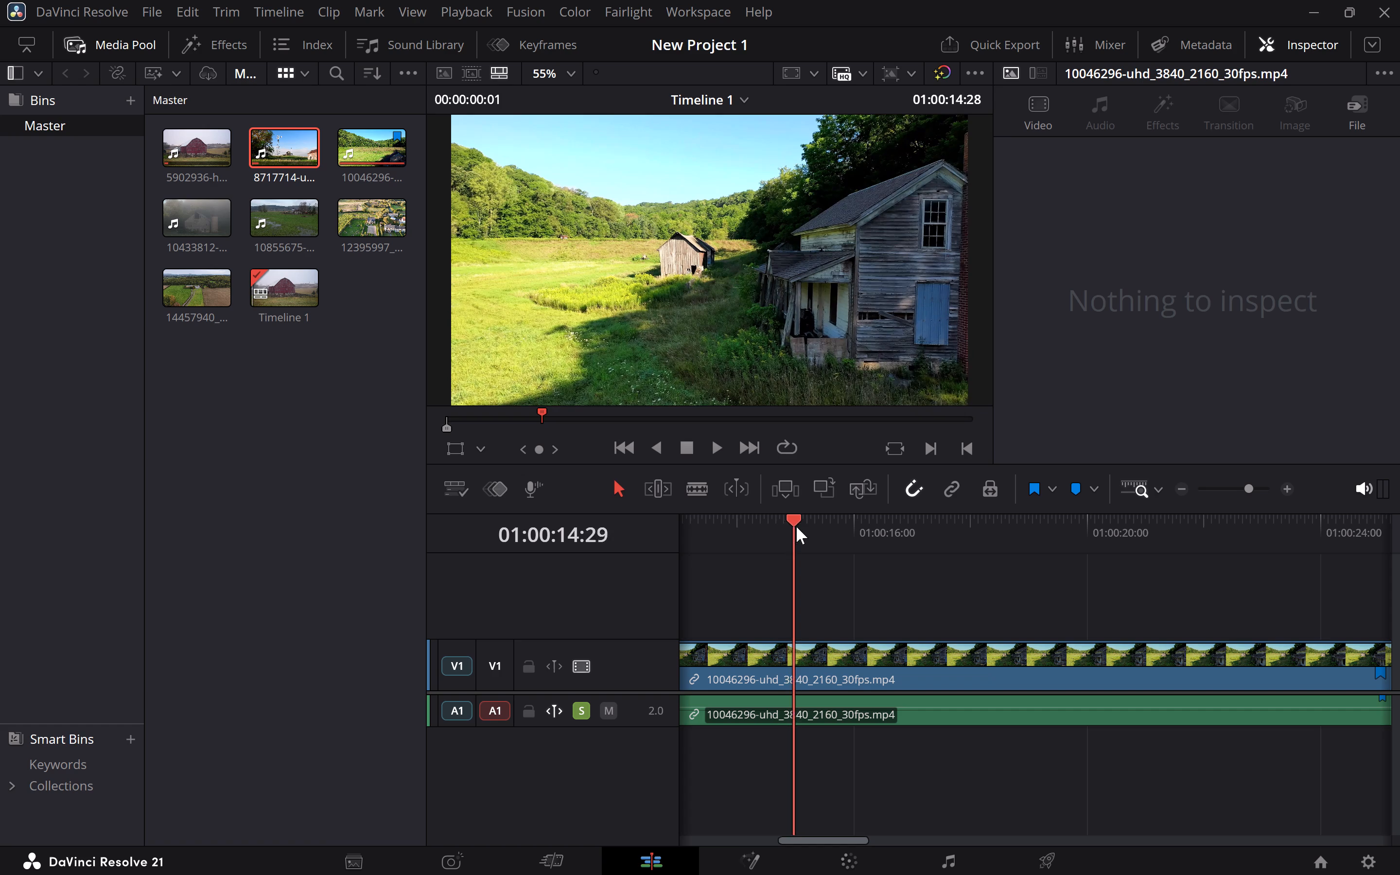
{"action": "left_click_drag", "start_coordinate": [796, 526], "coordinate": [810, 530]}
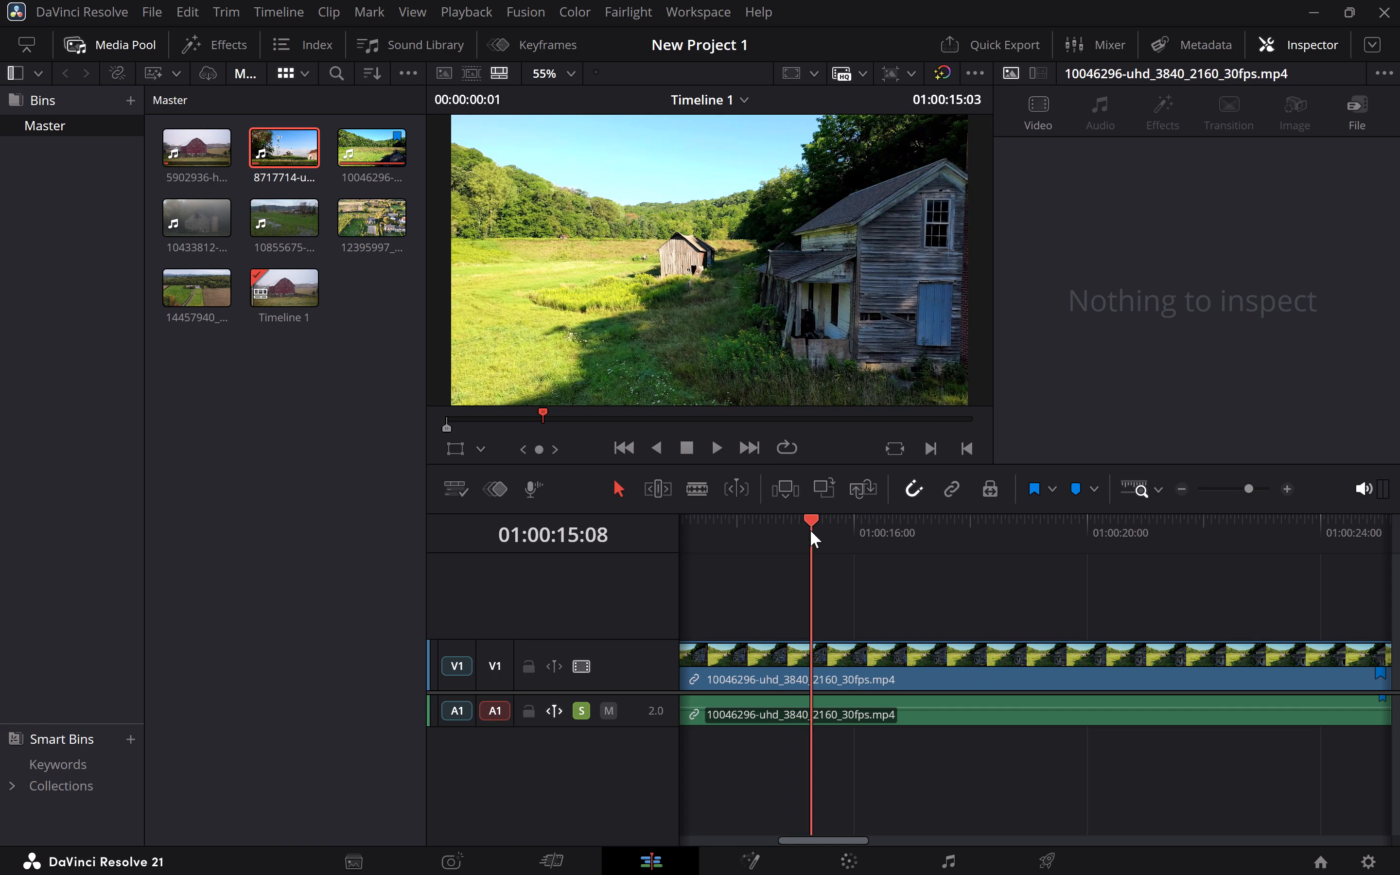
{"action": "left_click_drag", "start_coordinate": [810, 530], "coordinate": [774, 522]}
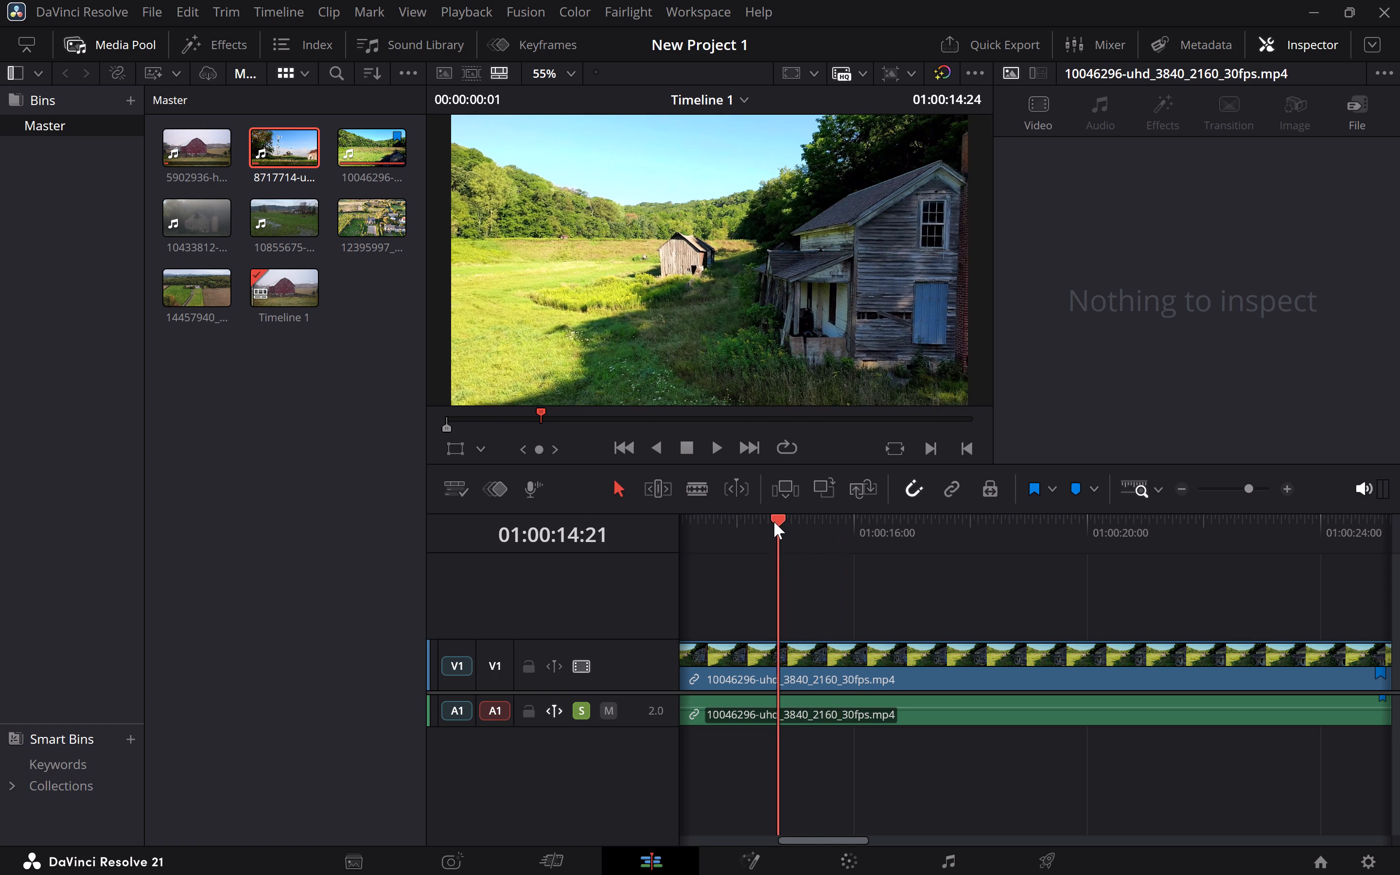
{"action": "left_click_drag", "start_coordinate": [774, 522], "coordinate": [804, 520]}
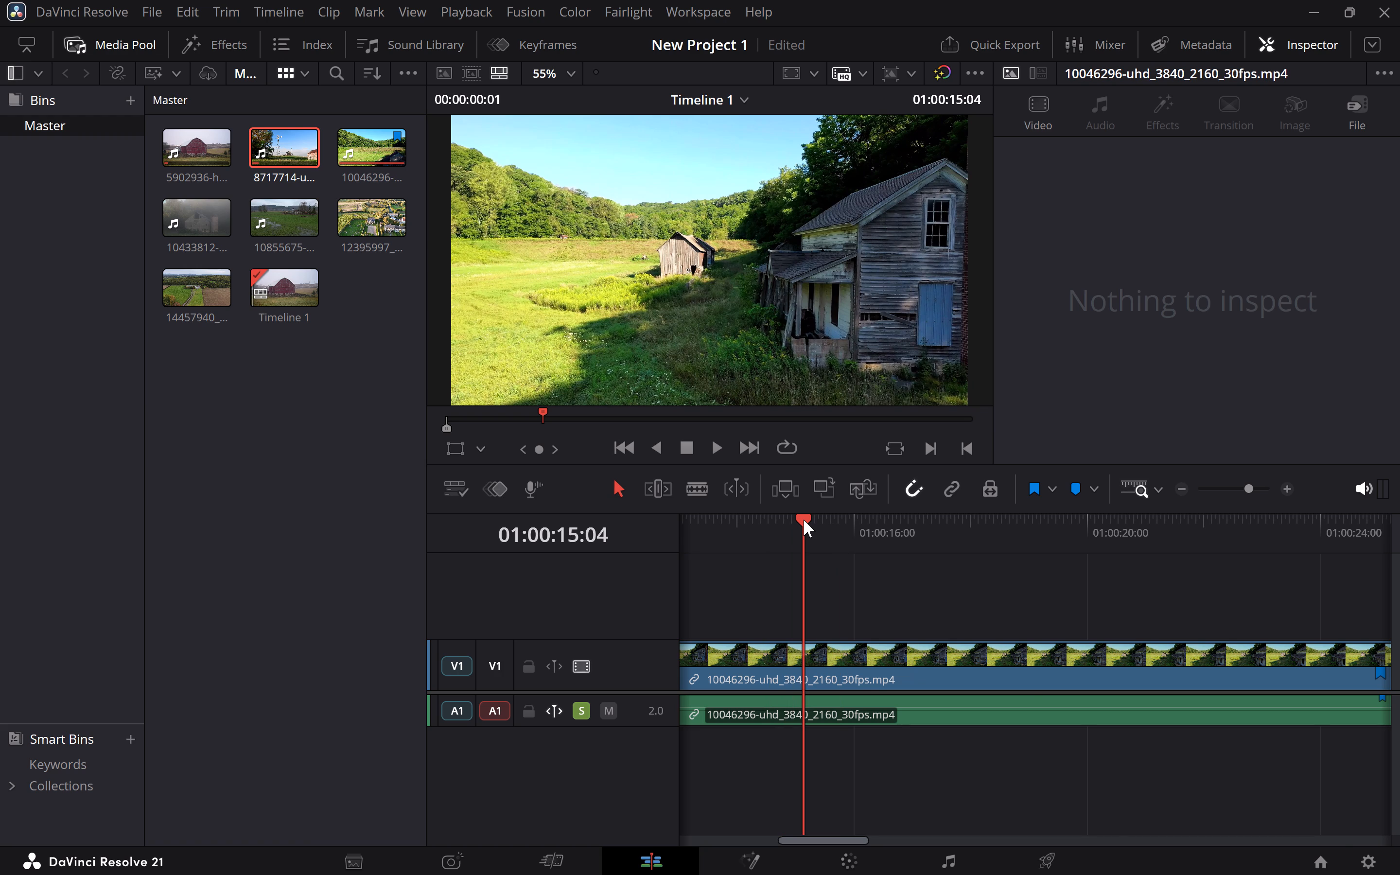
Play back Timeline 1 from its start through the barn and windmill clips to just past 01:00:15:00.
{"action": "key", "text": "Down"}
{"action": "scroll", "coordinate": [804, 520], "scroll_direction": "right", "scroll_amount": 5}
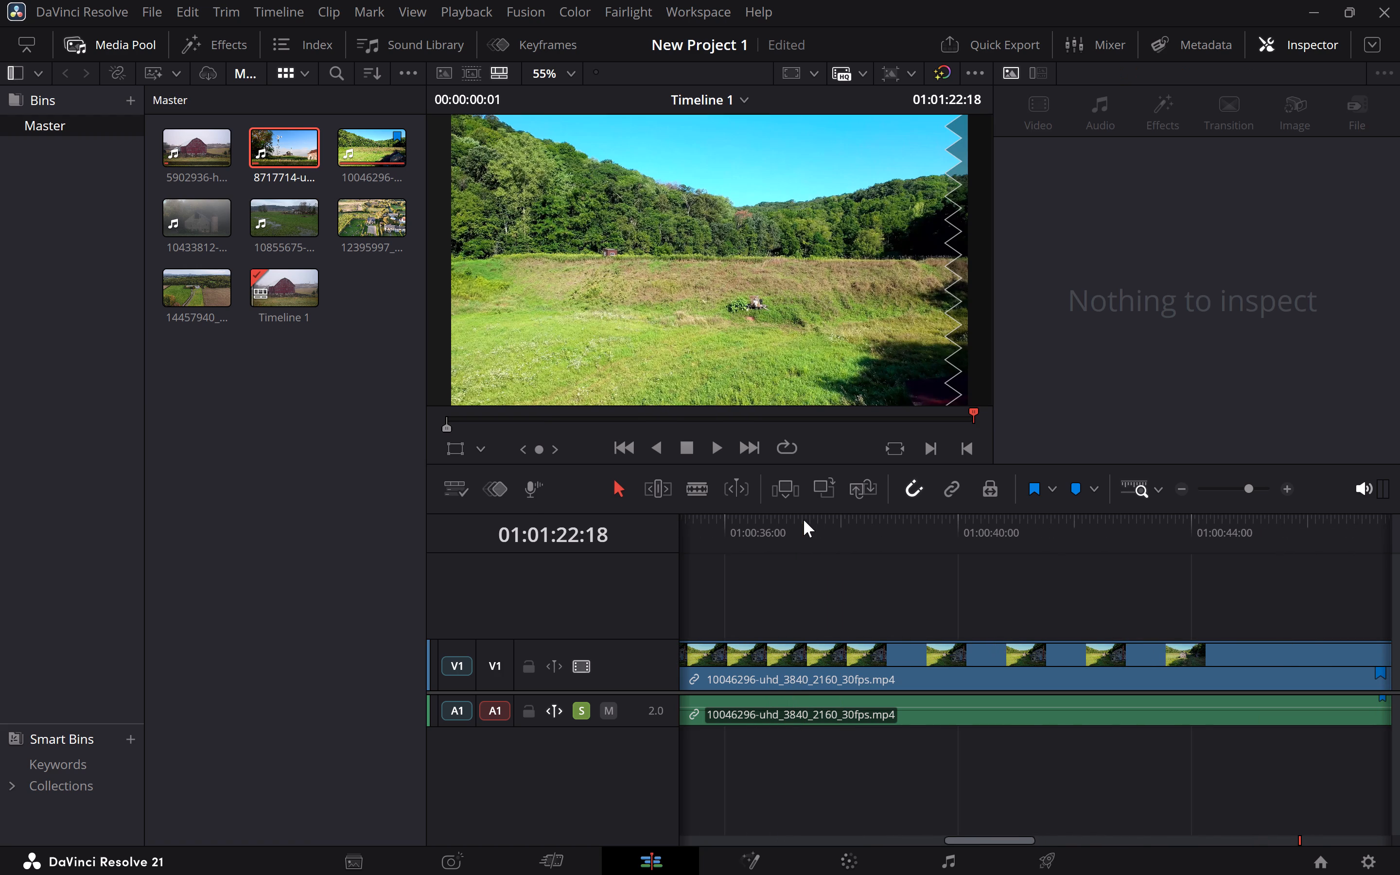
{"action": "scroll", "coordinate": [804, 520], "scroll_direction": "right", "scroll_amount": 4}
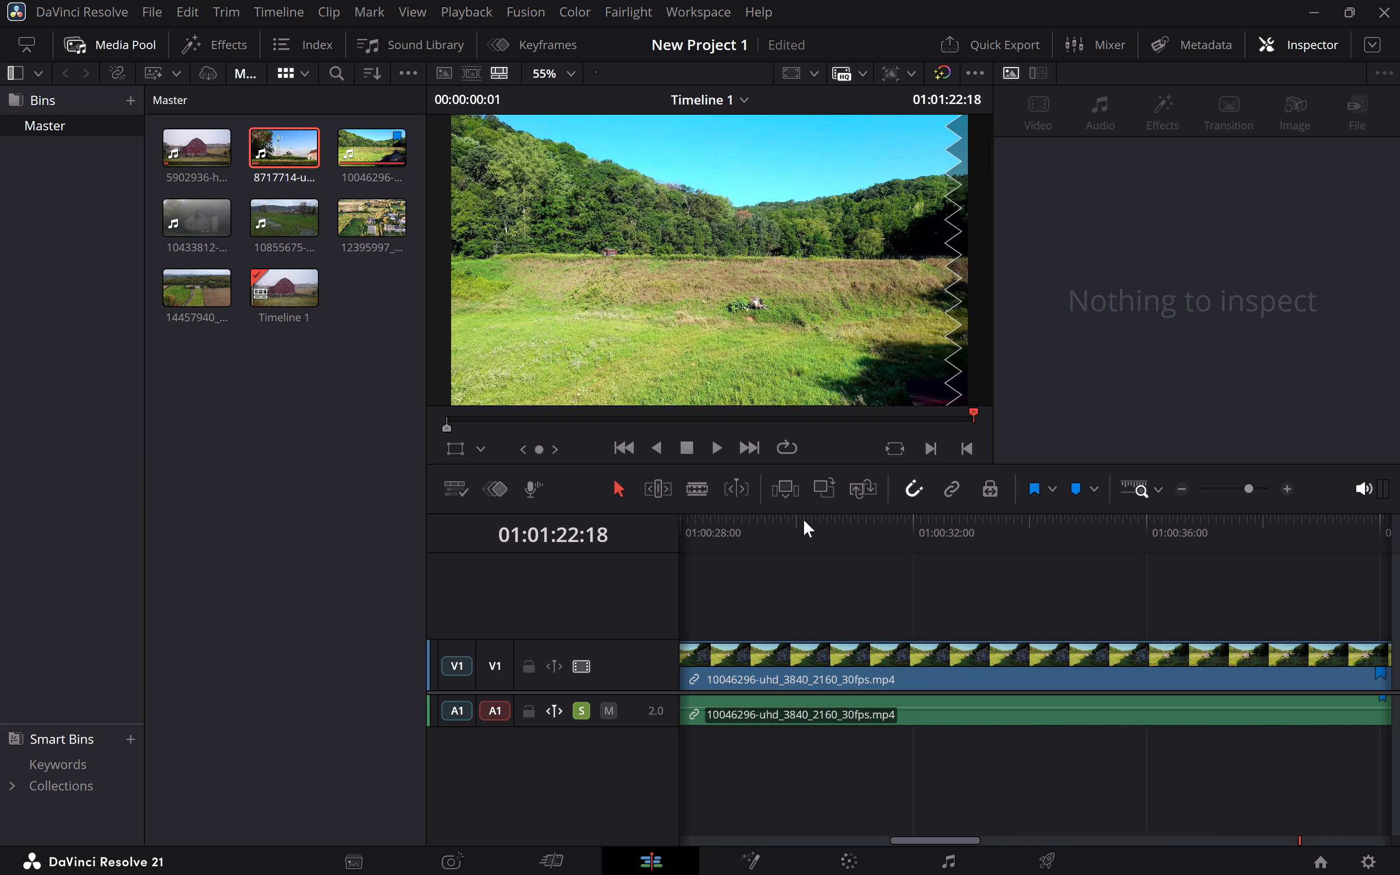
{"action": "scroll", "coordinate": [804, 520], "scroll_direction": "right", "scroll_amount": 2}
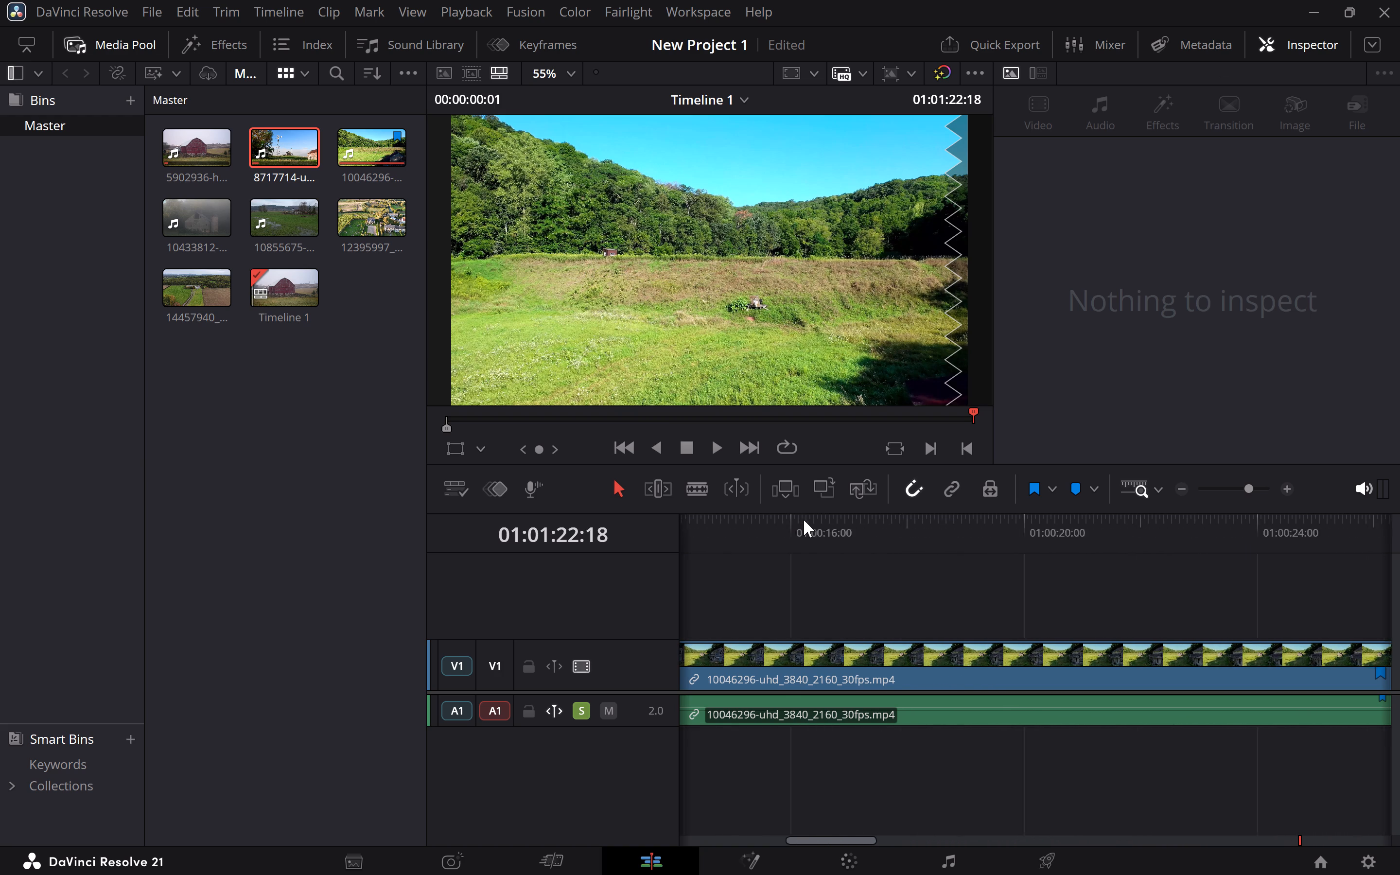
{"action": "scroll", "coordinate": [804, 520], "scroll_direction": "right", "scroll_amount": 1}
{"action": "scroll", "coordinate": [804, 520], "scroll_direction": "up", "scroll_amount": 1}
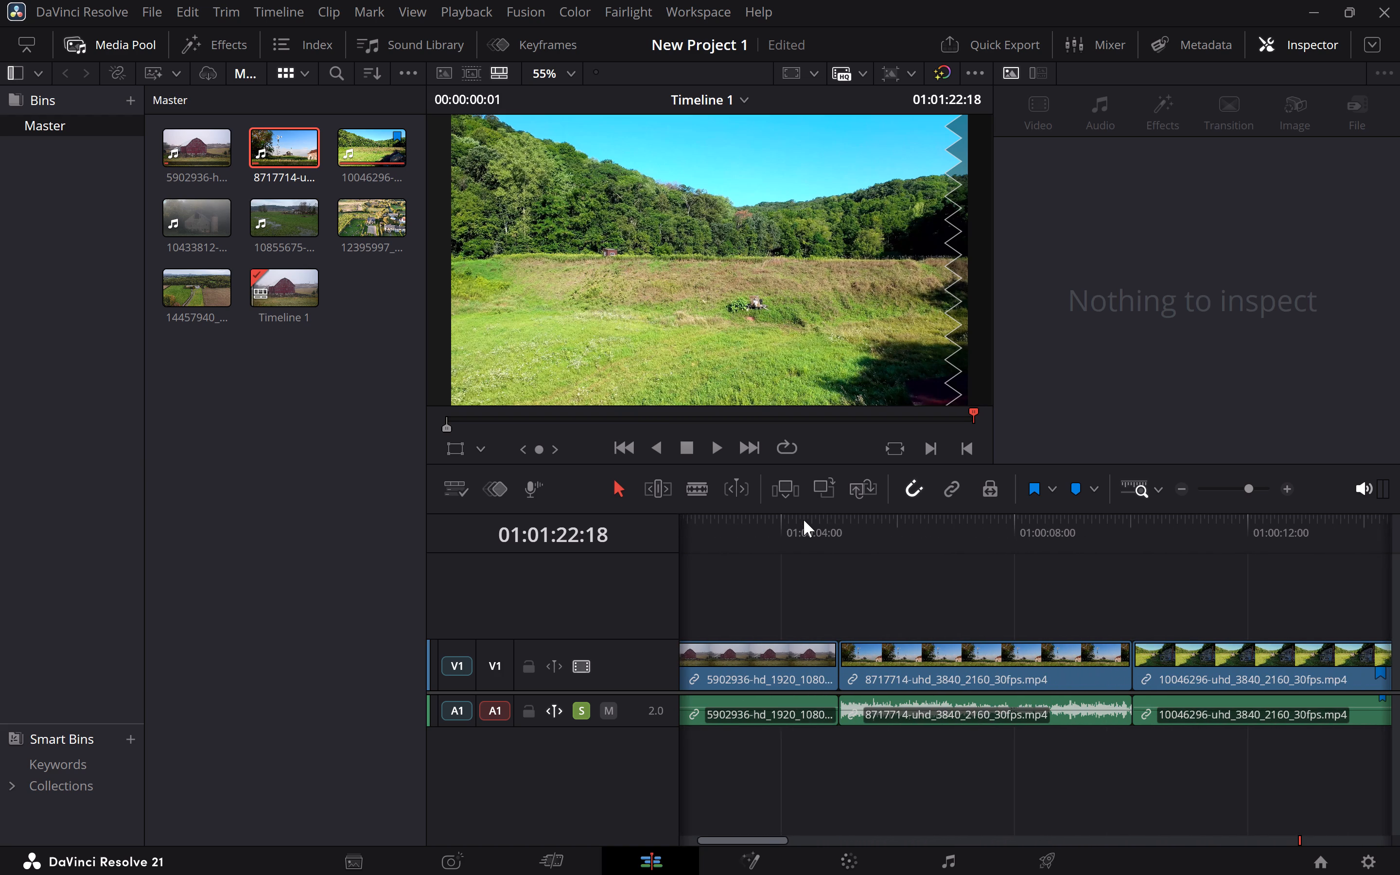
{"action": "scroll", "coordinate": [804, 520], "scroll_direction": "up", "scroll_amount": 1}
{"action": "left_click_drag", "start_coordinate": [972, 409], "coordinate": [428, 406]}
{"action": "key", "text": "space"}
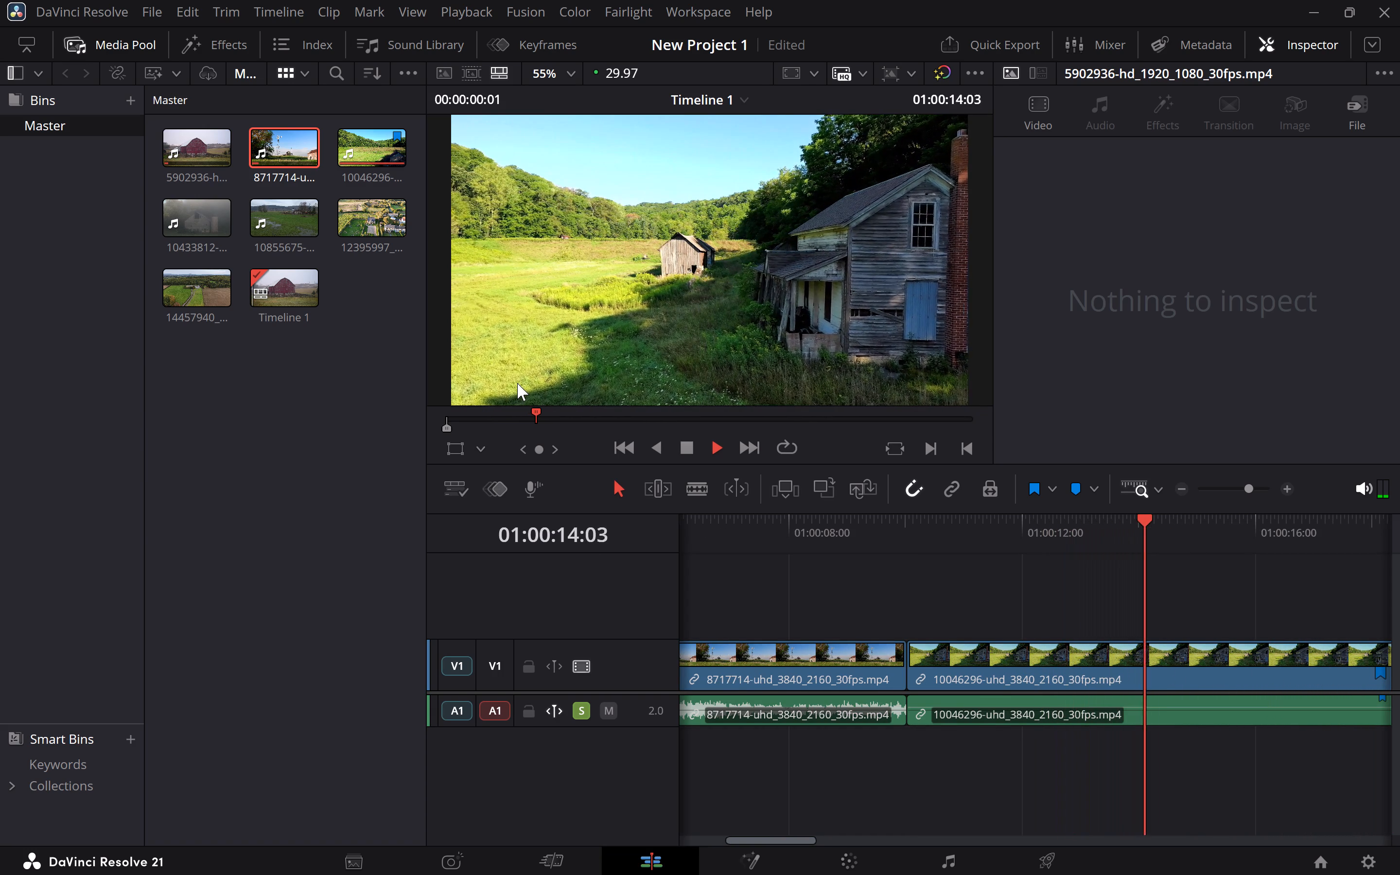
{"action": "key", "text": "space"}
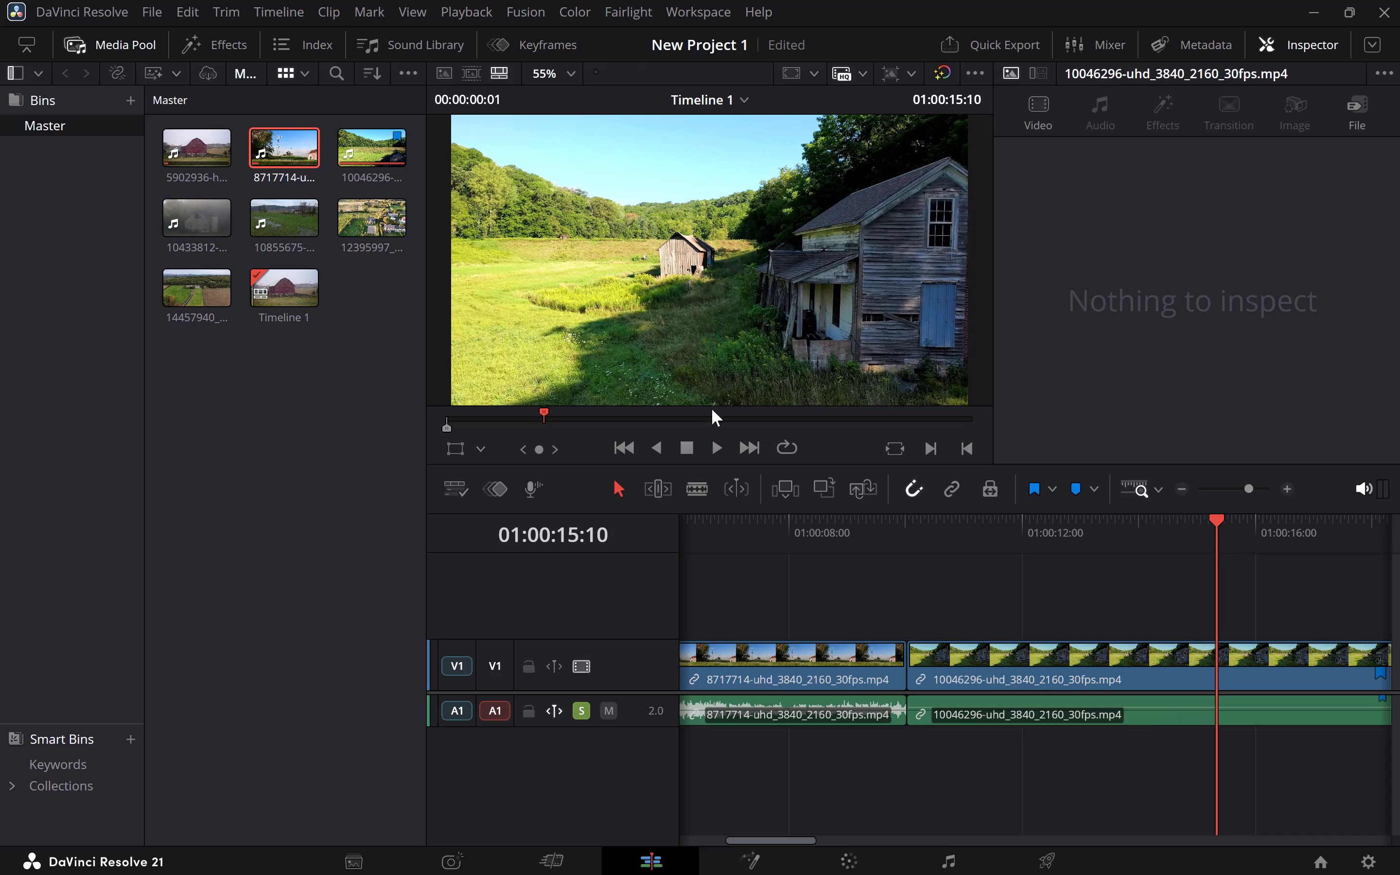
Split the 10046296 farmhouse clip's video on Video 1 and its audio on Audio 1 at 01:00:15:01.
{"action": "left_click_drag", "start_coordinate": [1216, 515], "coordinate": [1209, 517]}
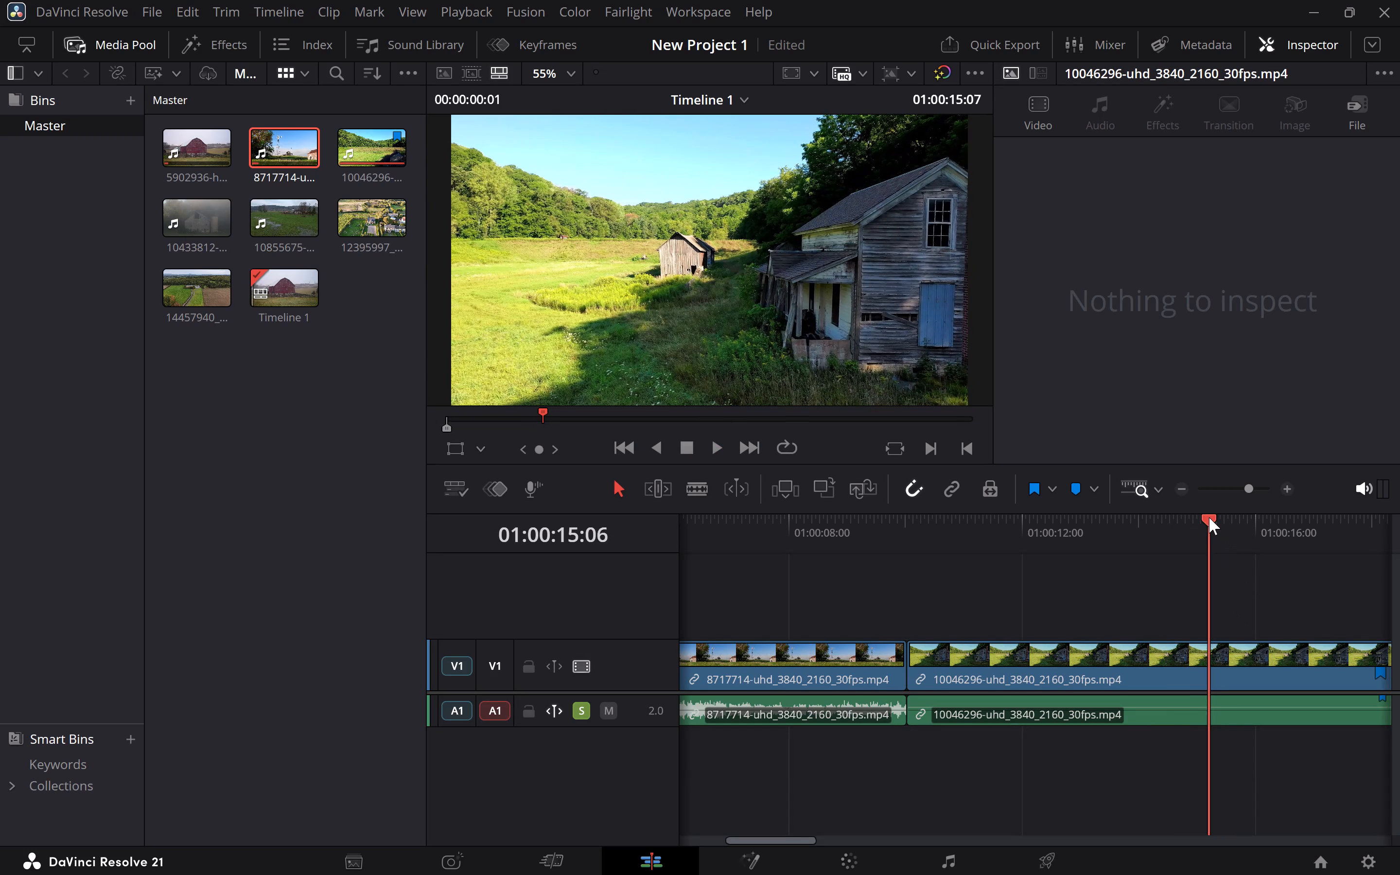
{"action": "left_click_drag", "start_coordinate": [1209, 517], "coordinate": [1200, 523]}
{"action": "key", "text": "b"}
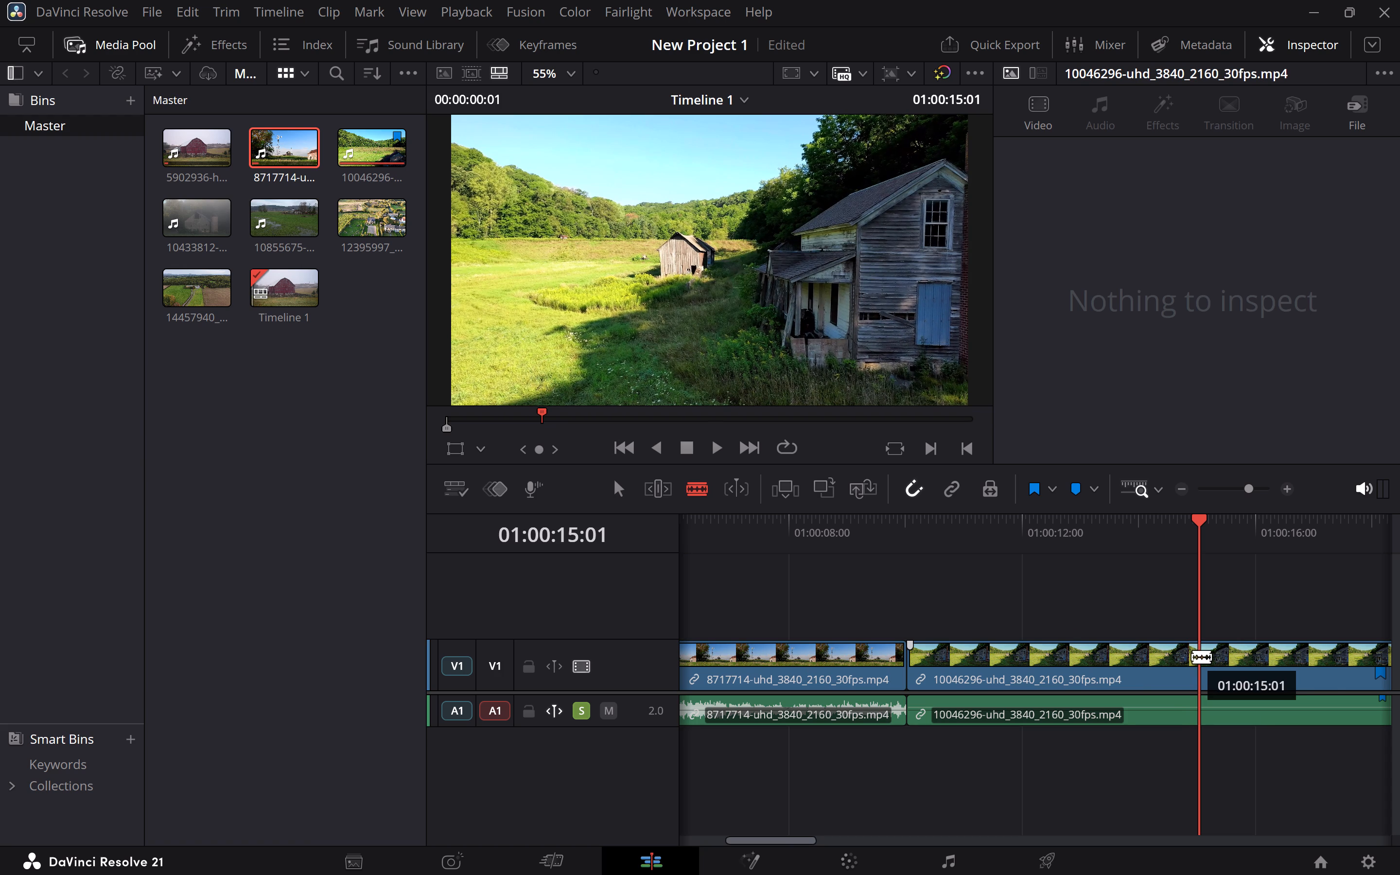
{"action": "left_click", "coordinate": [1191, 656]}
{"action": "left_click", "coordinate": [1192, 700]}
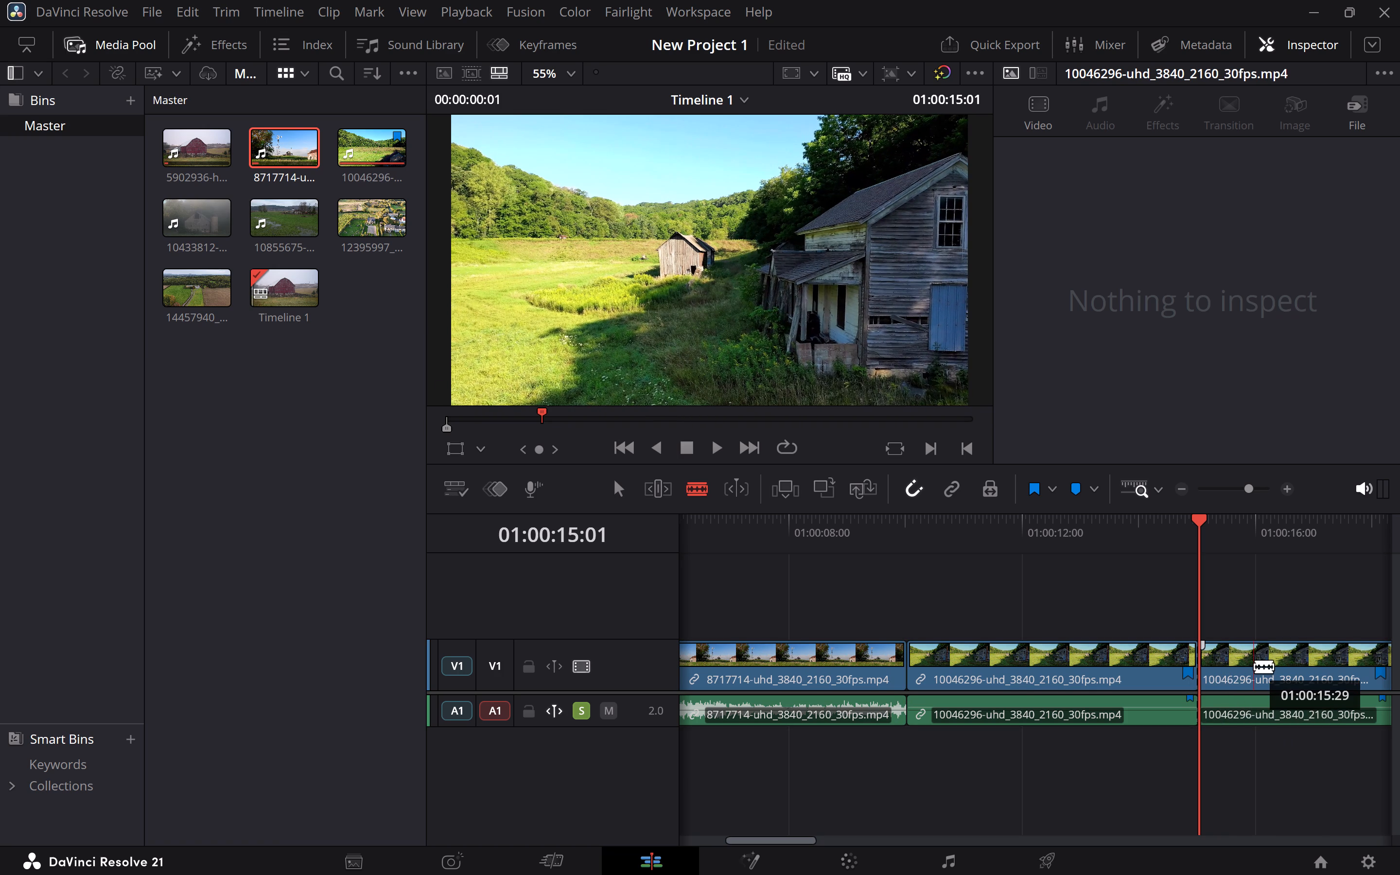
Delete the leftover audio and video segments of the 10046296 farmhouse clip after the cut at 01:00:15:01.
{"action": "key", "text": "b"}
{"action": "key", "text": "a"}
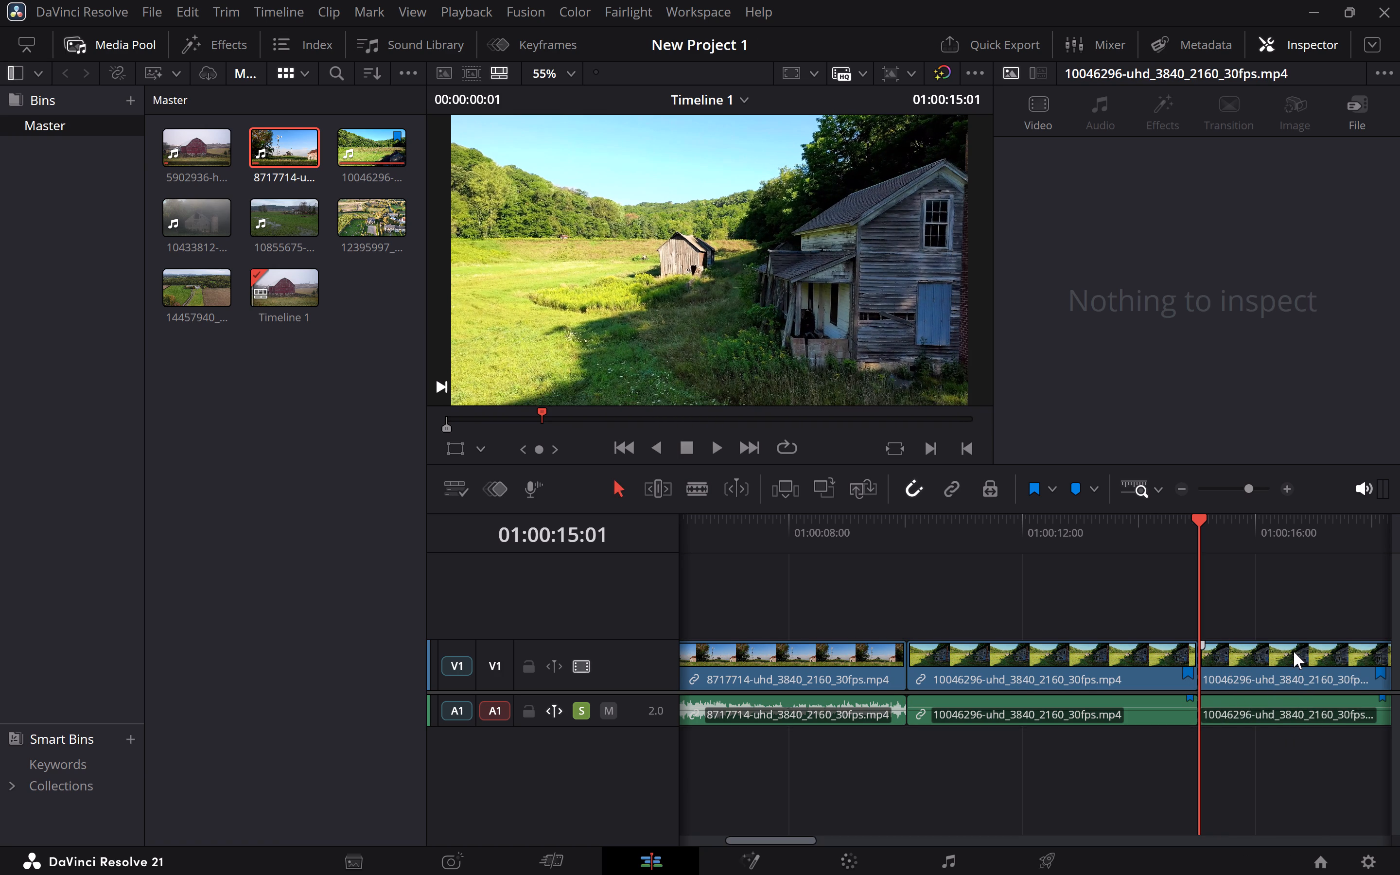
{"action": "left_click", "coordinate": [1279, 700]}
{"action": "key", "text": "Delete"}
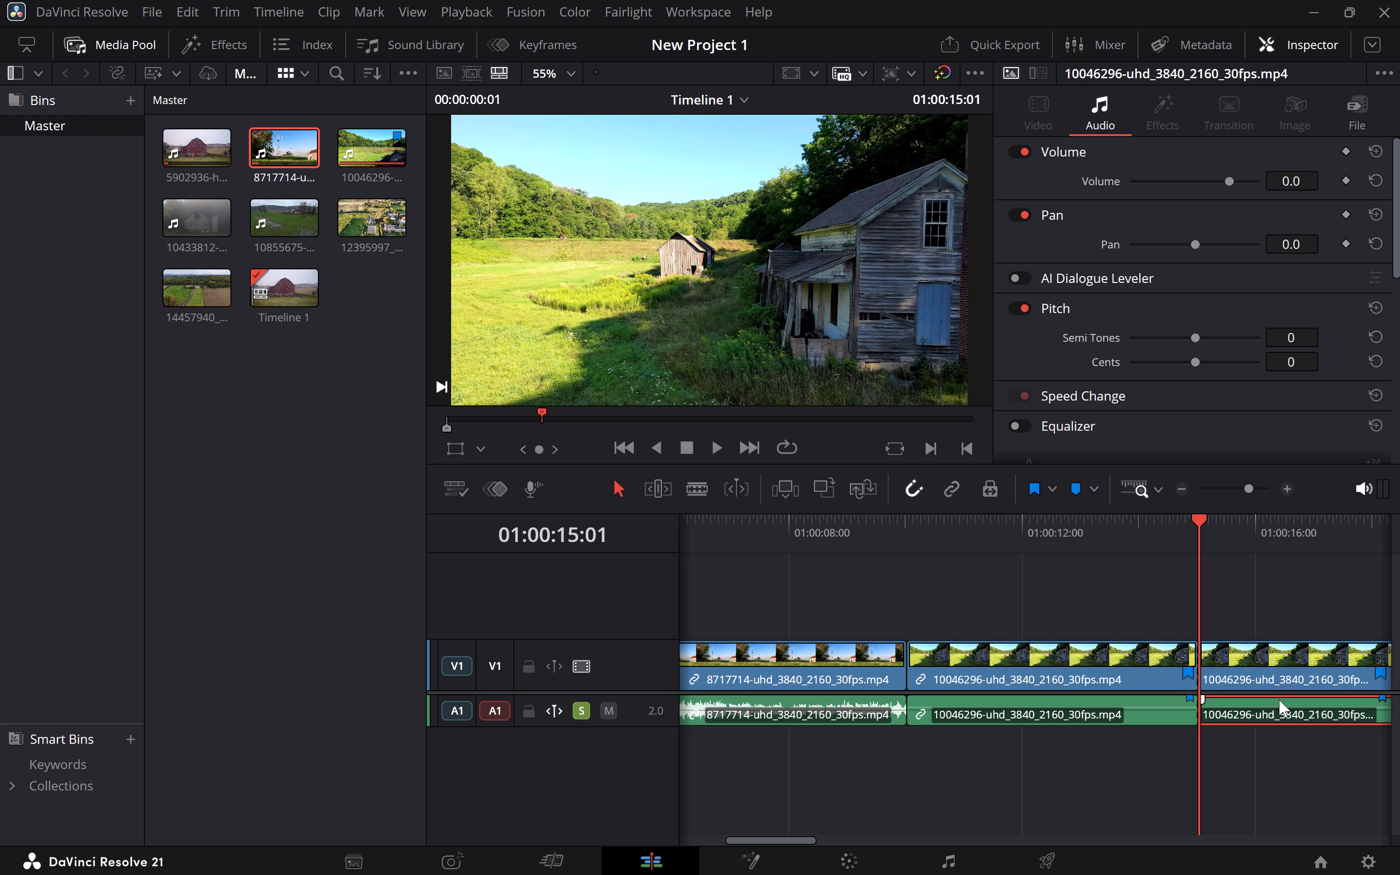
{"action": "left_click", "coordinate": [1295, 649]}
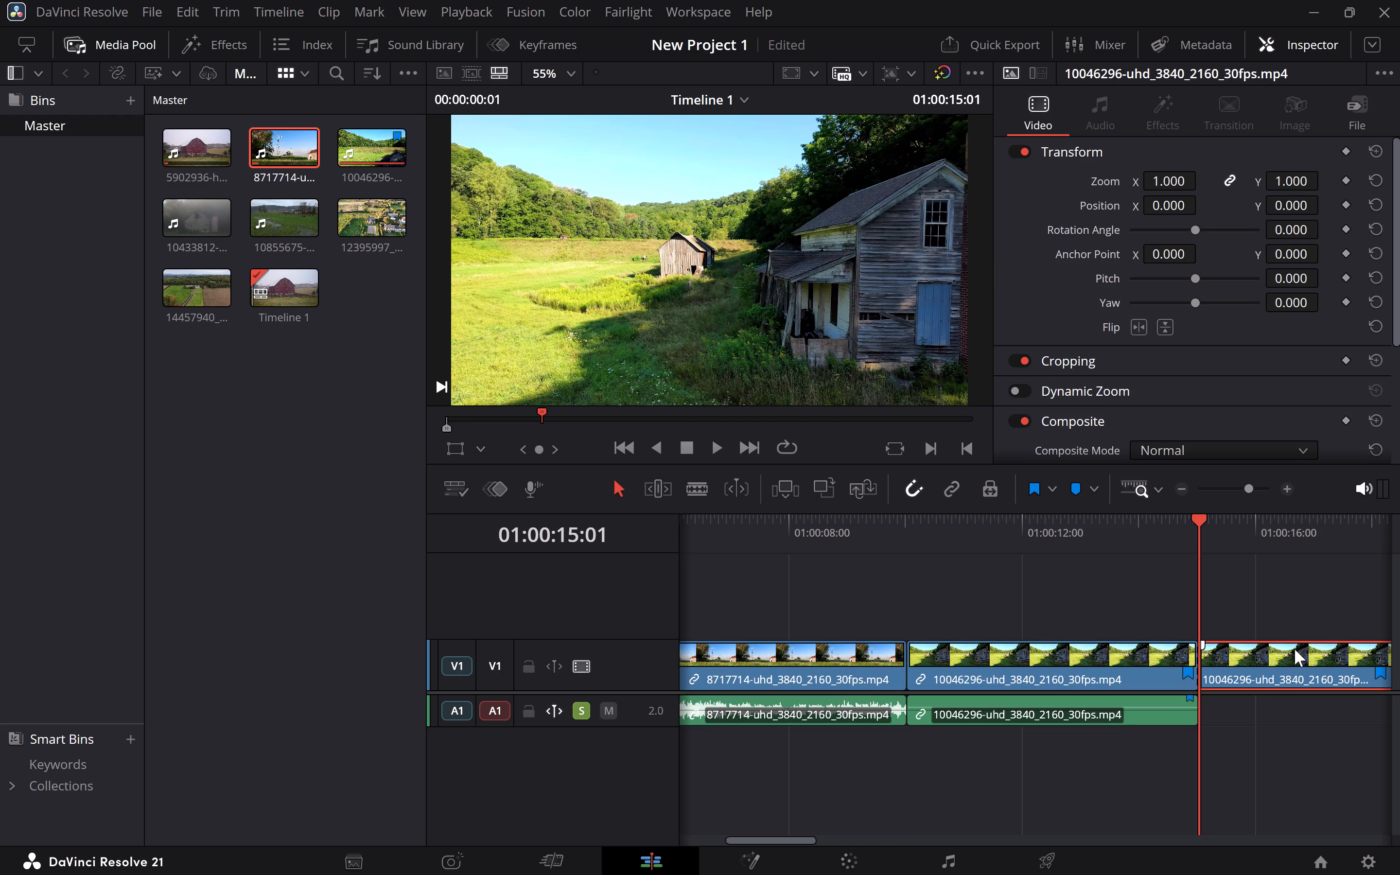
{"action": "key", "text": "Delete"}
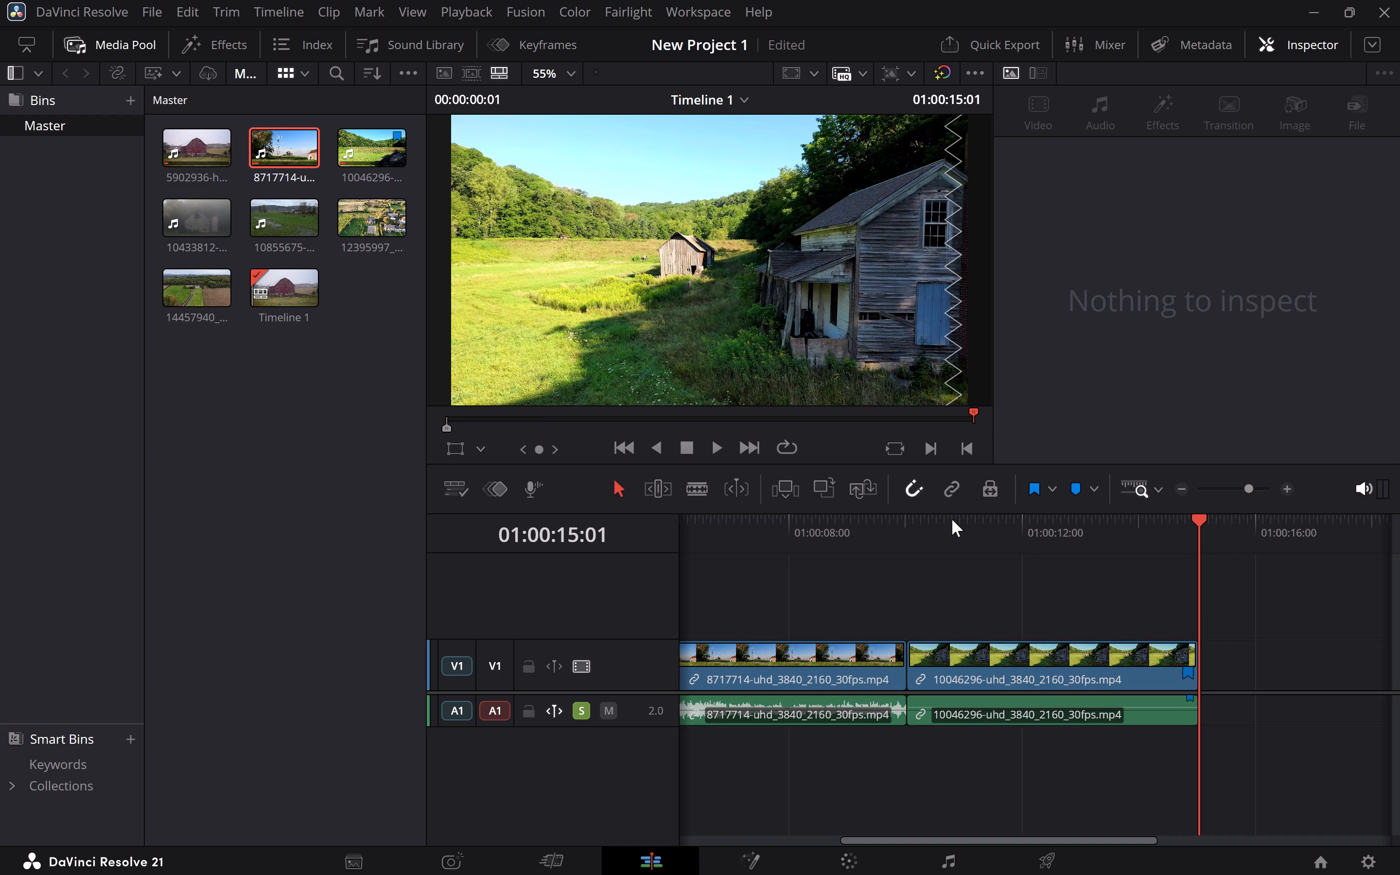
Add the foggy barn clip 10433812 to Video 1 and Audio 1 directly after the farmhouse clip at 01:00:15:01.
{"action": "scroll", "coordinate": [933, 611], "scroll_direction": "left", "scroll_amount": 1}
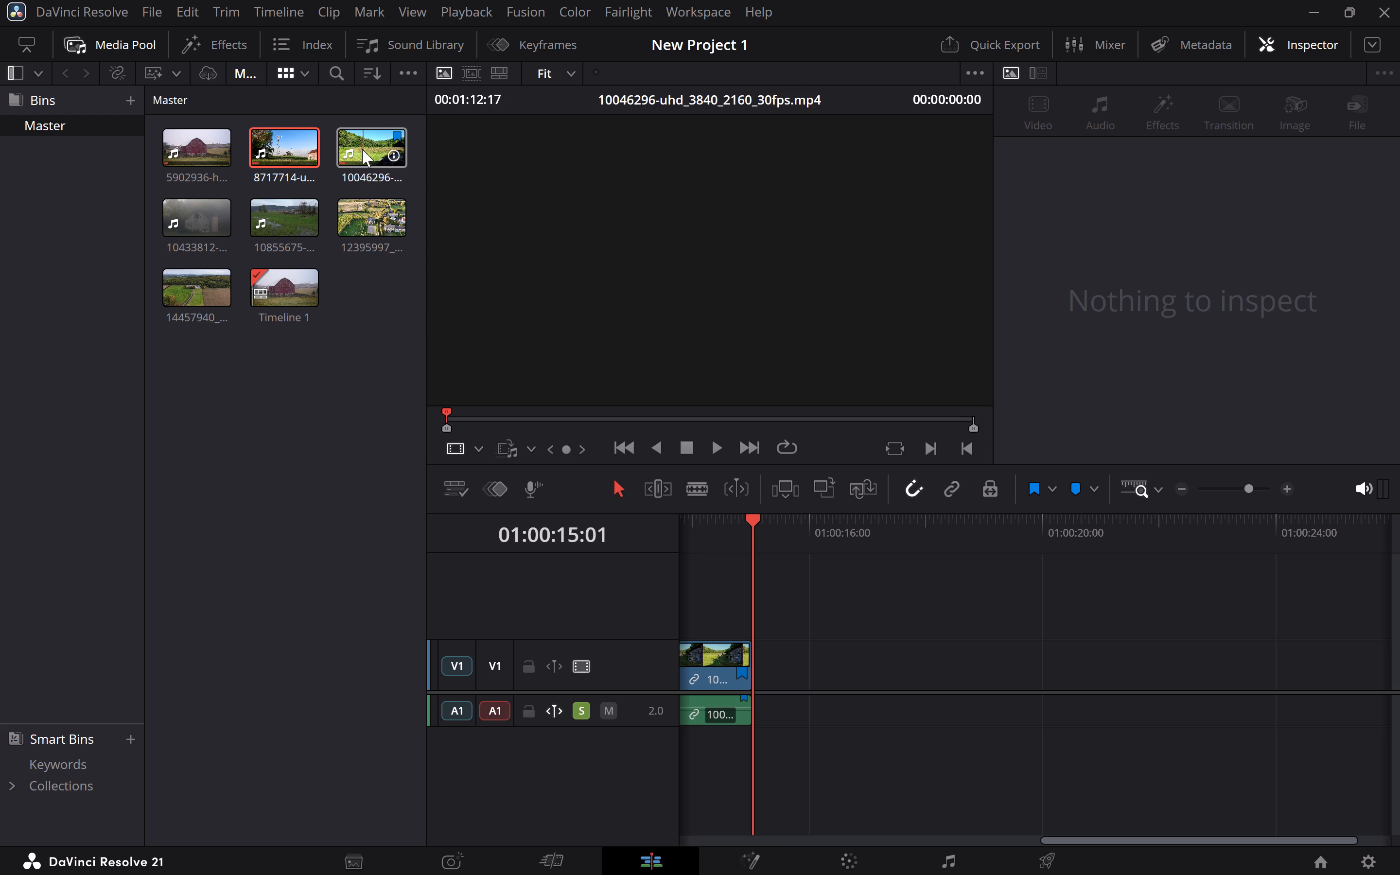
{"action": "left_click_drag", "start_coordinate": [213, 210], "coordinate": [770, 662]}
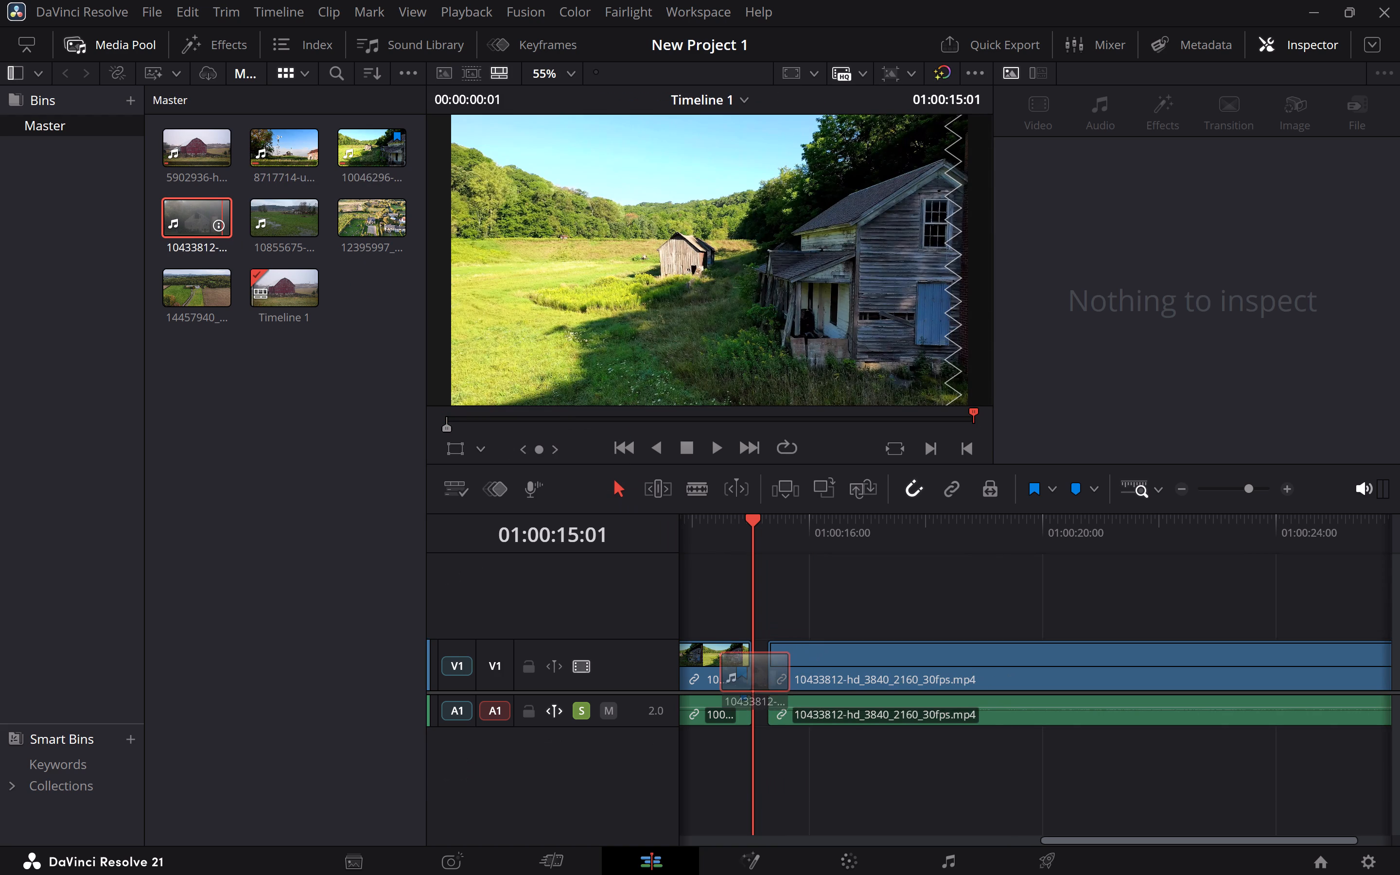
{"action": "left_click_drag", "start_coordinate": [770, 662], "coordinate": [759, 660]}
Play the foggy barn clip to 01:00:20:02 and split its video on Video 1 and its audio on Audio 1 there.
{"action": "key", "text": "space"}
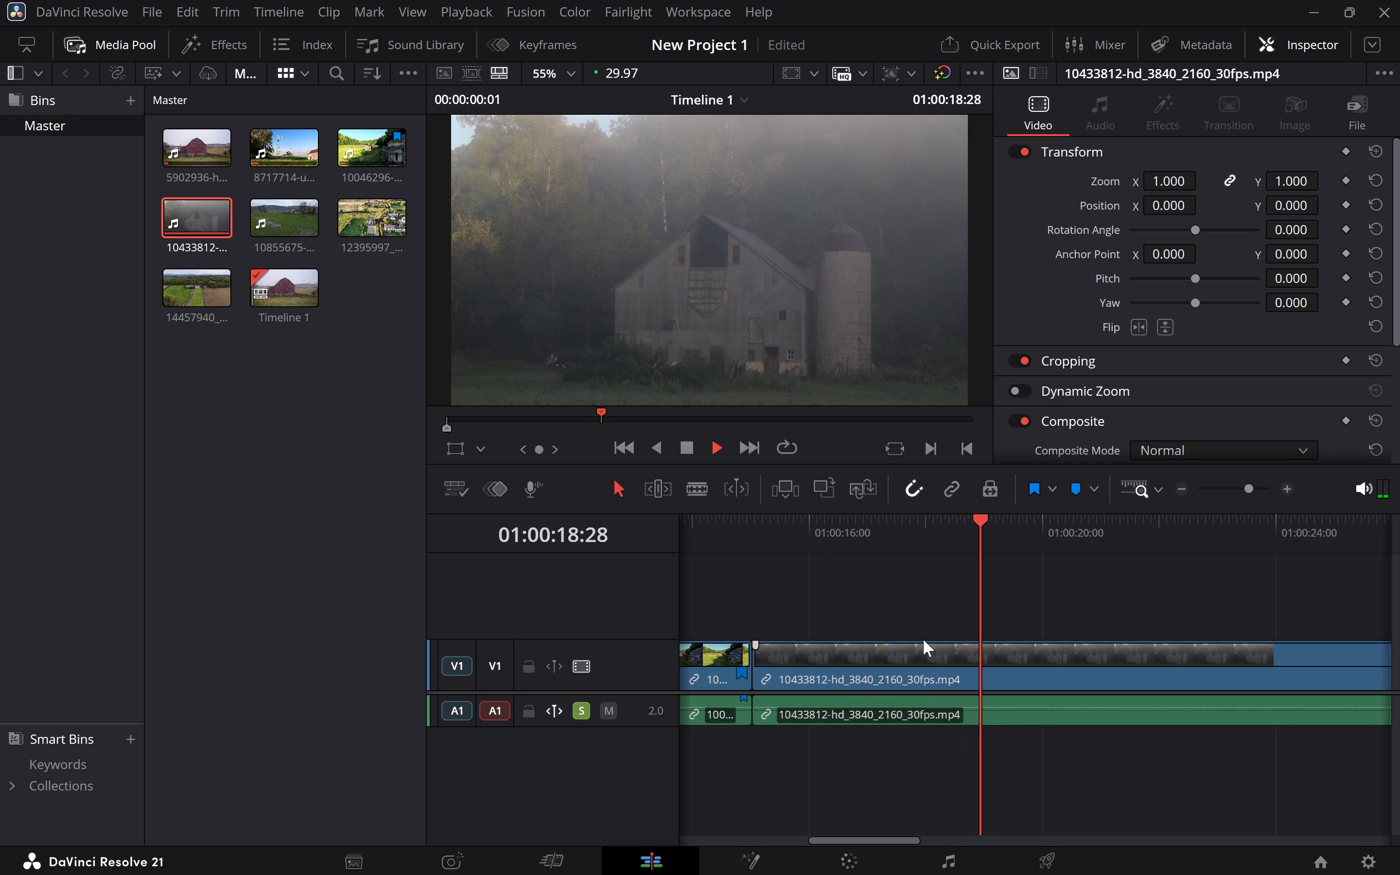
{"action": "key", "text": "space"}
{"action": "key", "text": "space"}
{"action": "key", "text": "space"}
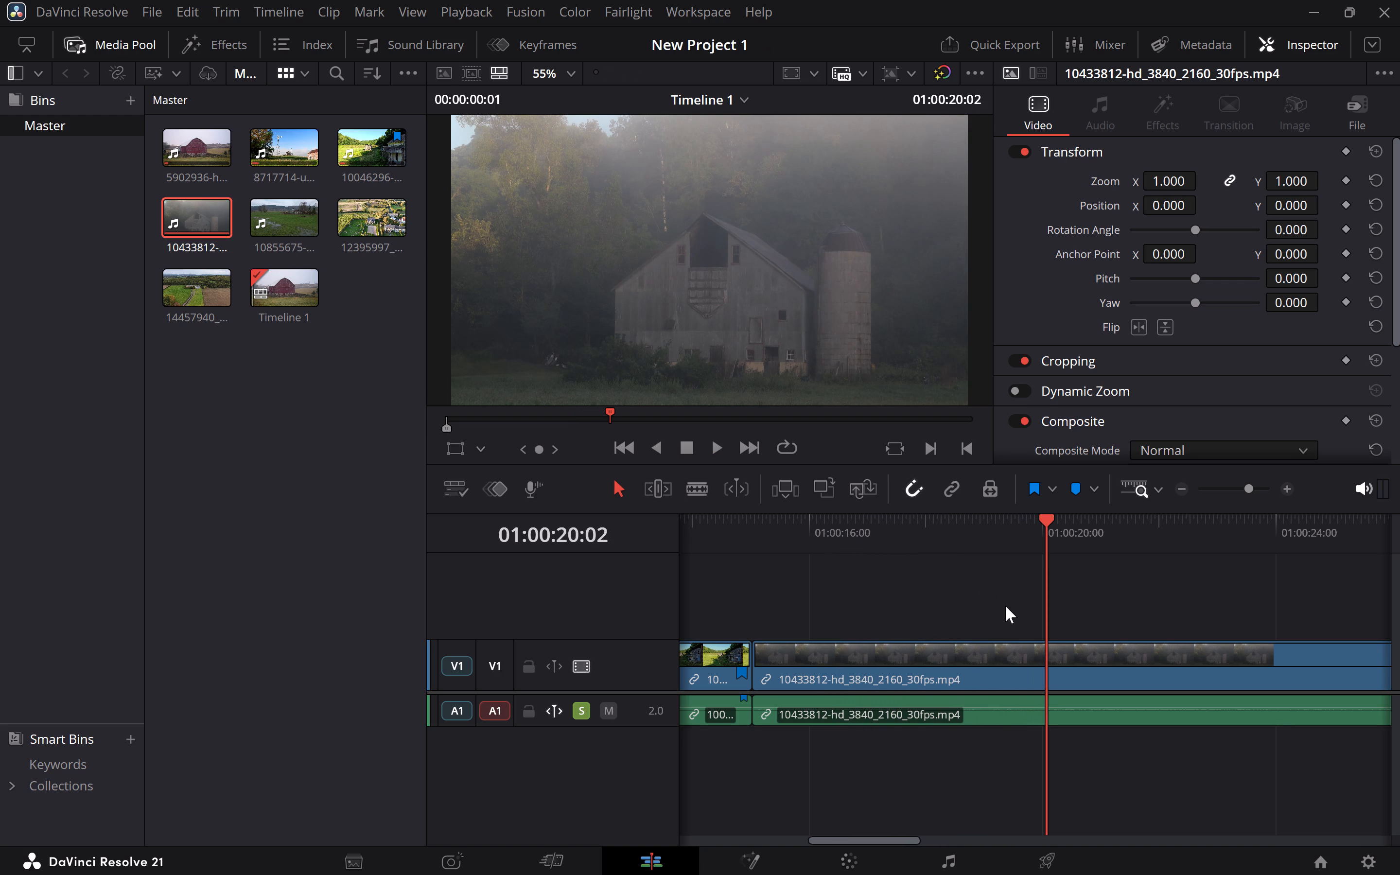
{"action": "key", "text": "b"}
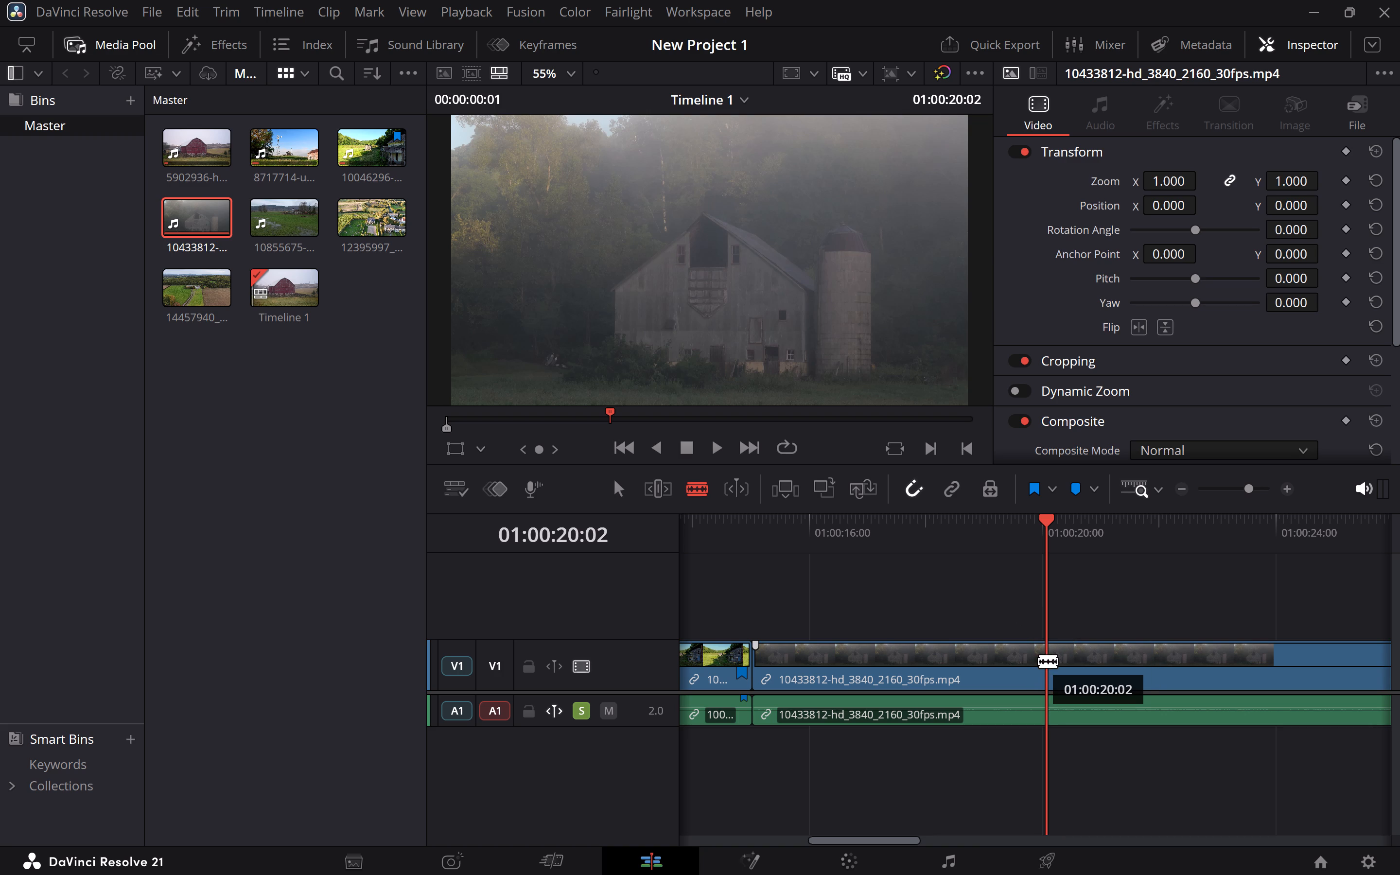
{"action": "left_click", "coordinate": [1040, 662]}
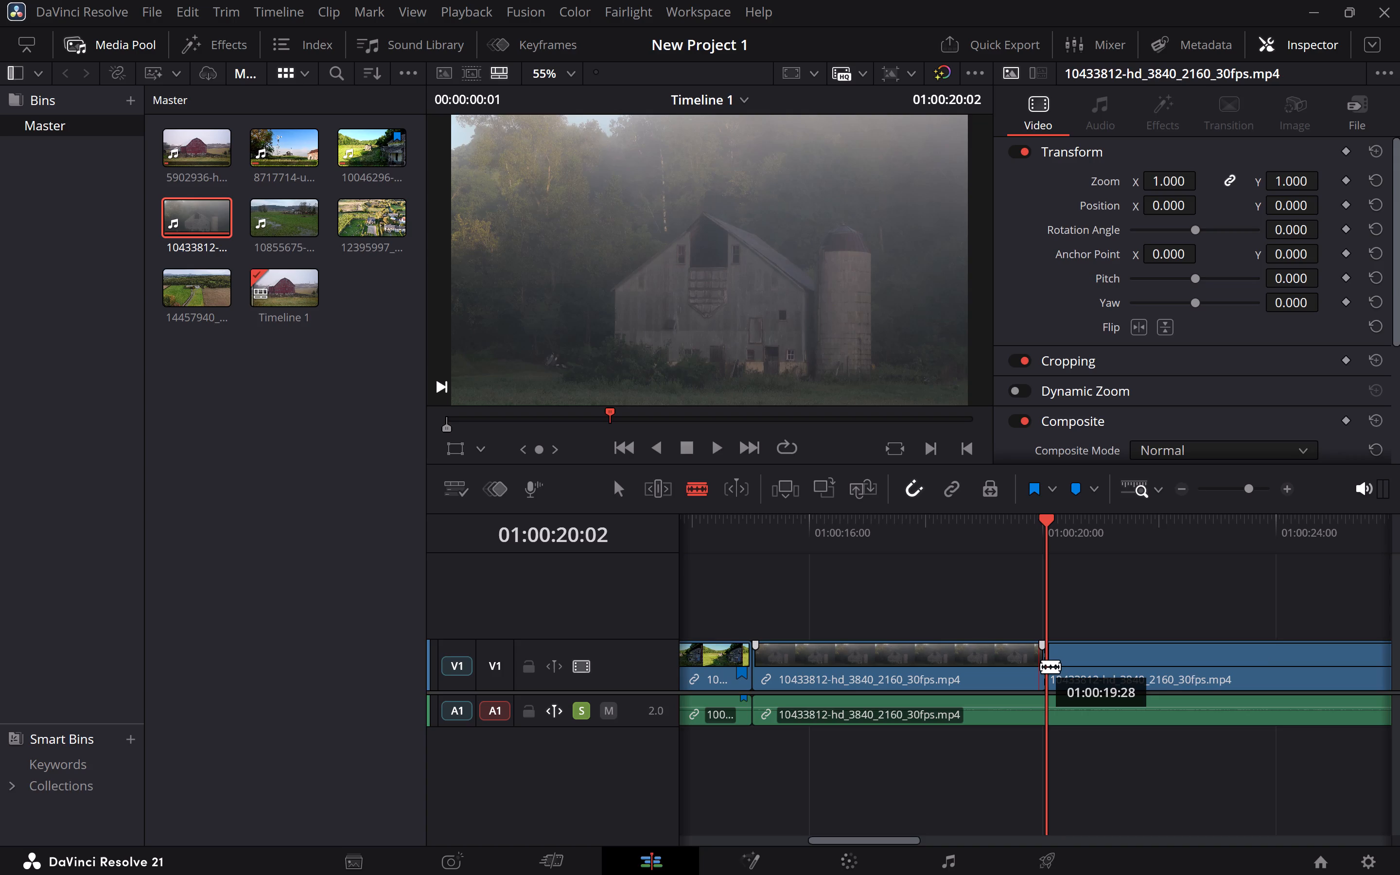
{"action": "left_click", "coordinate": [1041, 704]}
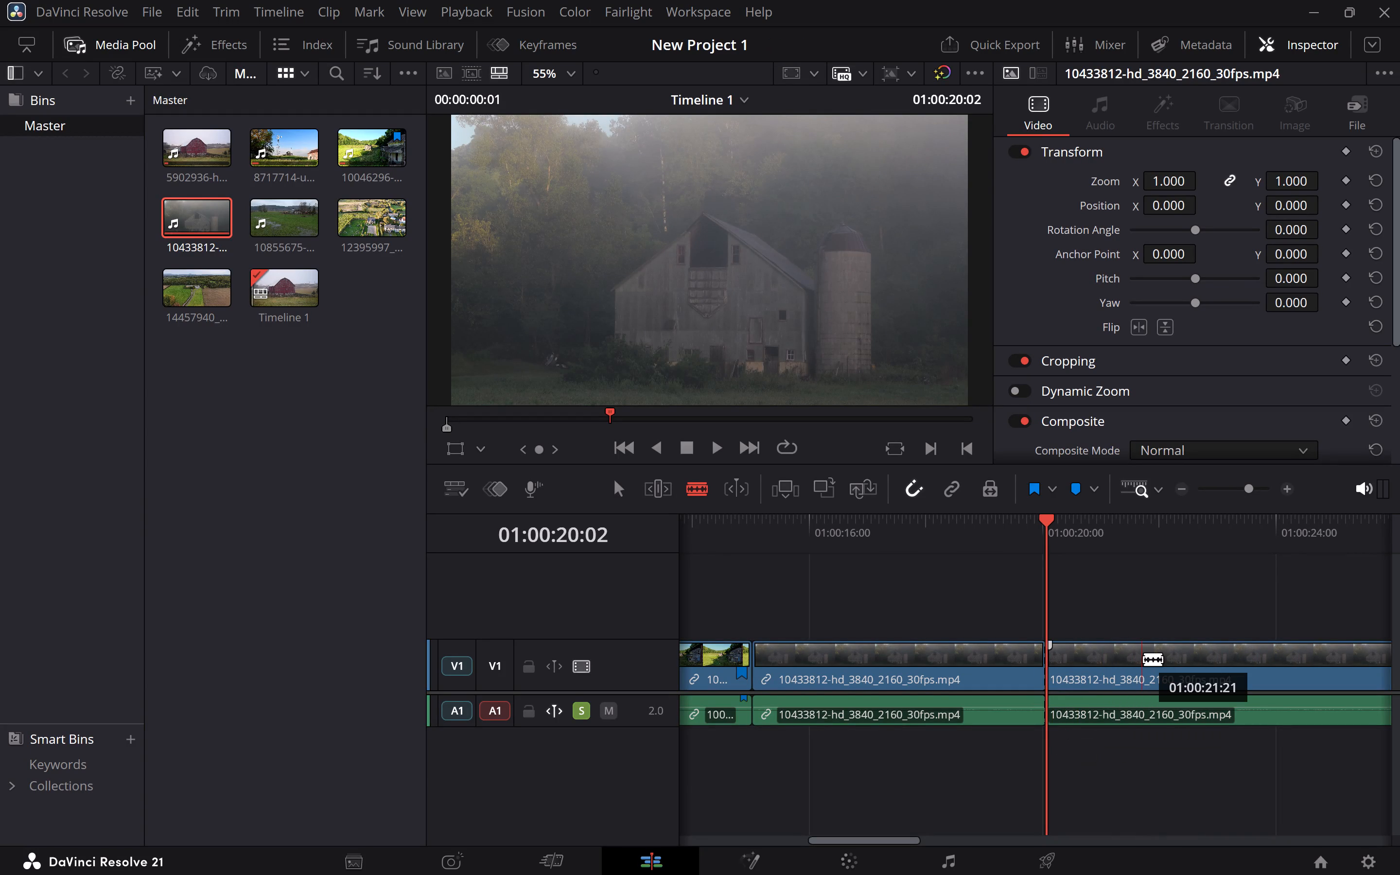
Delete the leftover video and audio segments of the 10433812 foggy barn clip after 01:00:20:02.
{"action": "key", "text": "a"}
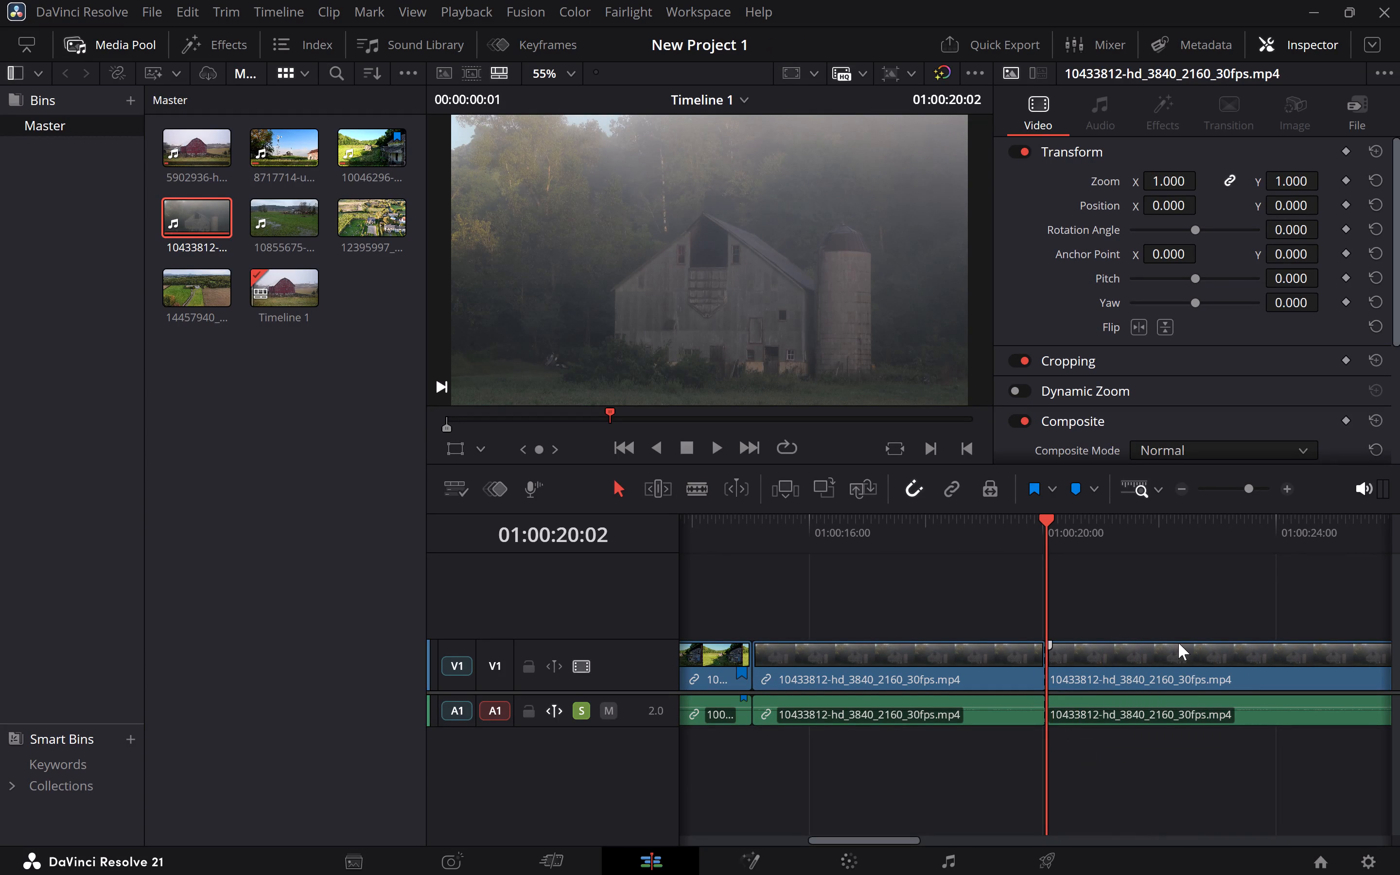
{"action": "key", "text": "Delete"}
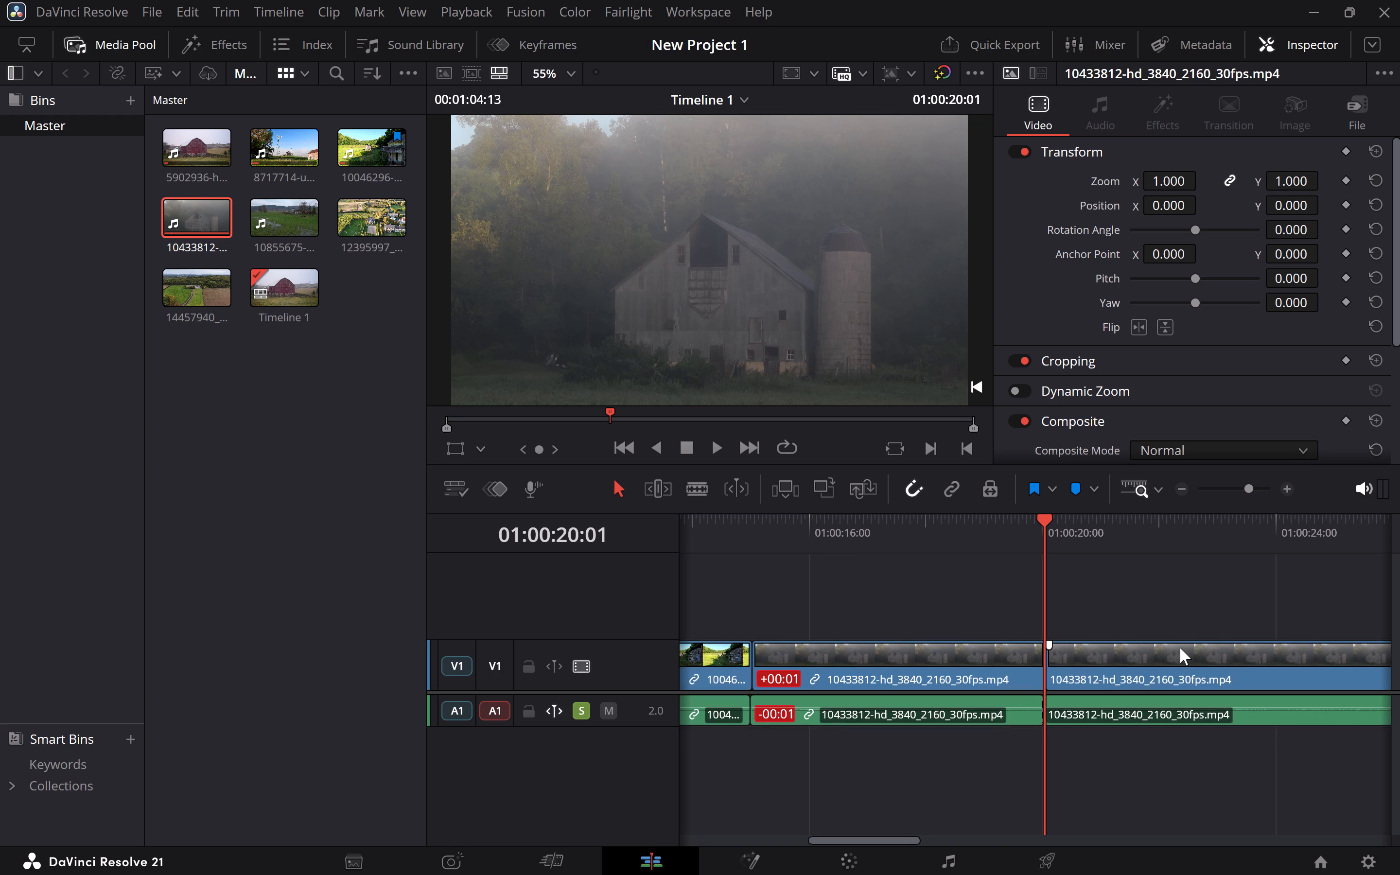
{"action": "key", "text": "ctrl+z"}
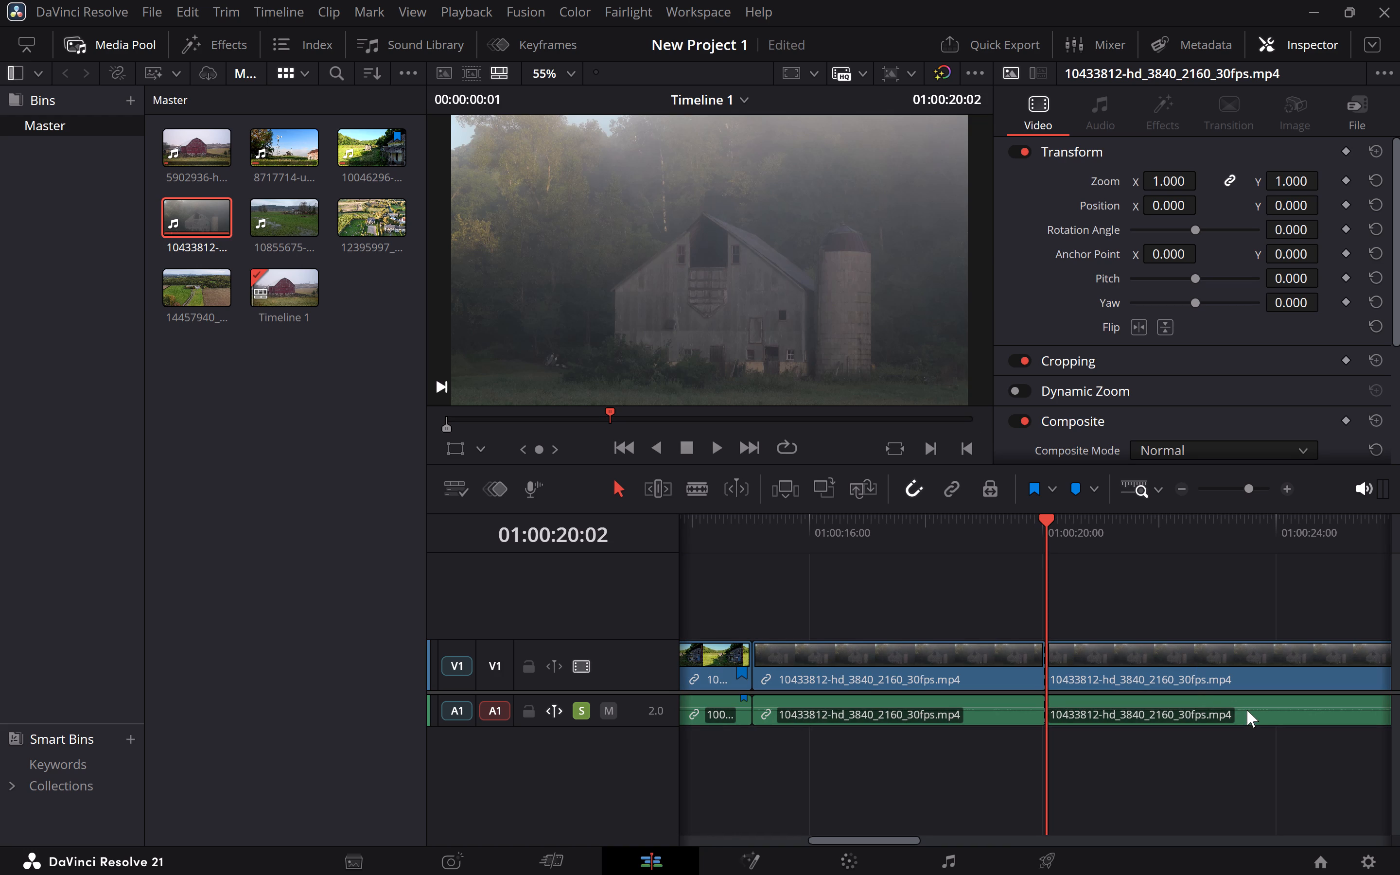
{"action": "left_click", "coordinate": [994, 671]}
{"action": "left_click", "coordinate": [1102, 662]}
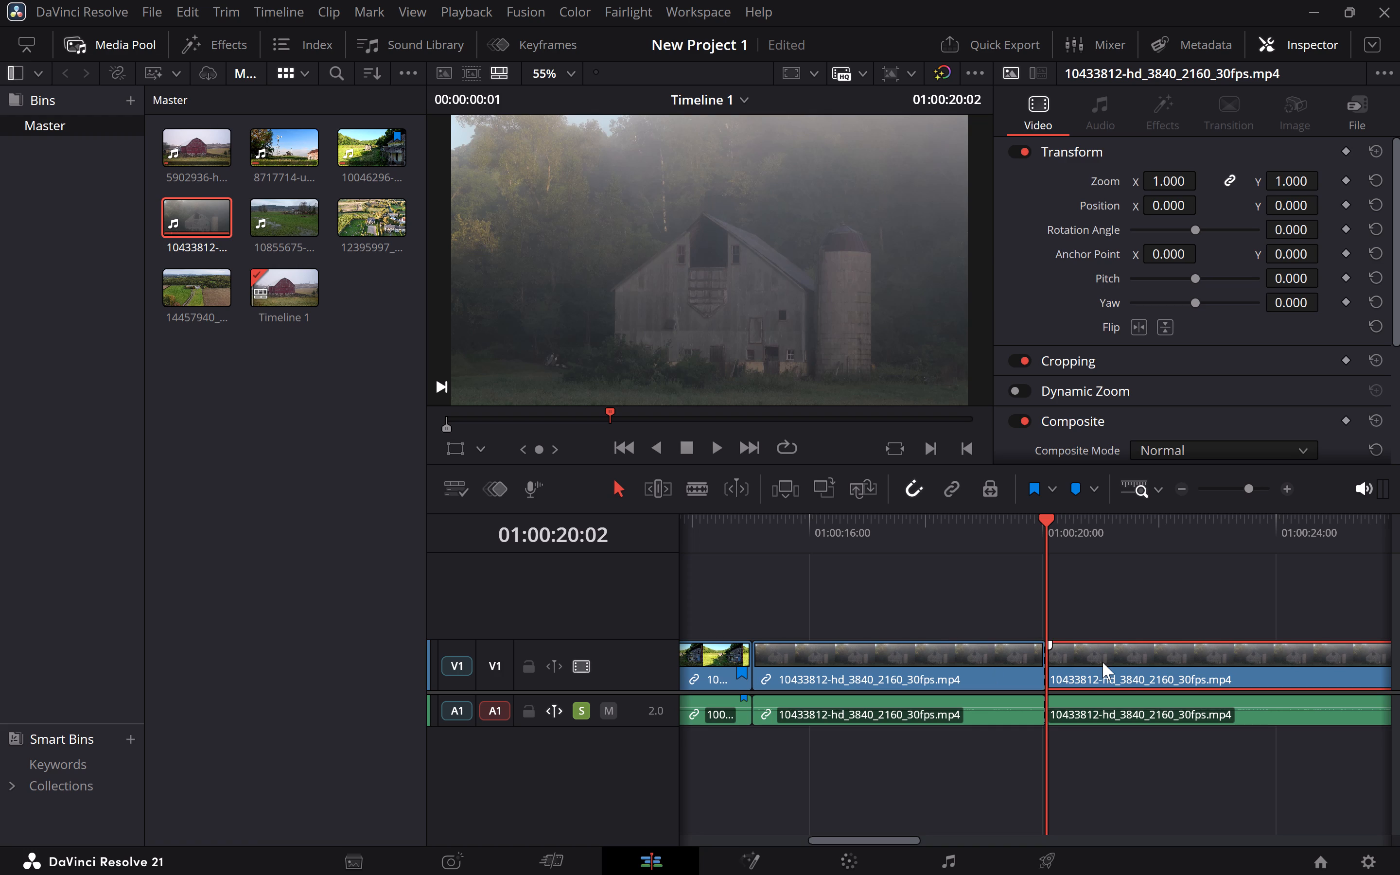
{"action": "key", "text": "Delete"}
{"action": "key", "text": "Down"}
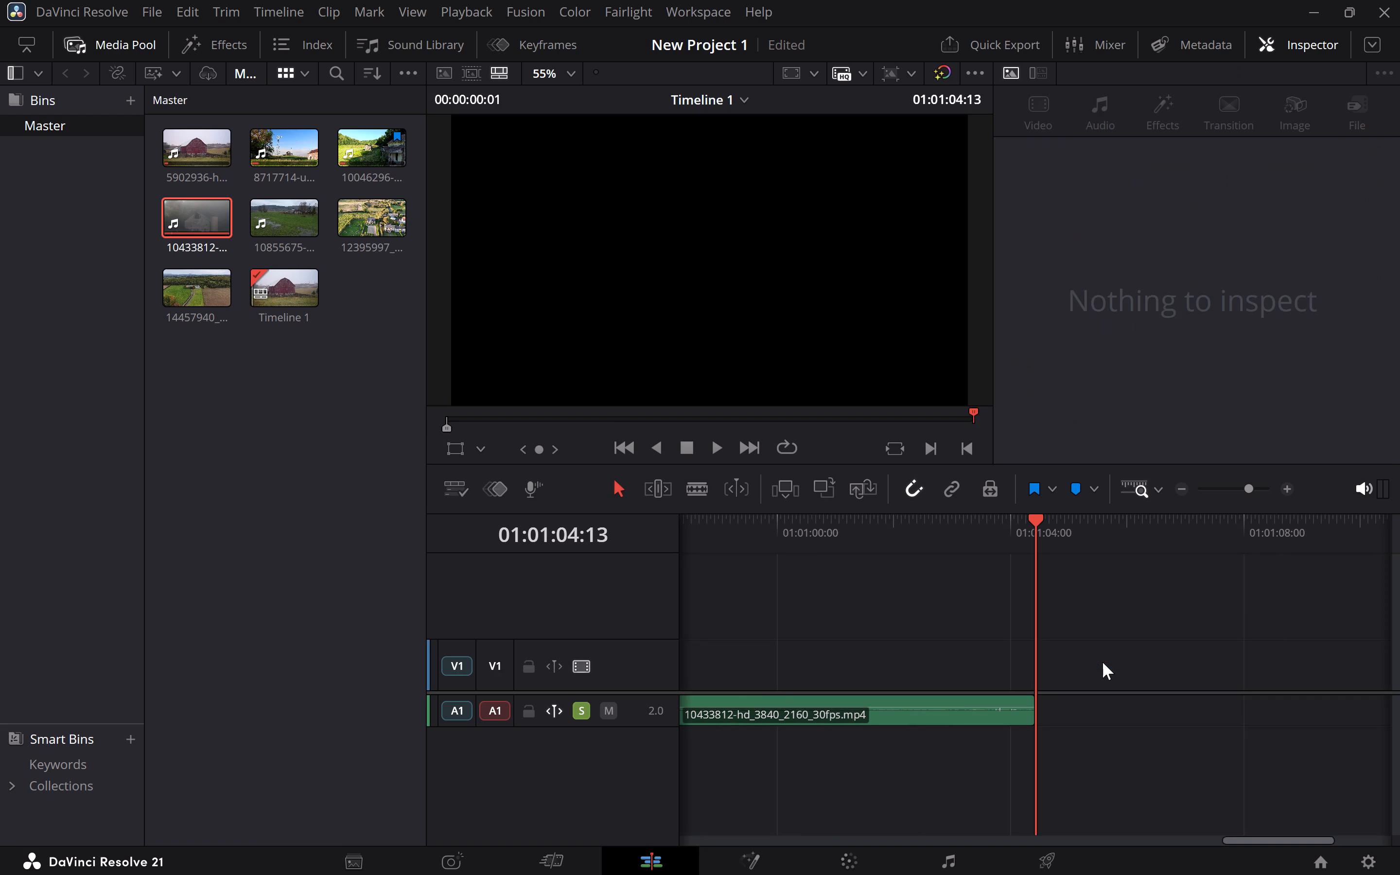
{"action": "left_click", "coordinate": [996, 716]}
{"action": "key", "text": "Delete"}
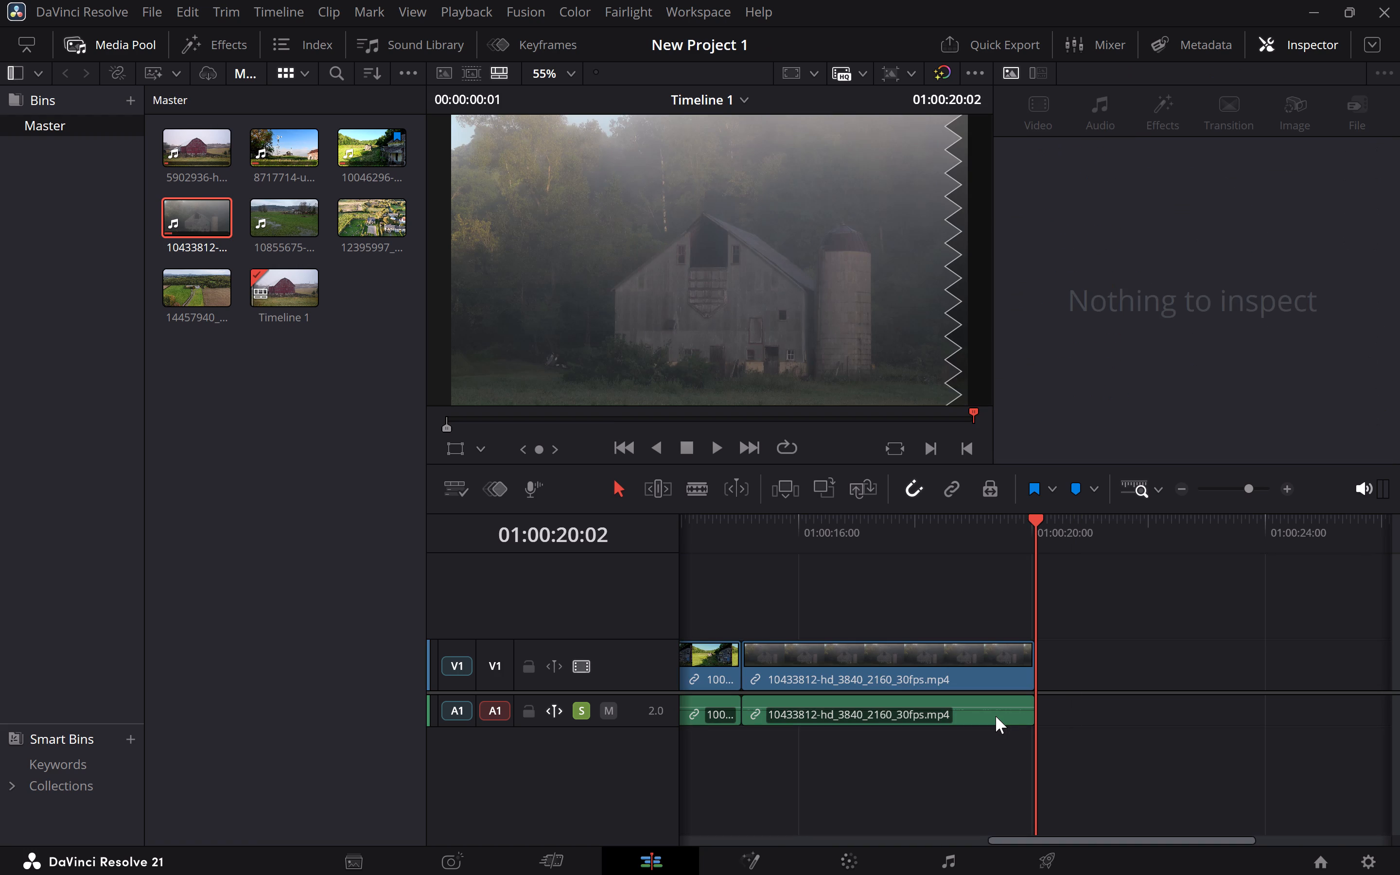
Add the green field clip 10855675 to Video 1 and Audio 1 directly after the foggy barn clip at 01:00:20:02.
{"action": "left_click_drag", "start_coordinate": [285, 215], "coordinate": [751, 467]}
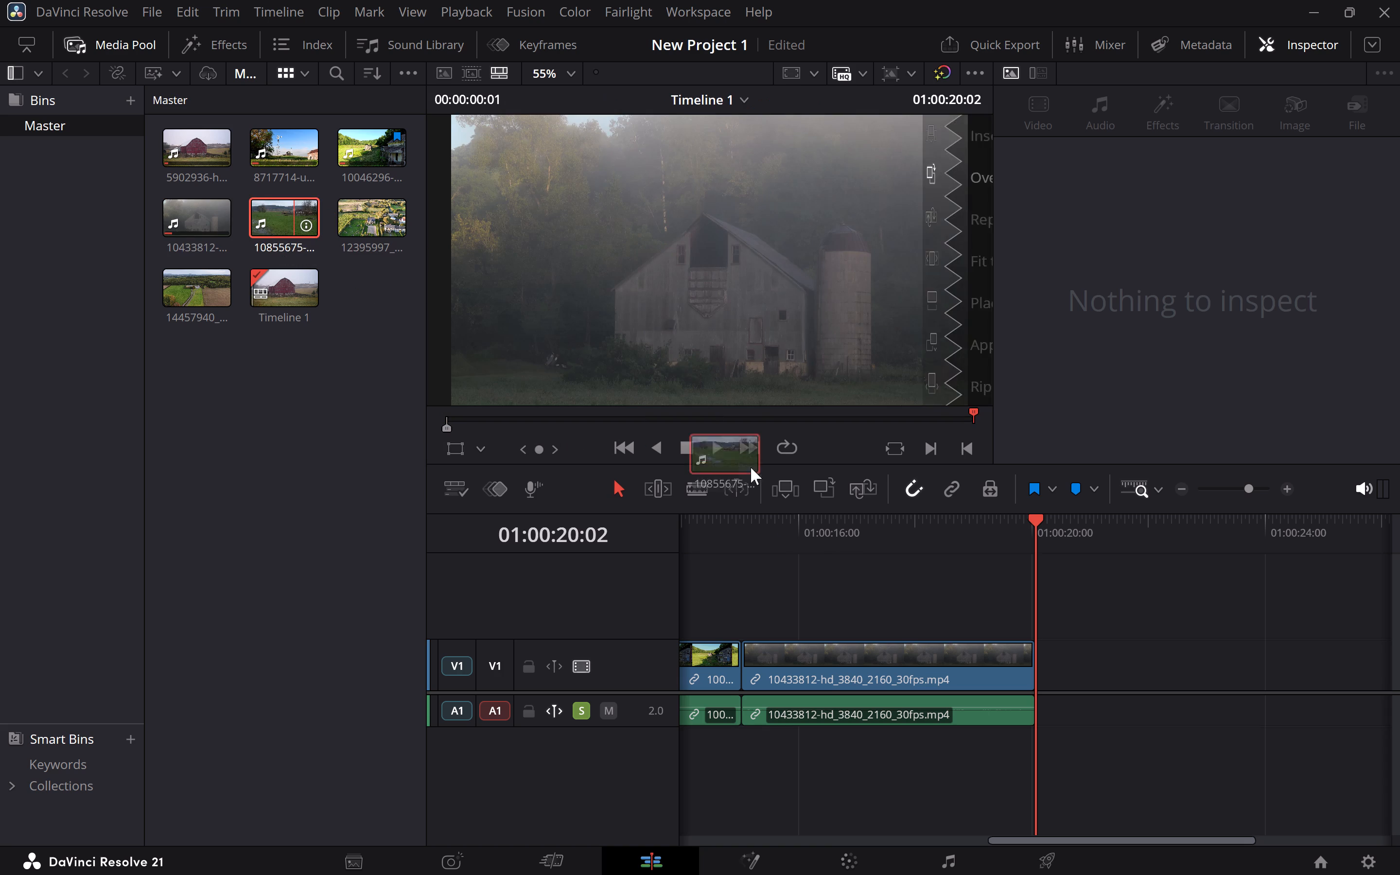
{"action": "left_click_drag", "start_coordinate": [751, 467], "coordinate": [1040, 682]}
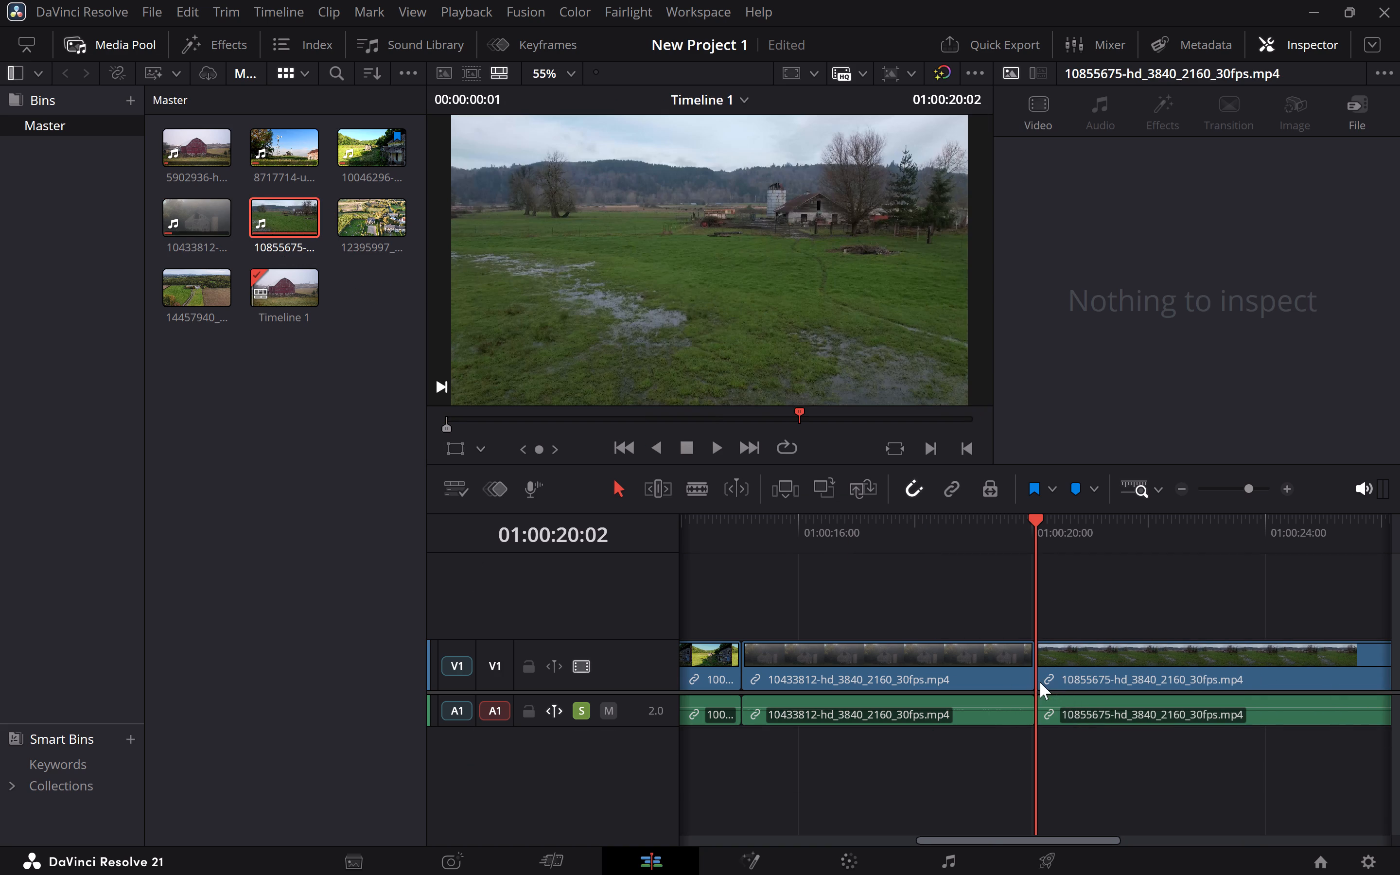
Play and scrub the 10855675 field clip to 01:00:25:03, and split its video on Video 1 and its audio on Audio 1 there.
{"action": "key", "text": "space"}
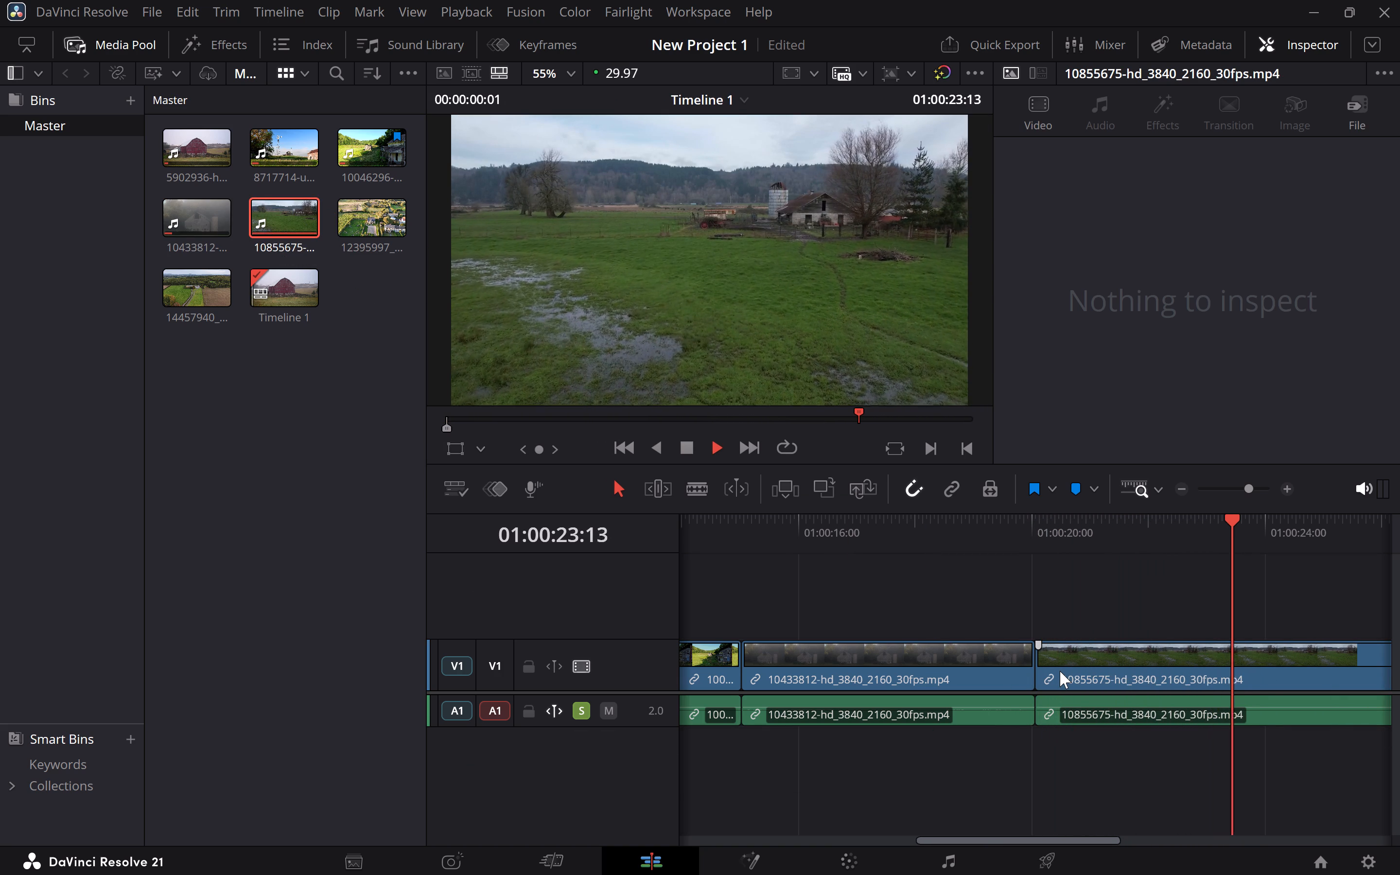
{"action": "key", "text": "space"}
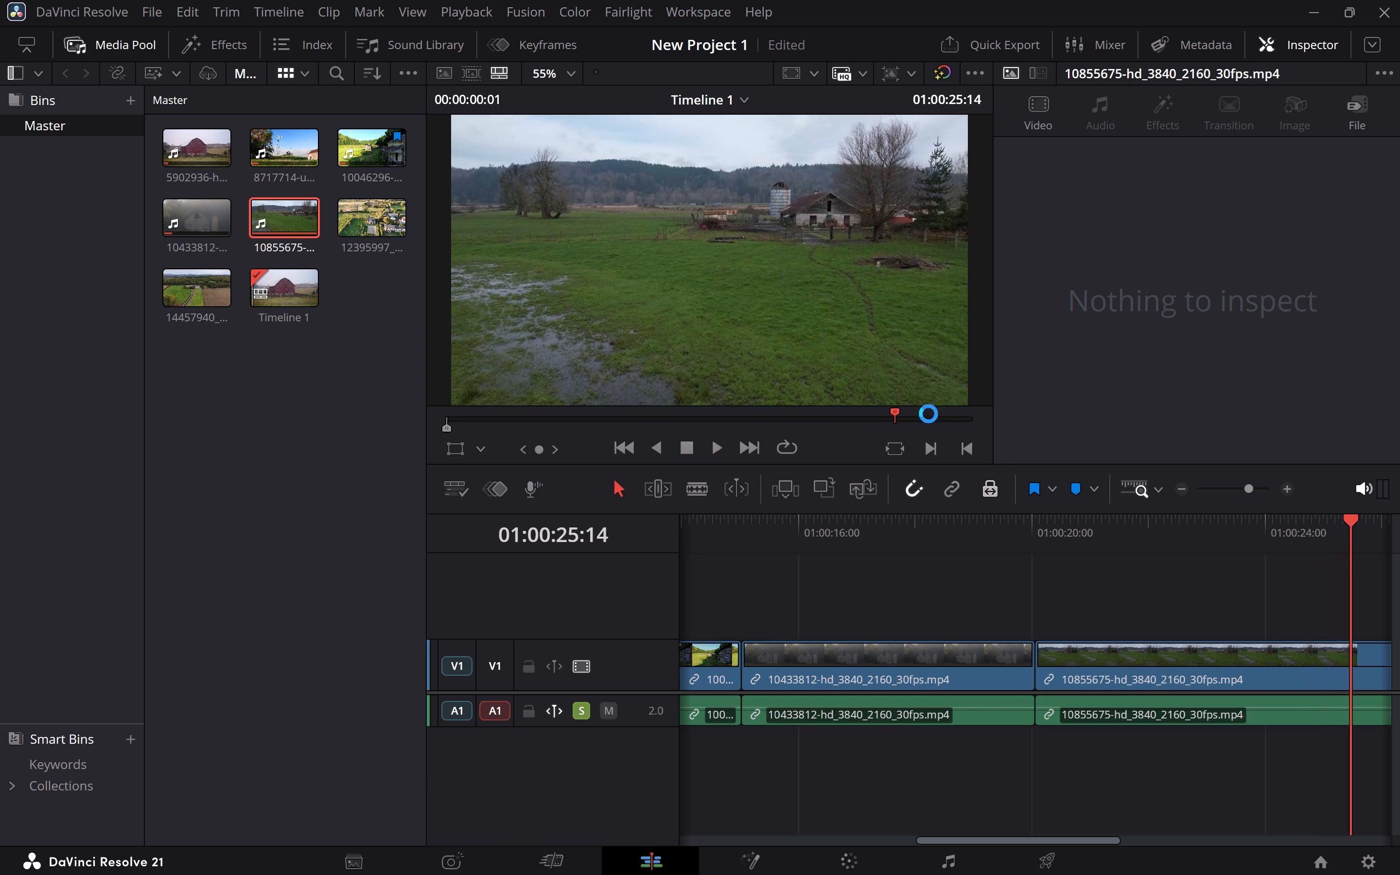
{"action": "left_click_drag", "start_coordinate": [897, 417], "coordinate": [881, 416]}
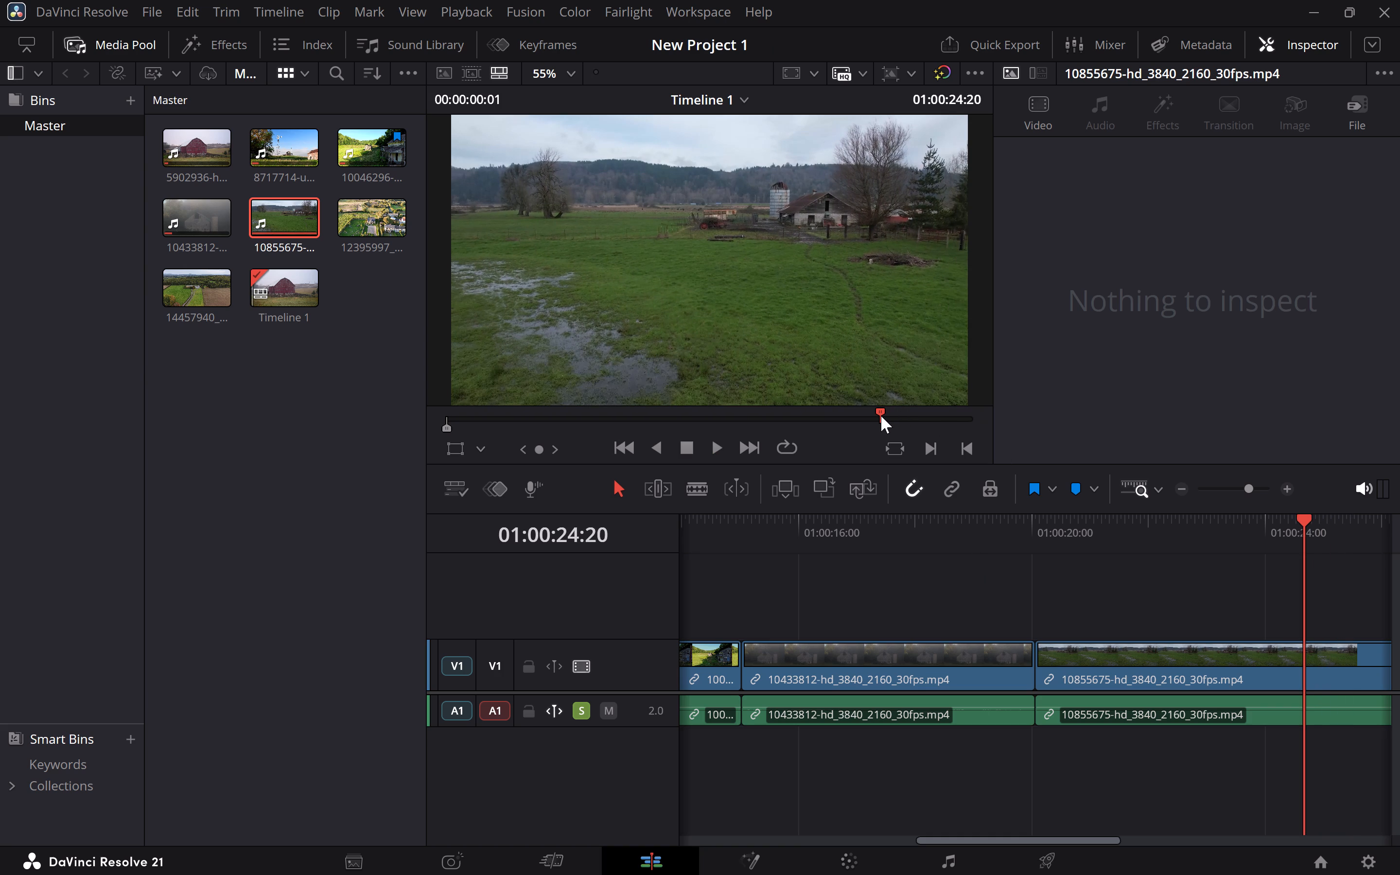
{"action": "left_click_drag", "start_coordinate": [881, 416], "coordinate": [894, 418]}
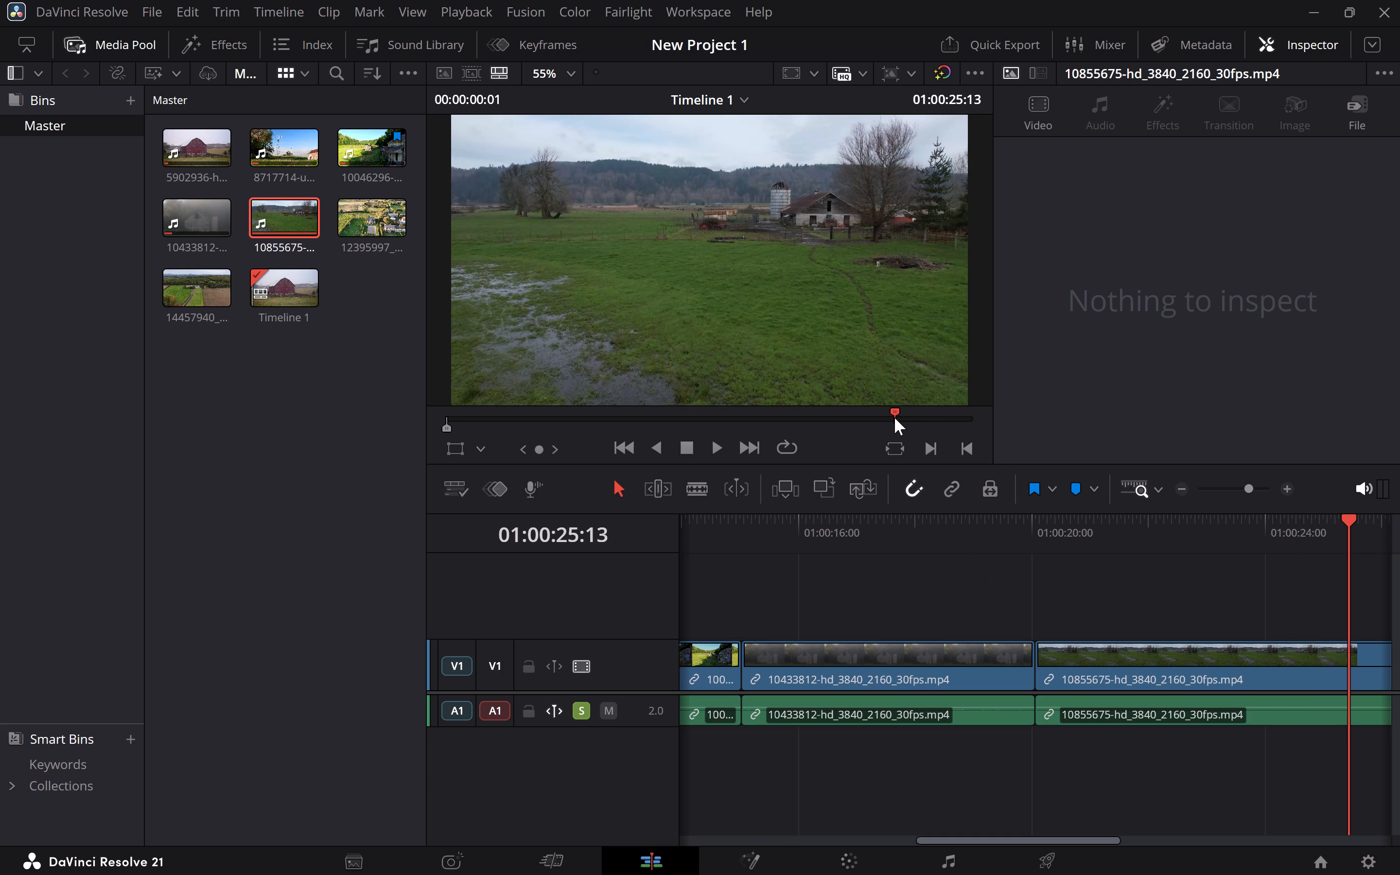
{"action": "left_click_drag", "start_coordinate": [894, 418], "coordinate": [886, 418]}
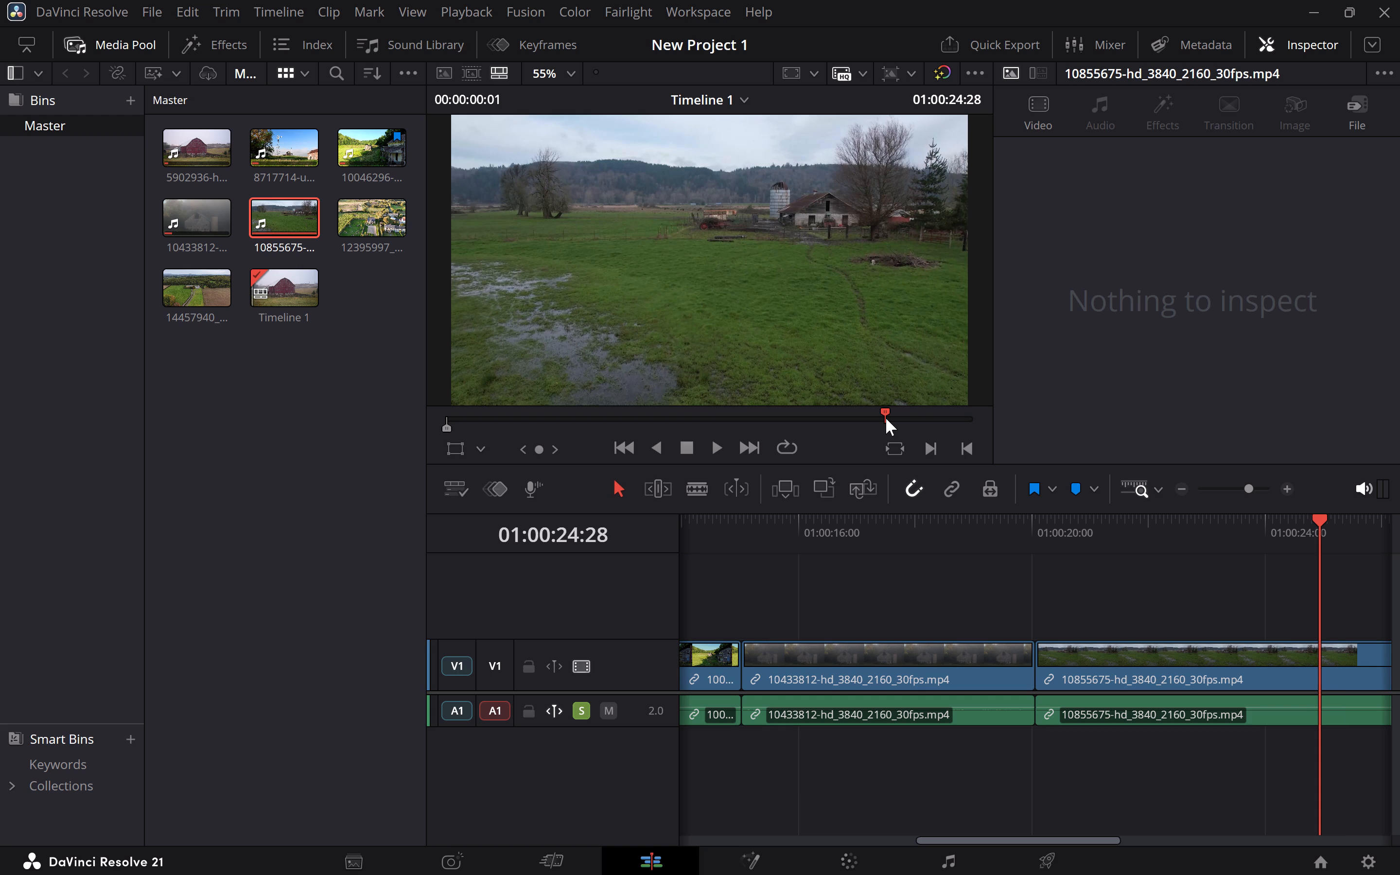
{"action": "left_click_drag", "start_coordinate": [886, 418], "coordinate": [888, 419]}
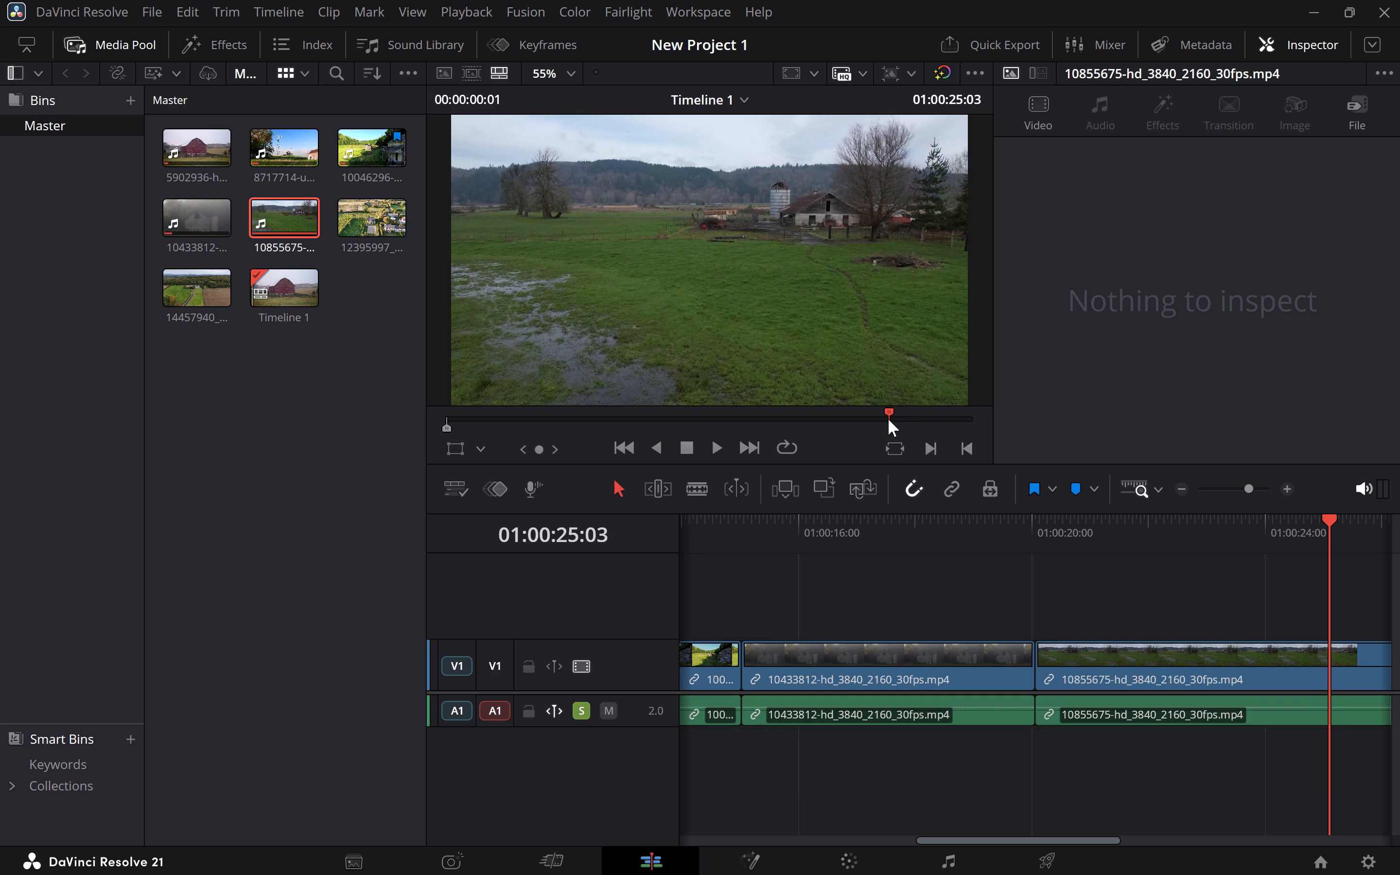
{"action": "scroll", "coordinate": [933, 538], "scroll_direction": "left", "scroll_amount": 1}
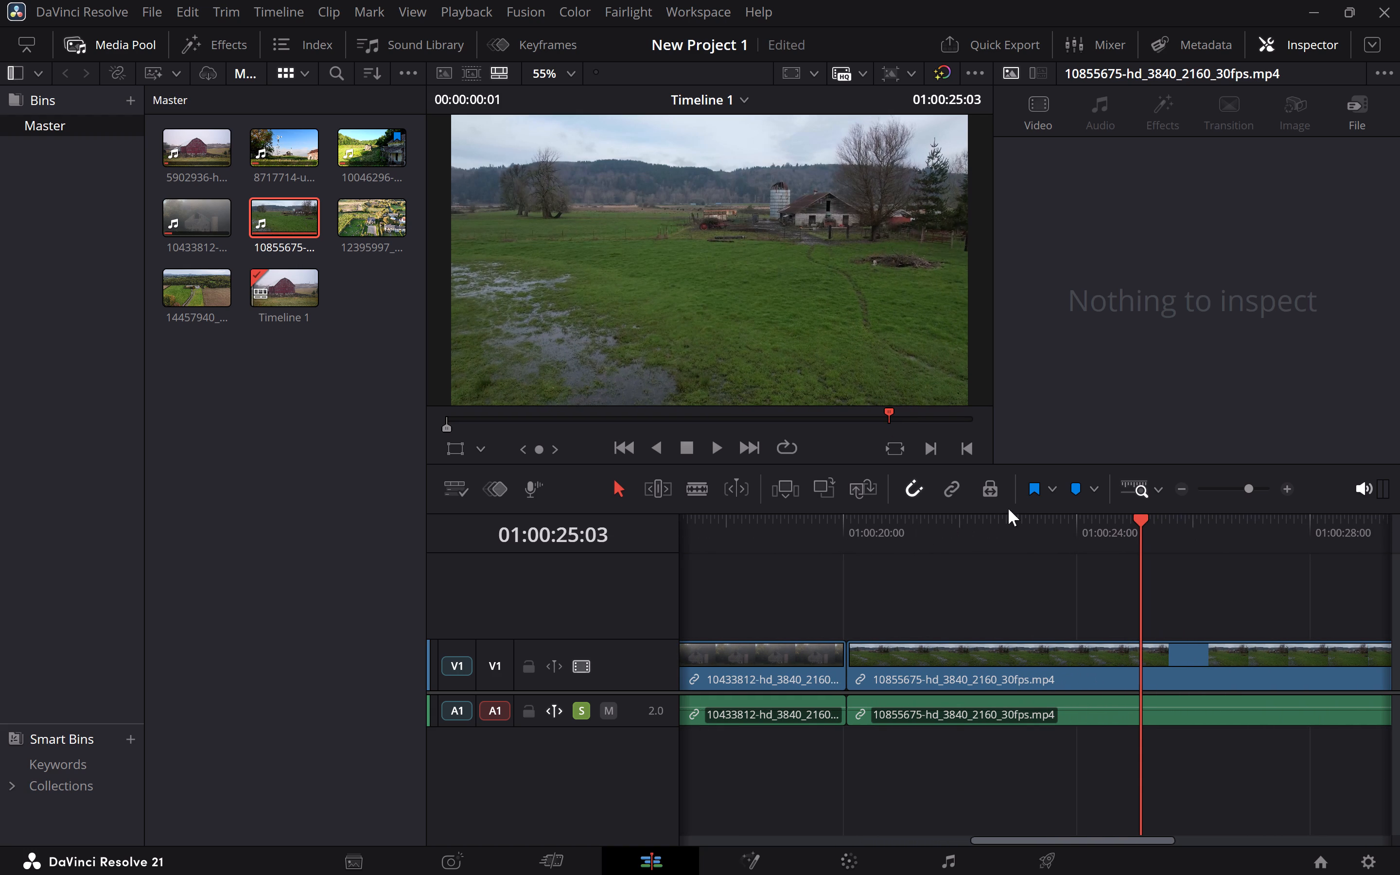
{"action": "key", "text": "b"}
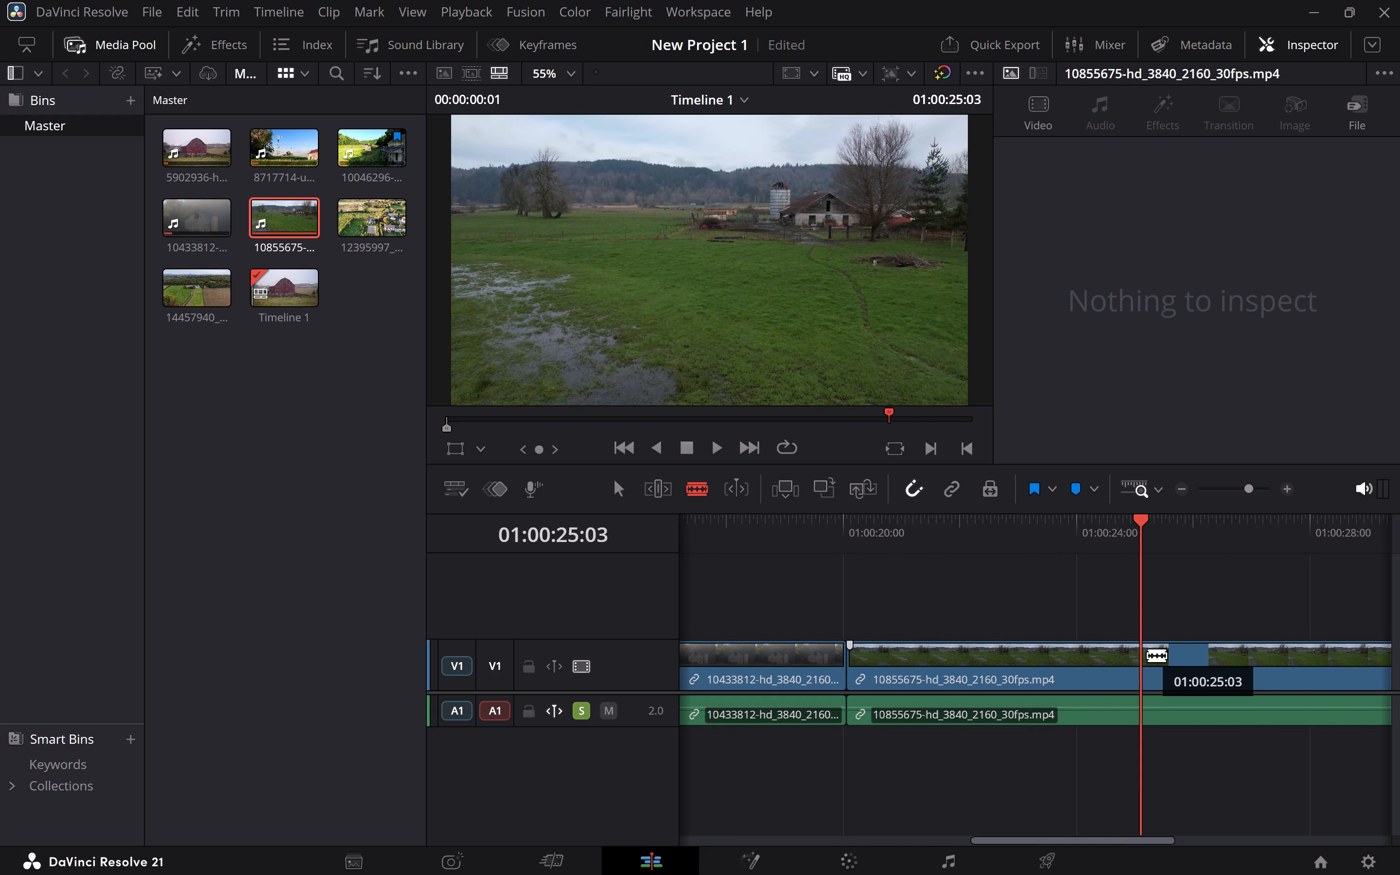
{"action": "left_click", "coordinate": [1134, 658]}
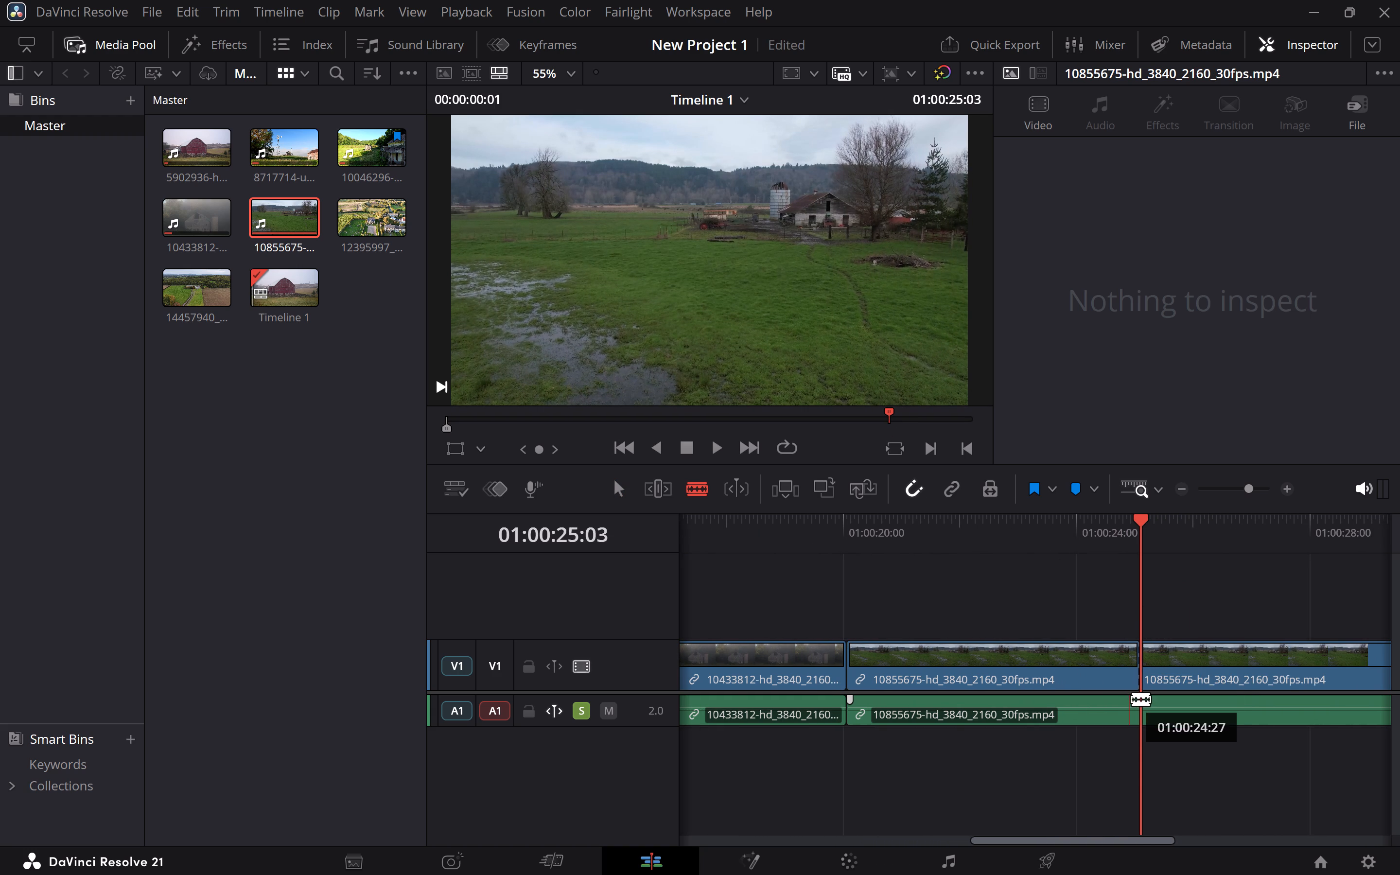
{"action": "left_click", "coordinate": [1136, 702]}
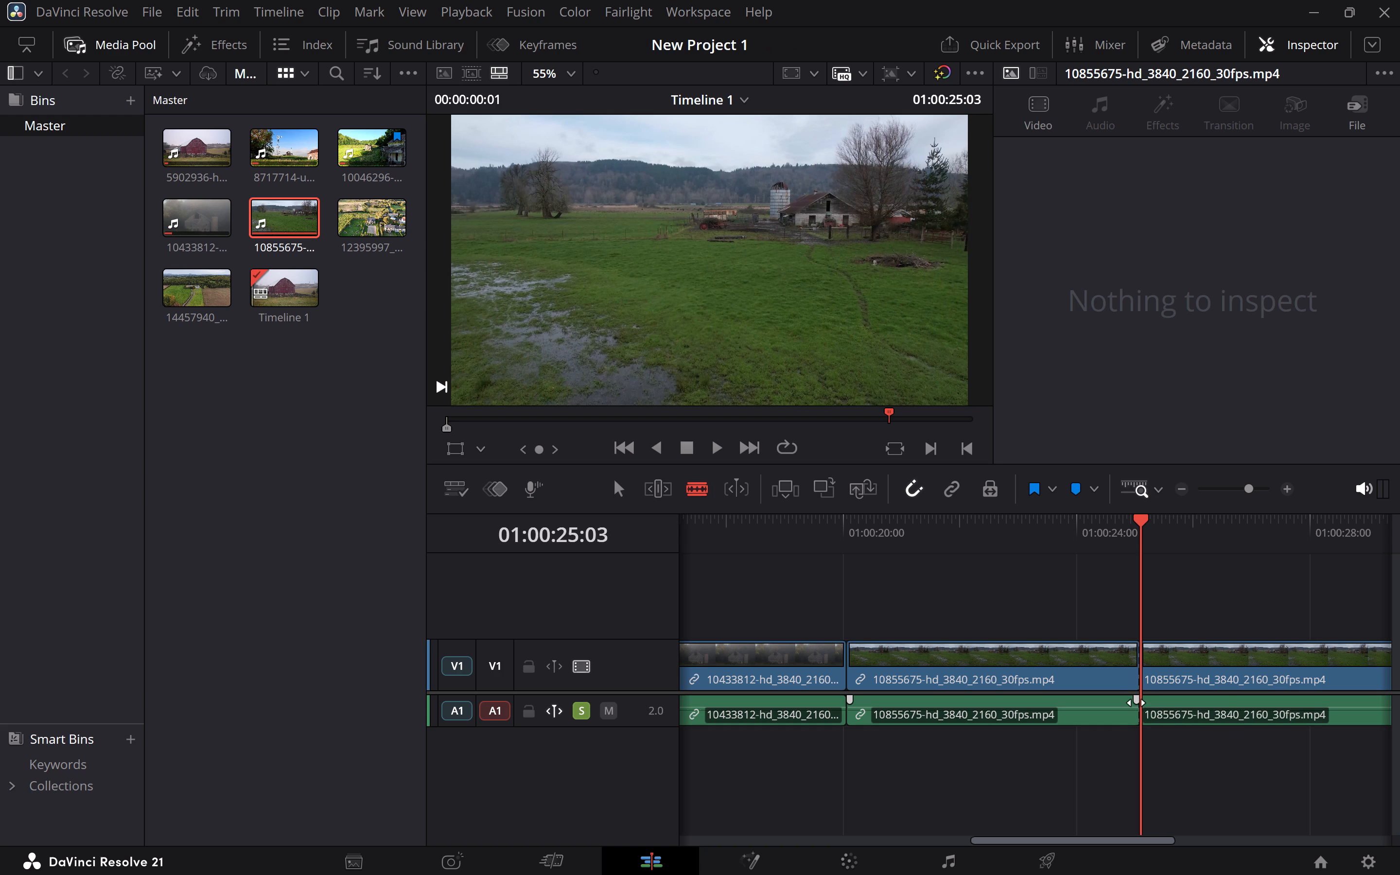
Delete the leftover video and audio segments of the 10855675 field clip after 01:00:25:03.
{"action": "key", "text": "a"}
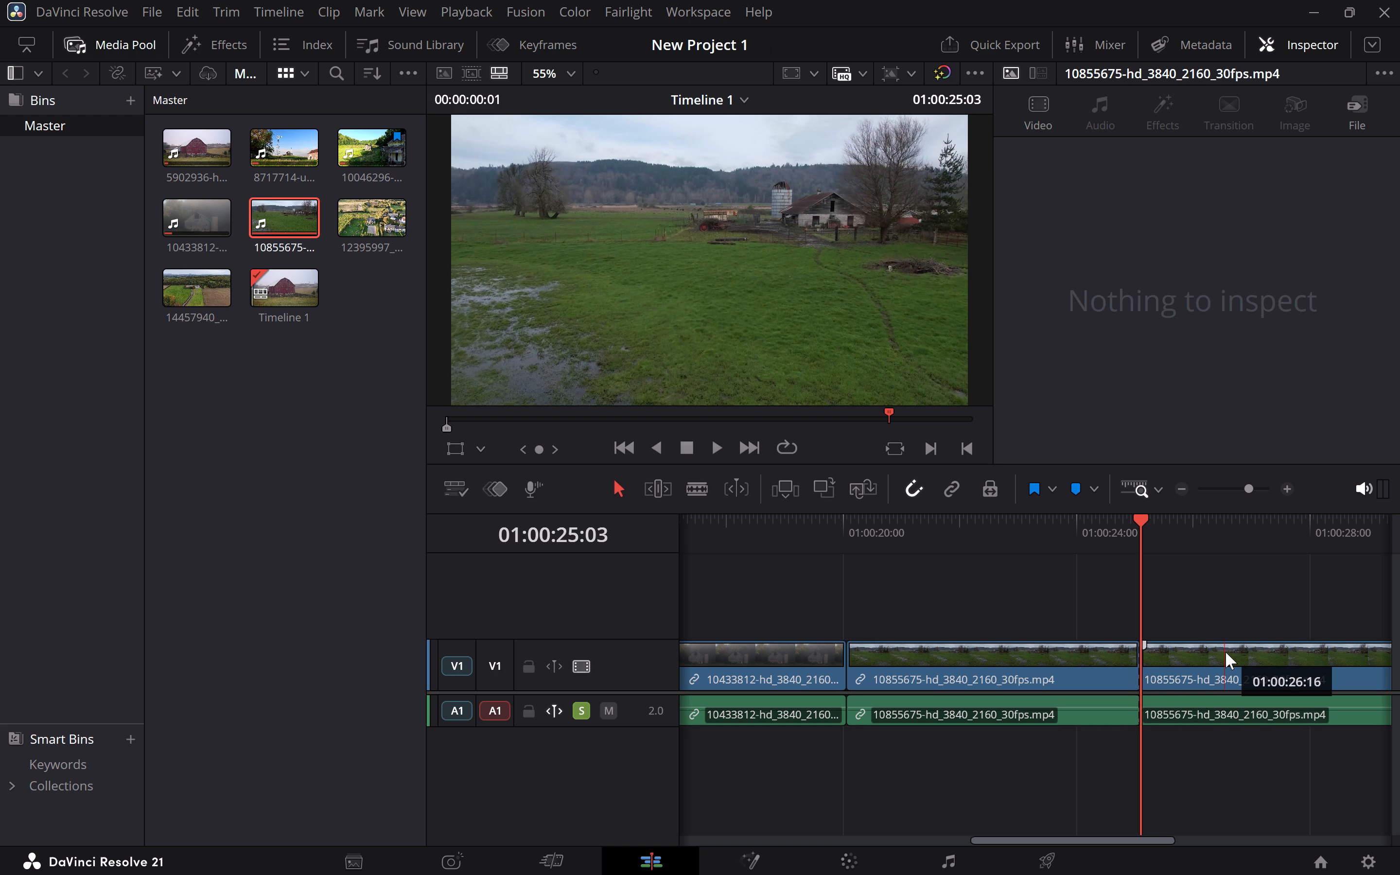
{"action": "left_click", "coordinate": [1242, 654]}
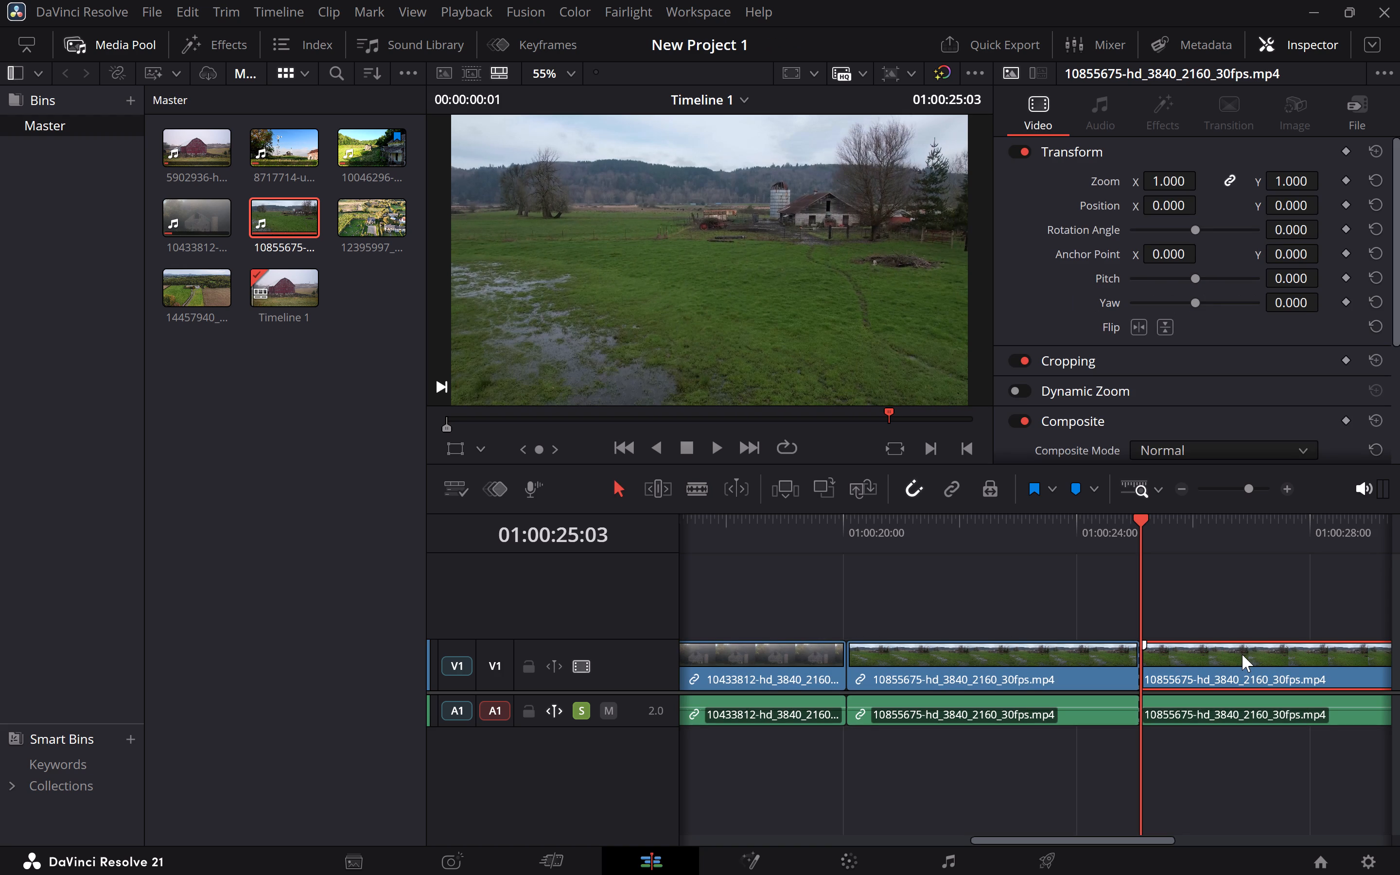
{"action": "key", "text": "Delete"}
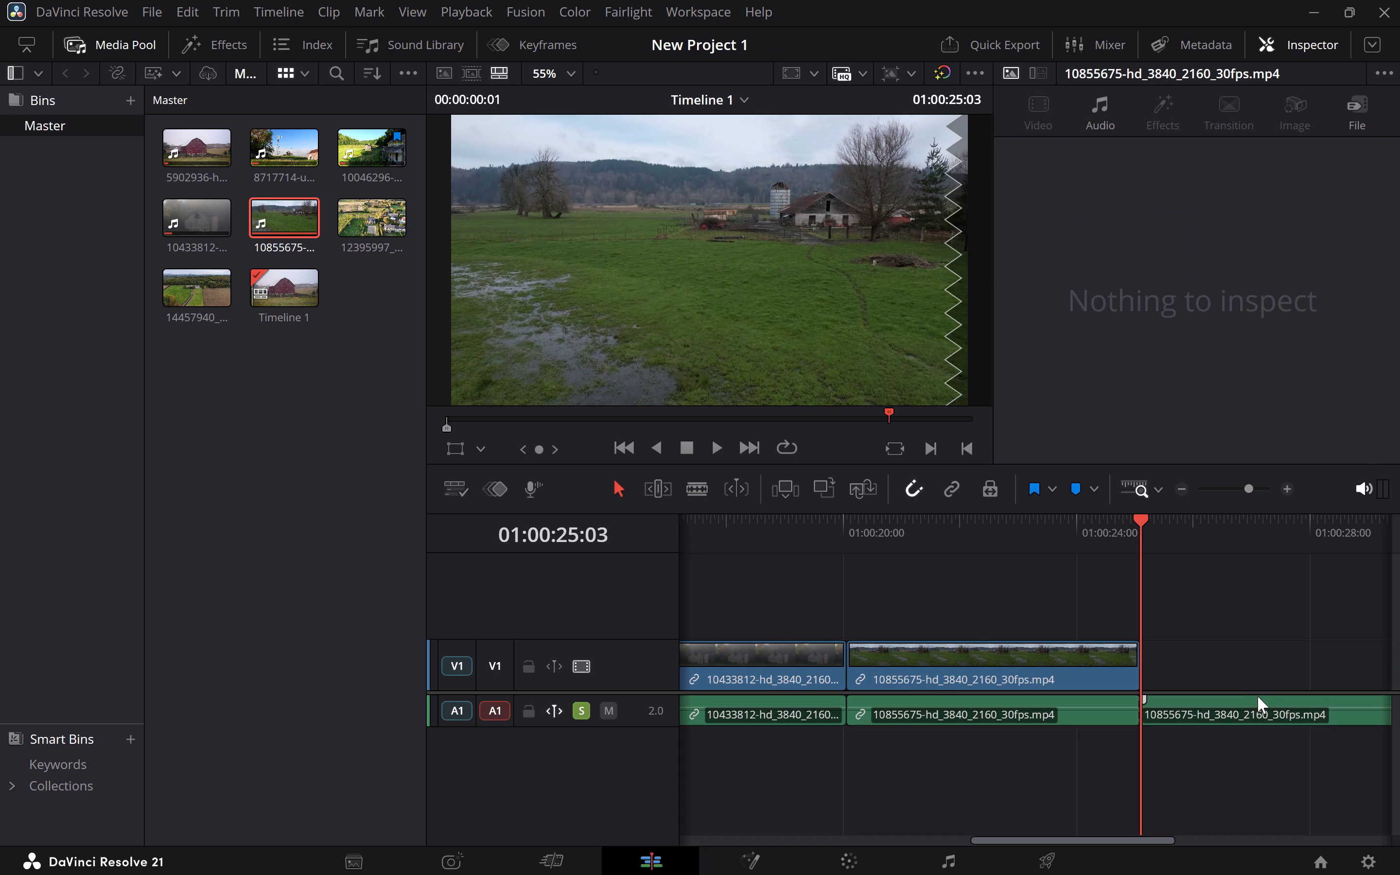
{"action": "left_click", "coordinate": [1258, 700]}
{"action": "key", "text": "Delete"}
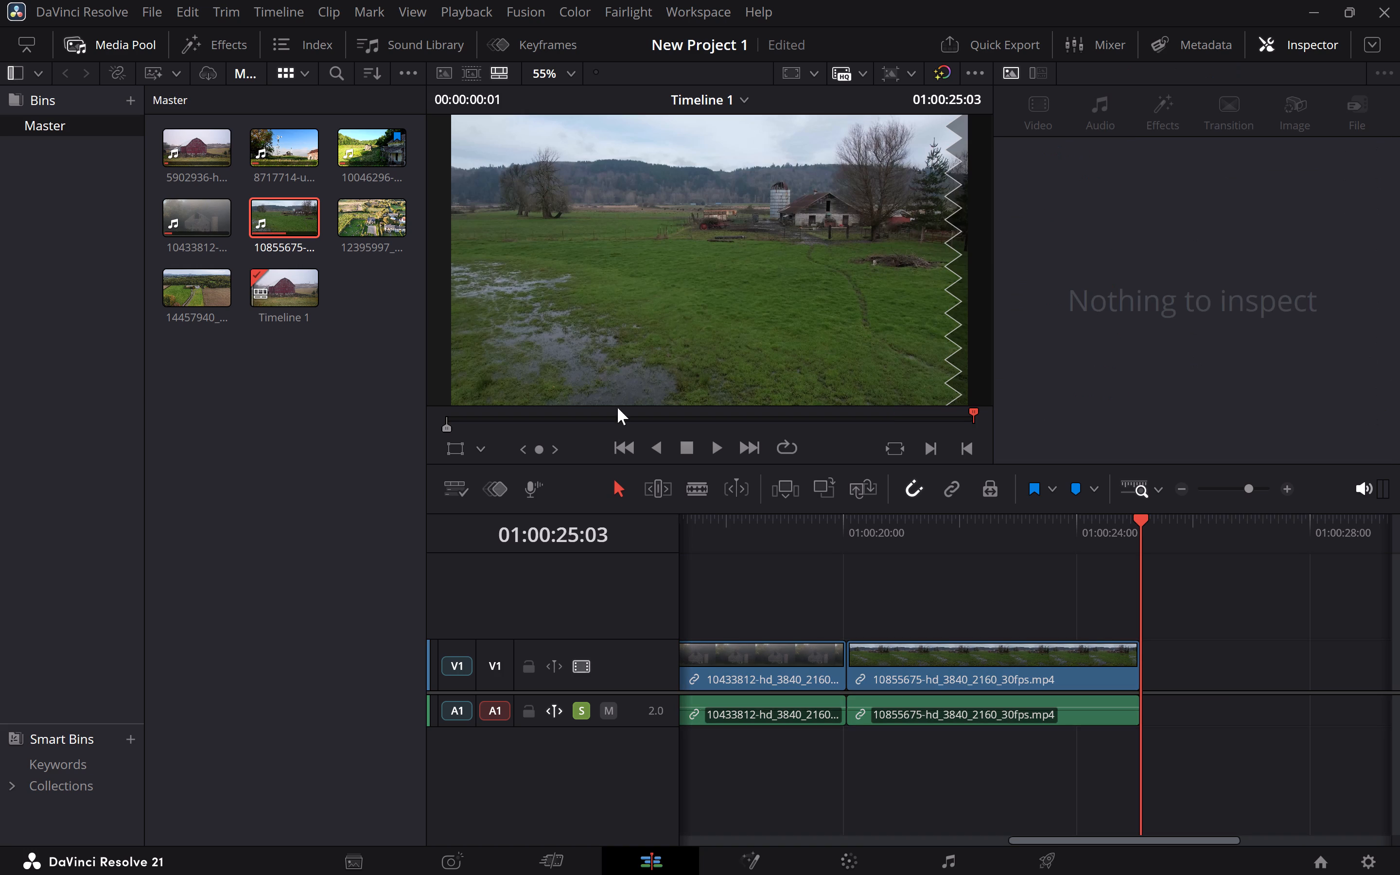
Add the aerial village clip 12395997 to Video 1 directly after the green field clip at 01:00:25:03.
{"action": "left_click_drag", "start_coordinate": [359, 223], "coordinate": [996, 569]}
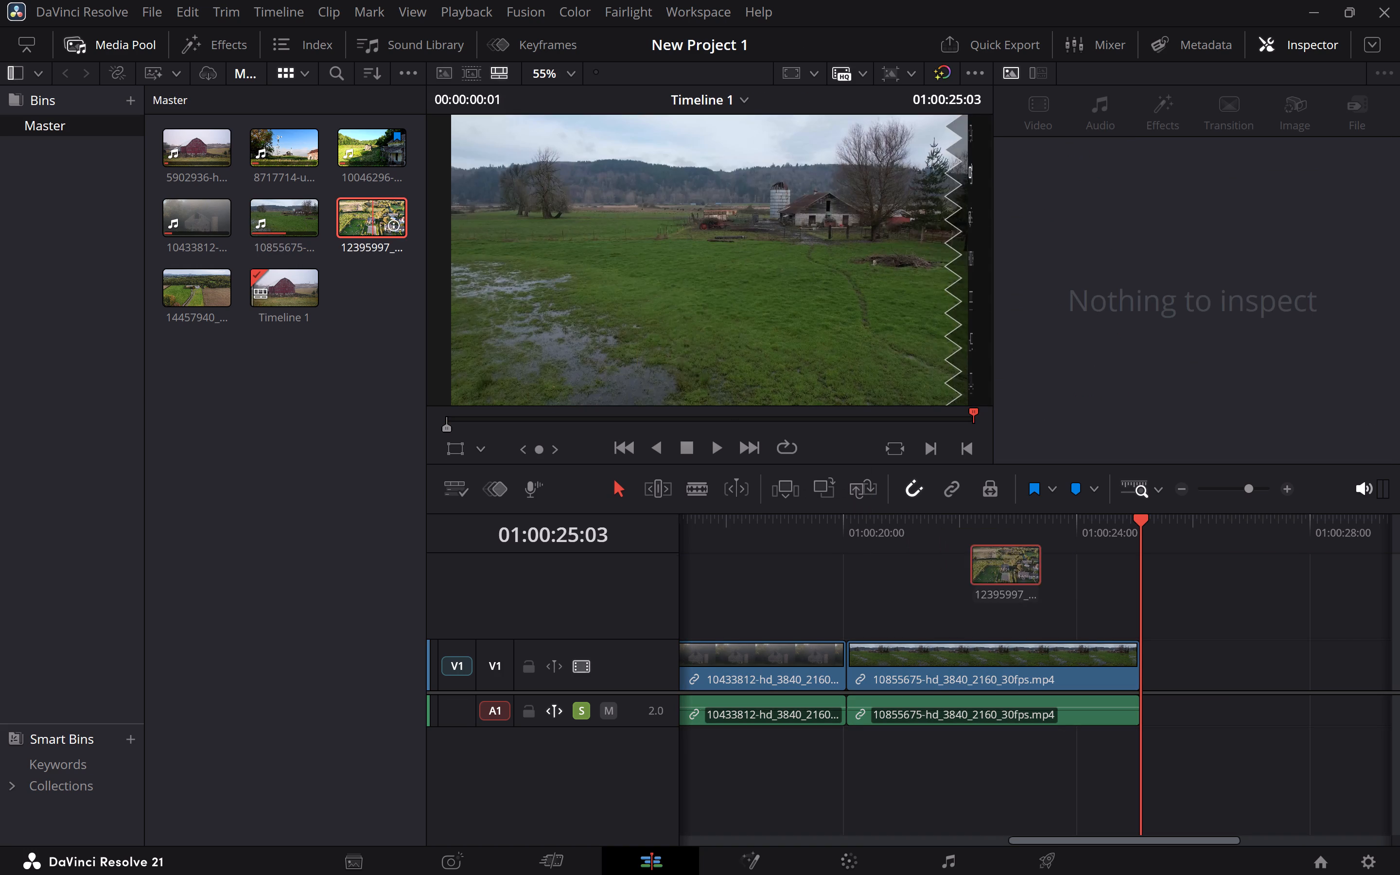
{"action": "left_click_drag", "start_coordinate": [996, 569], "coordinate": [1154, 668]}
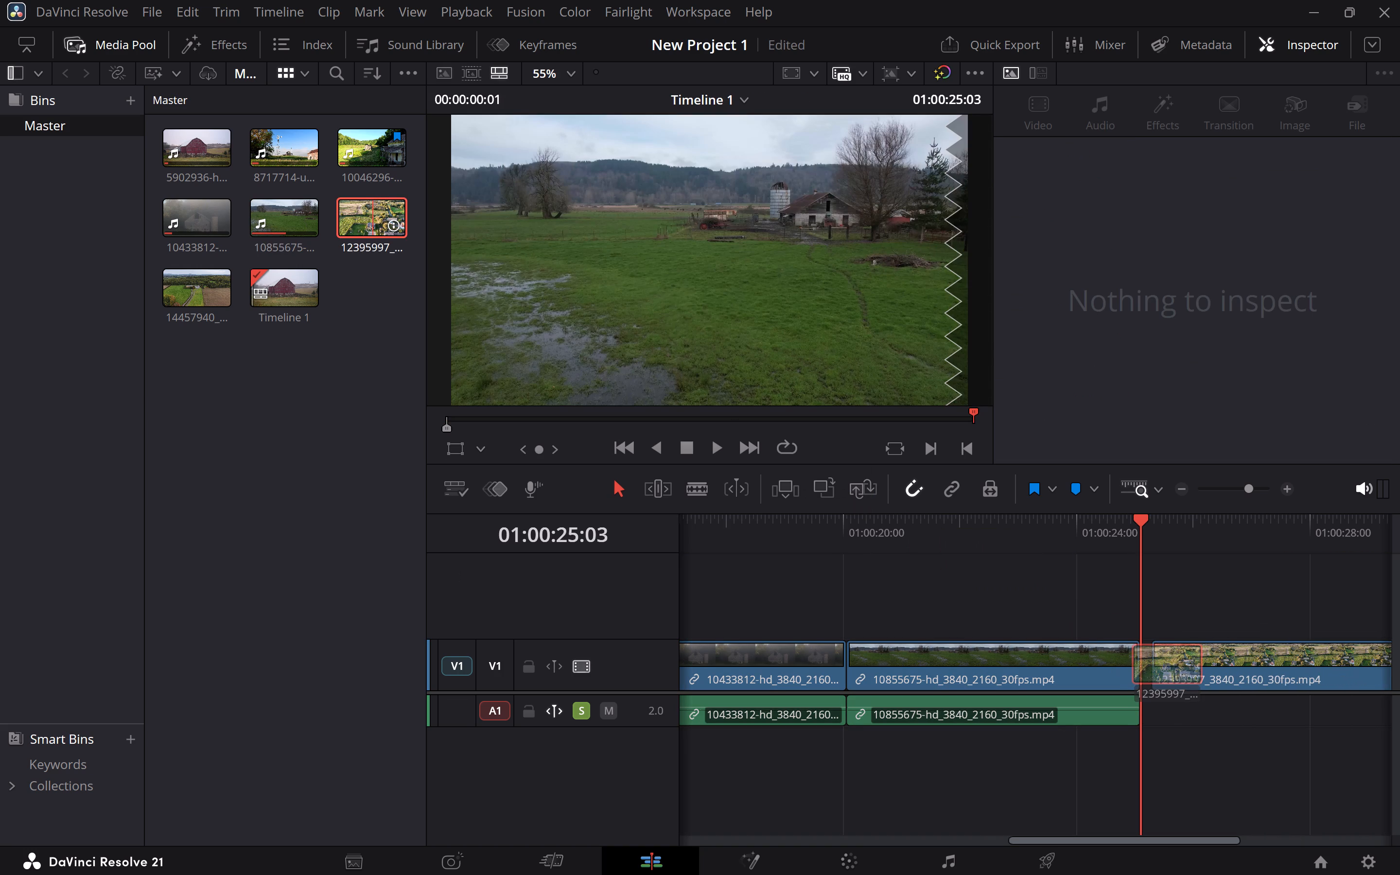
{"action": "left_click_drag", "start_coordinate": [1154, 668], "coordinate": [1142, 669]}
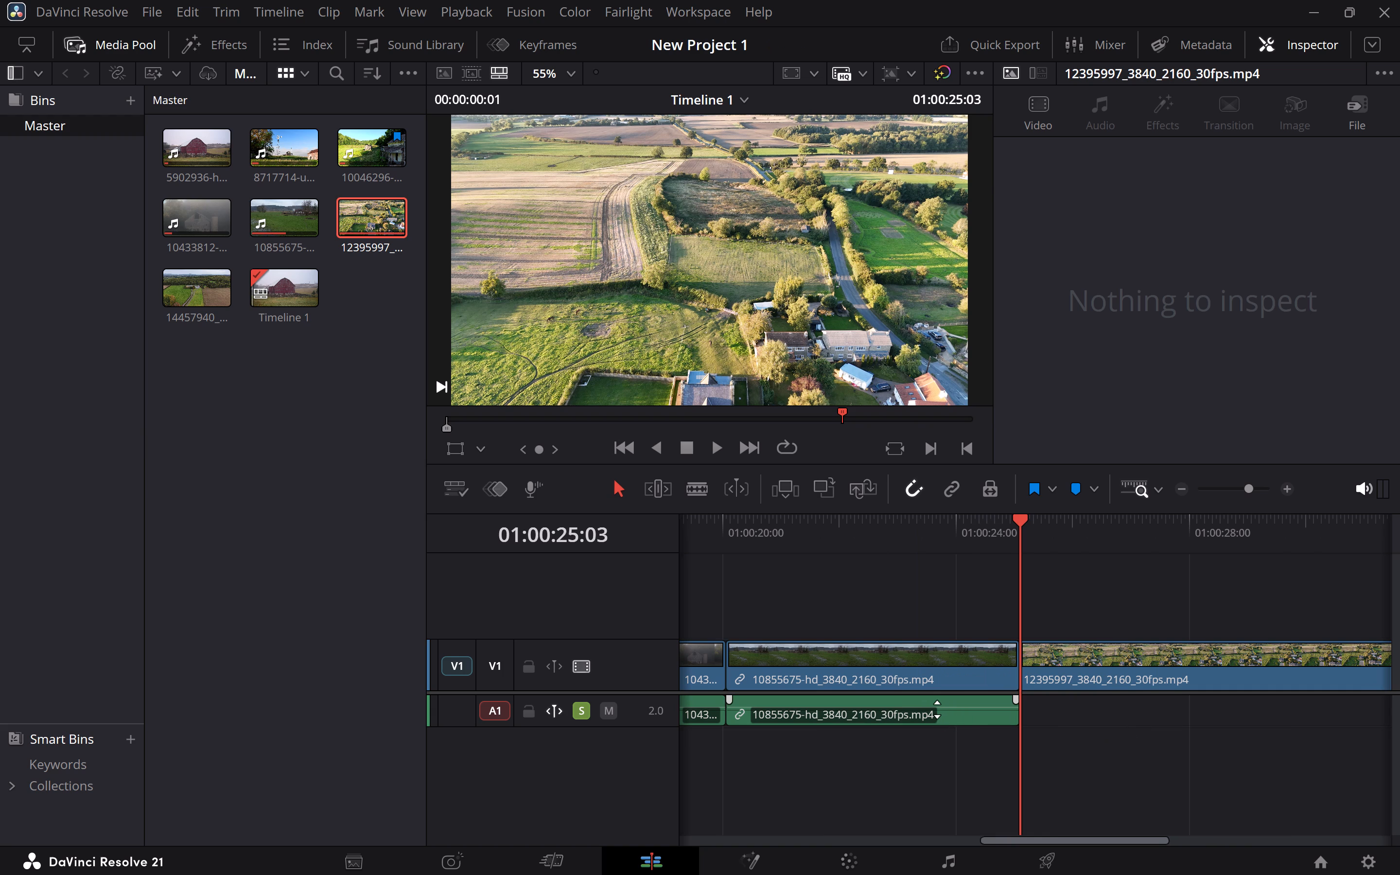
Copy the 10855675 field clip's audio, paste it on Audio 1 at 01:00:25:03, and extend it to the end of the 12395997 aerial clip.
{"action": "left_click", "coordinate": [944, 701]}
{"action": "key", "text": "ctrl+c"}
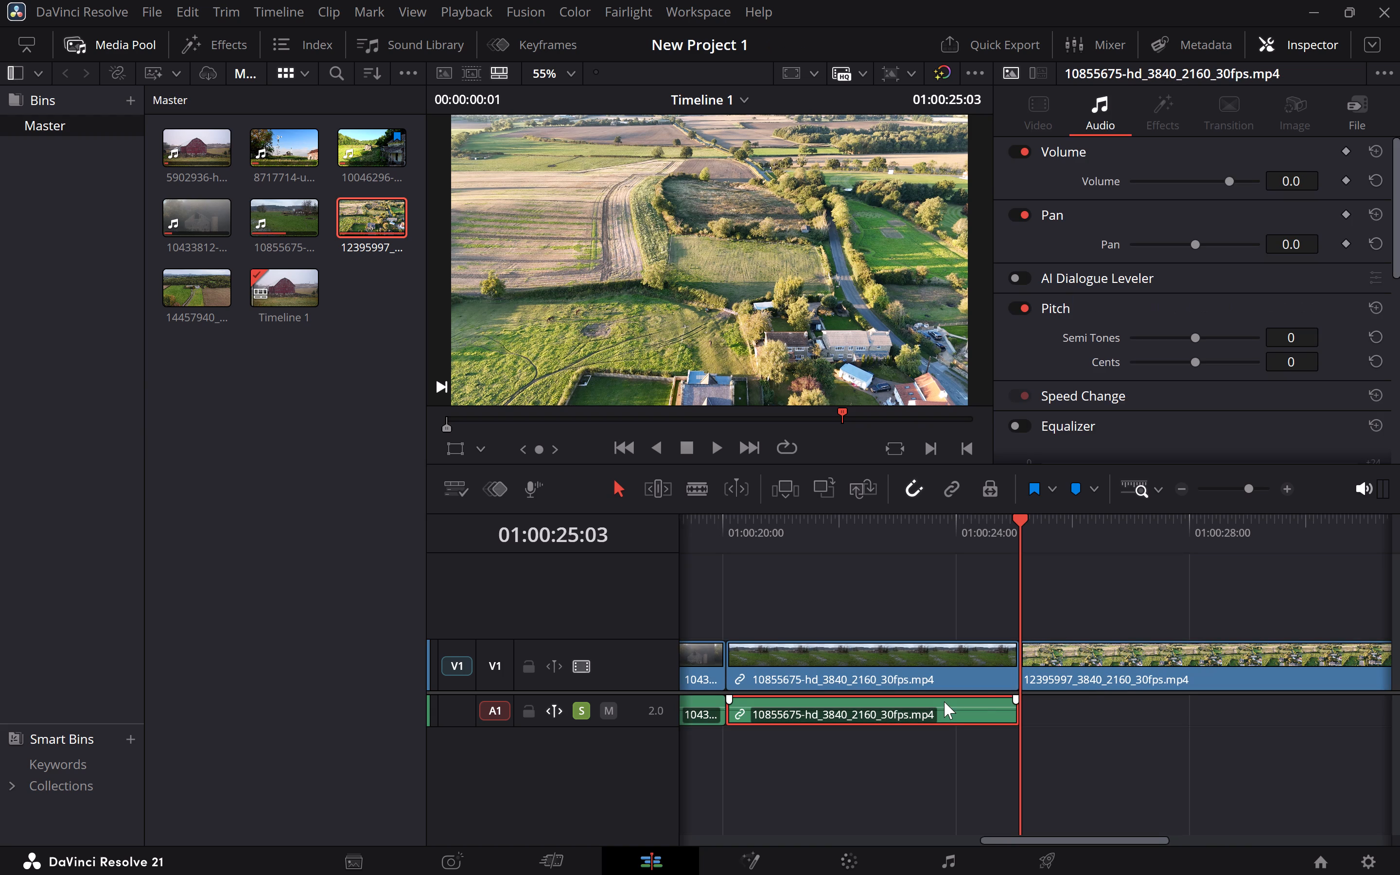
{"action": "left_click", "coordinate": [1094, 697]}
{"action": "left_click", "coordinate": [1095, 711]}
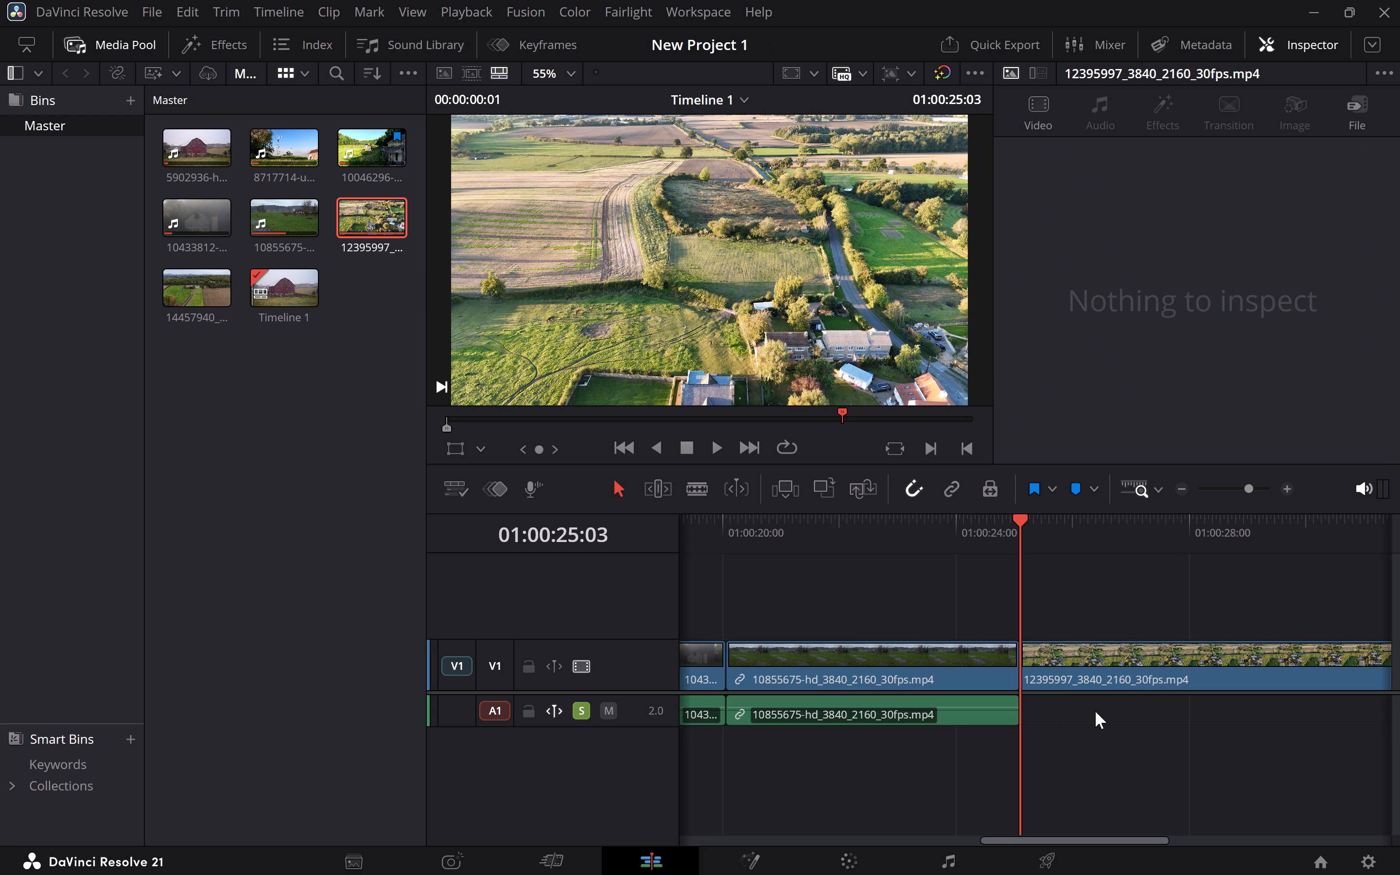
{"action": "key", "text": "ctrl+v"}
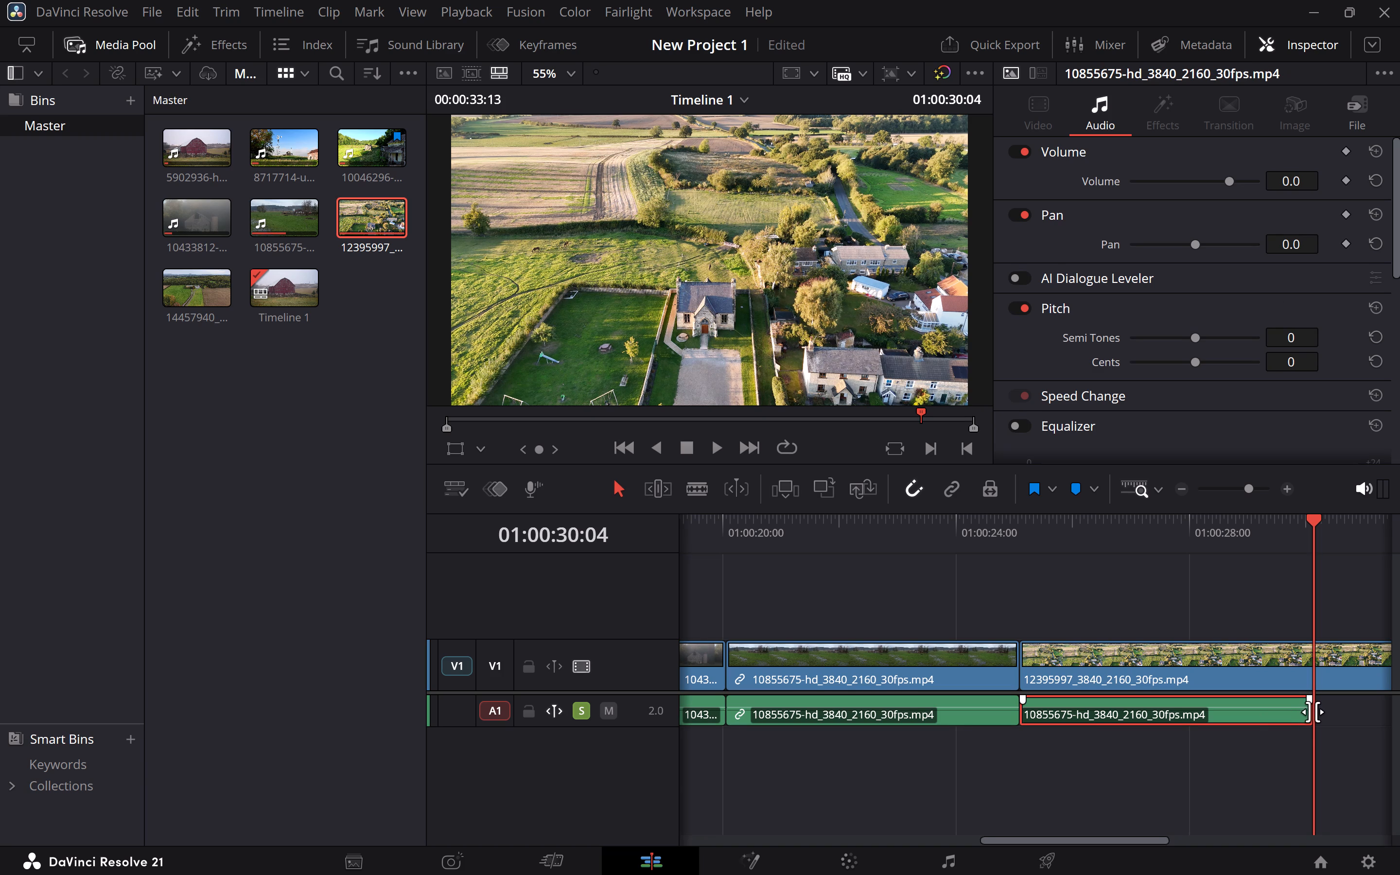
{"action": "left_click_drag", "start_coordinate": [1312, 712], "coordinate": [1287, 693]}
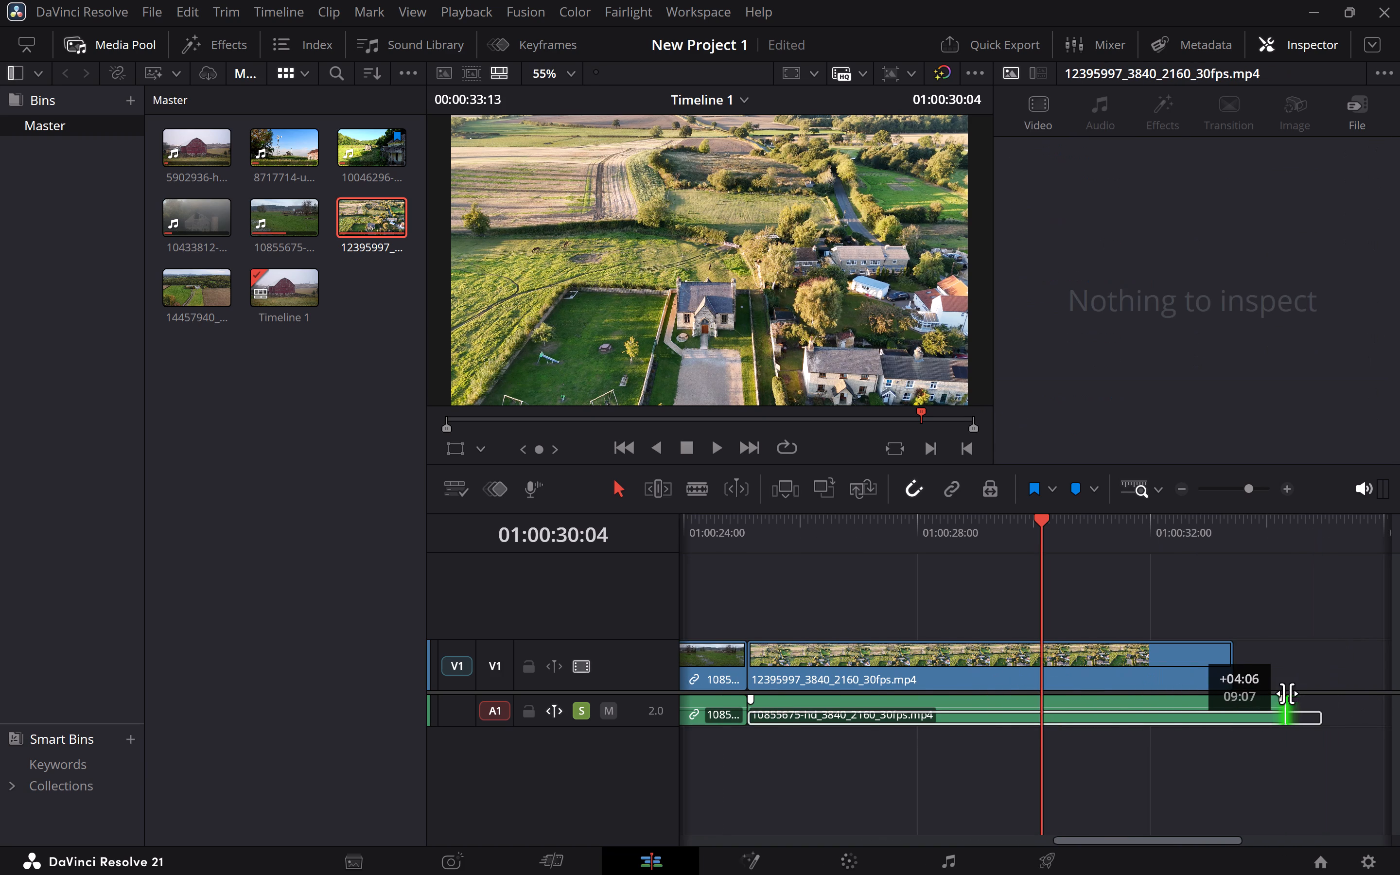
{"action": "left_click_drag", "start_coordinate": [1287, 693], "coordinate": [1249, 700]}
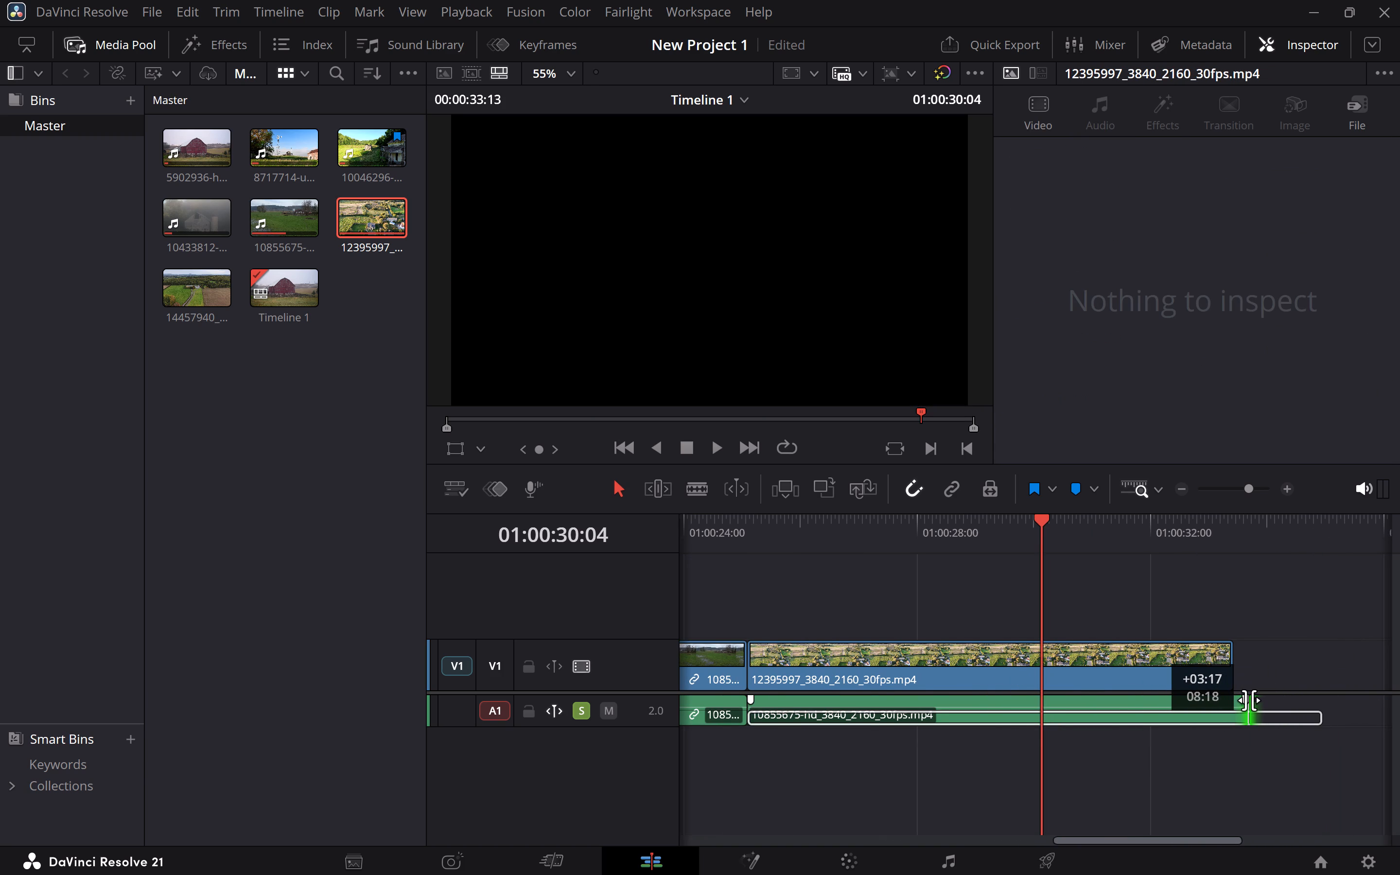
{"action": "left_click_drag", "start_coordinate": [1249, 700], "coordinate": [1241, 702]}
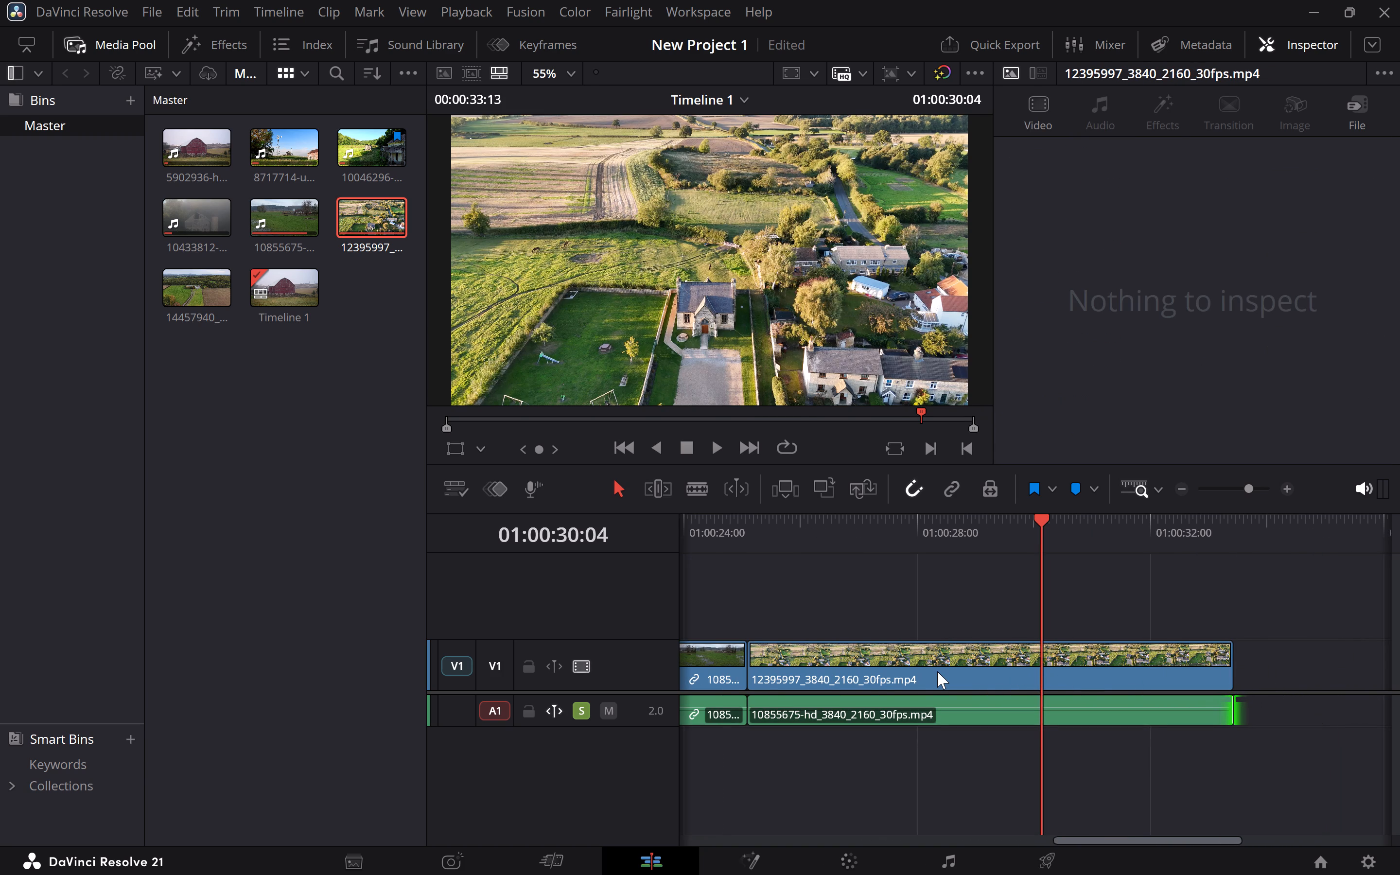
Play the 12395997 aerial clip to 01:00:30:11, and split its video on Video 1 and the pasted audio on Audio 1 there.
{"action": "left_click", "coordinate": [937, 671]}
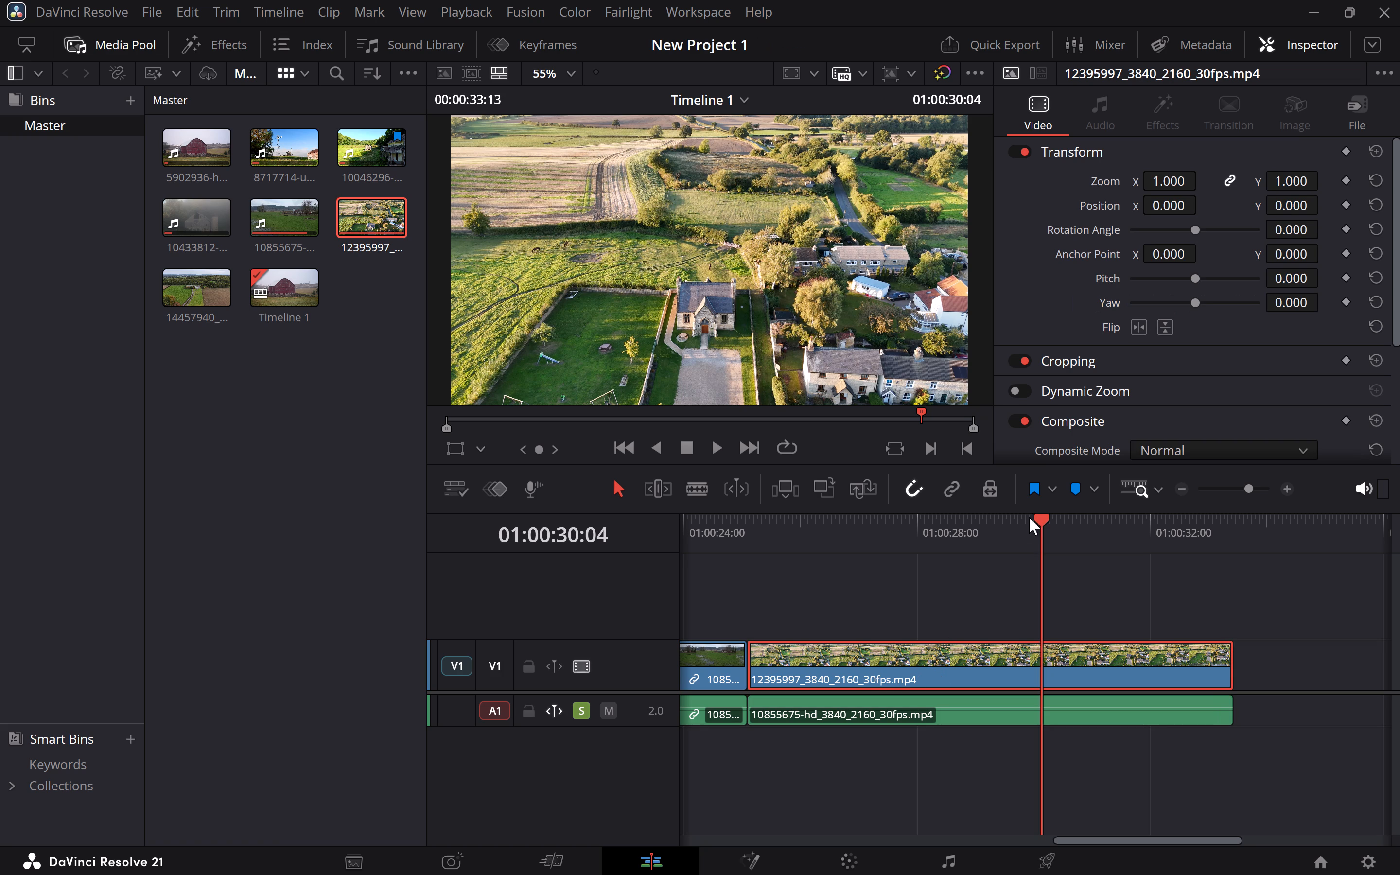
{"action": "left_click_drag", "start_coordinate": [1042, 526], "coordinate": [745, 560]}
{"action": "key", "text": "space"}
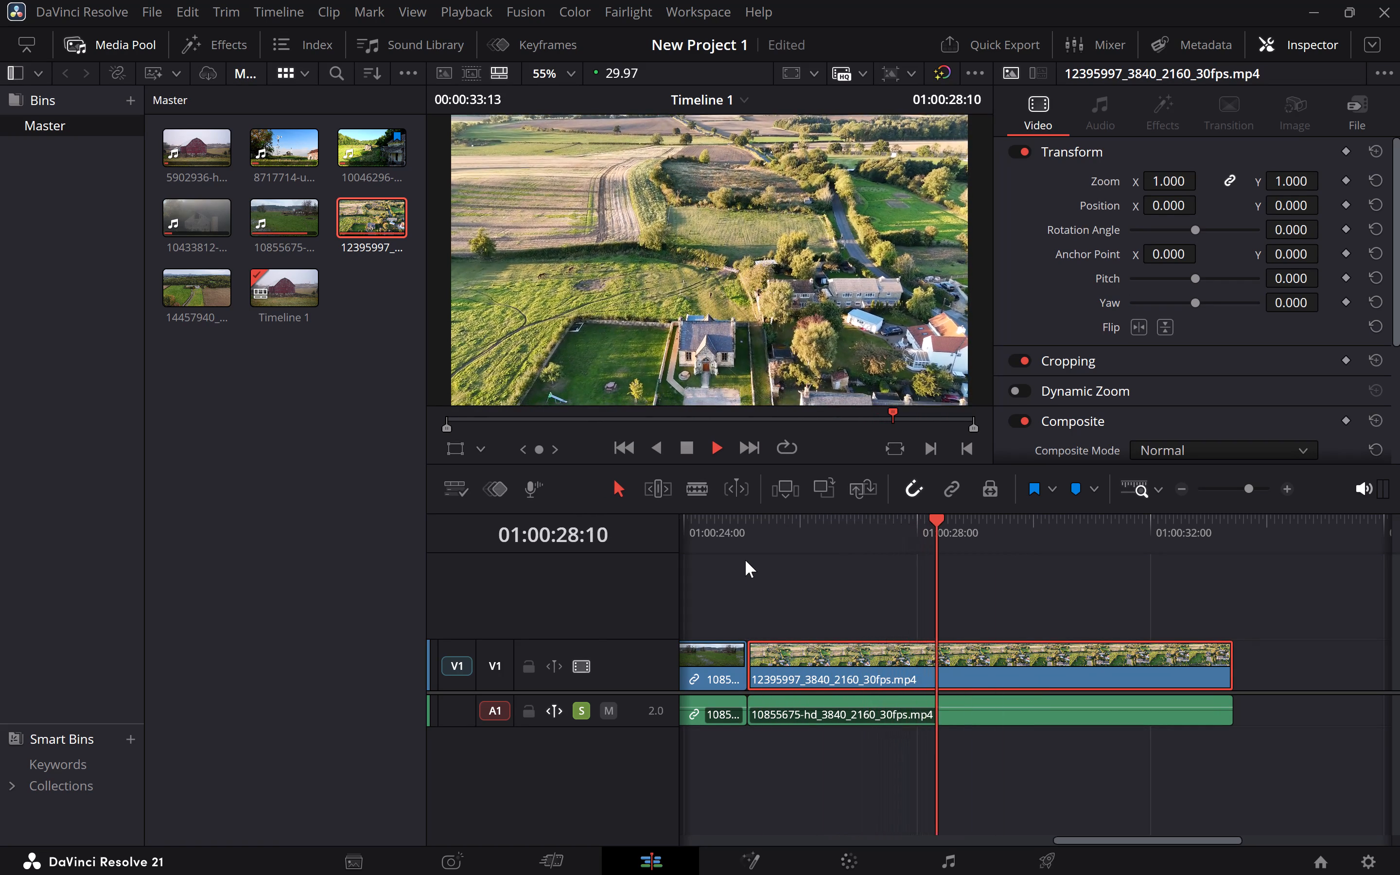
{"action": "key", "text": "space"}
{"action": "key", "text": "space"}
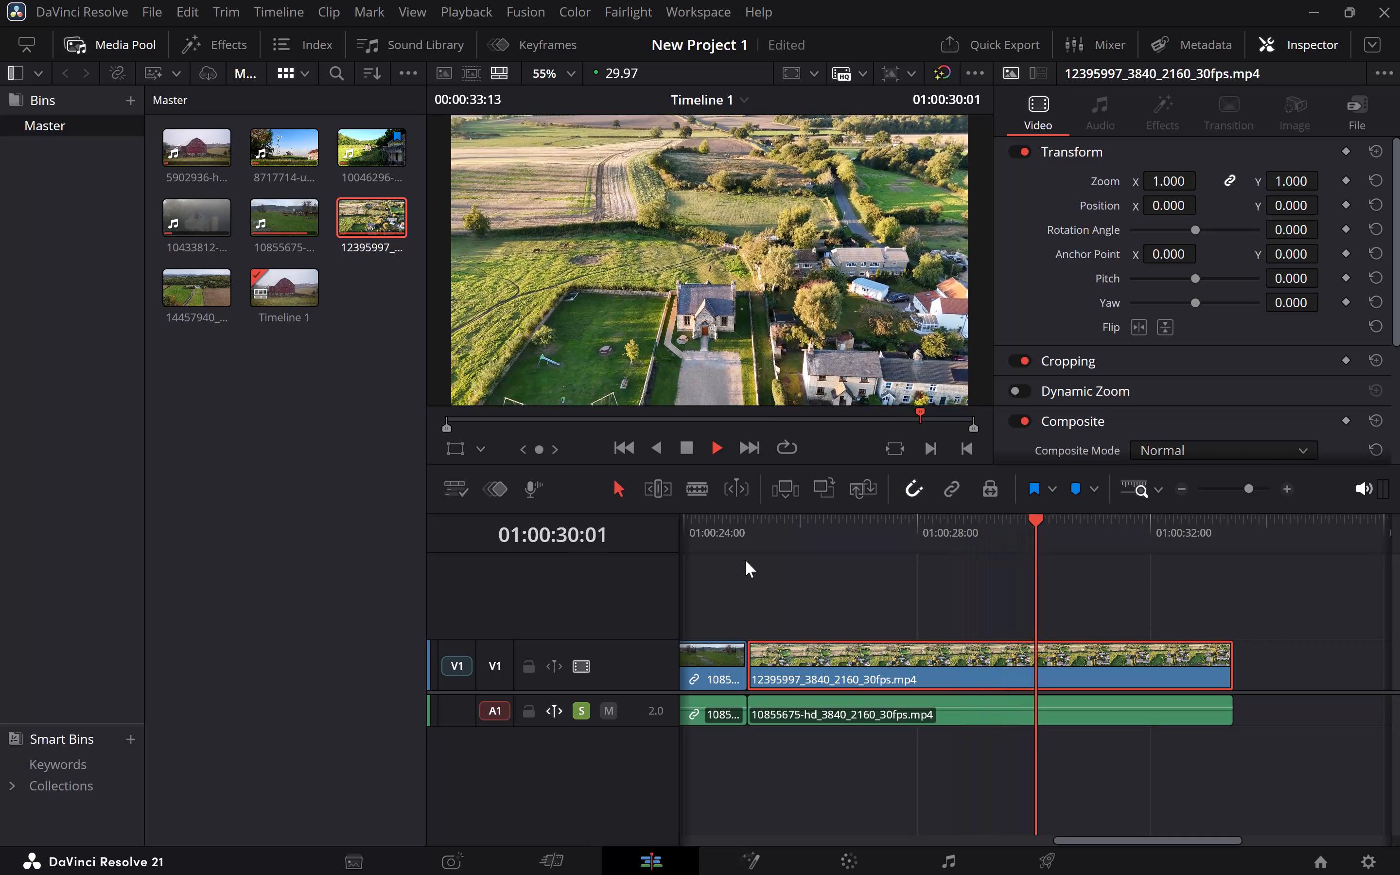
{"action": "key", "text": "space"}
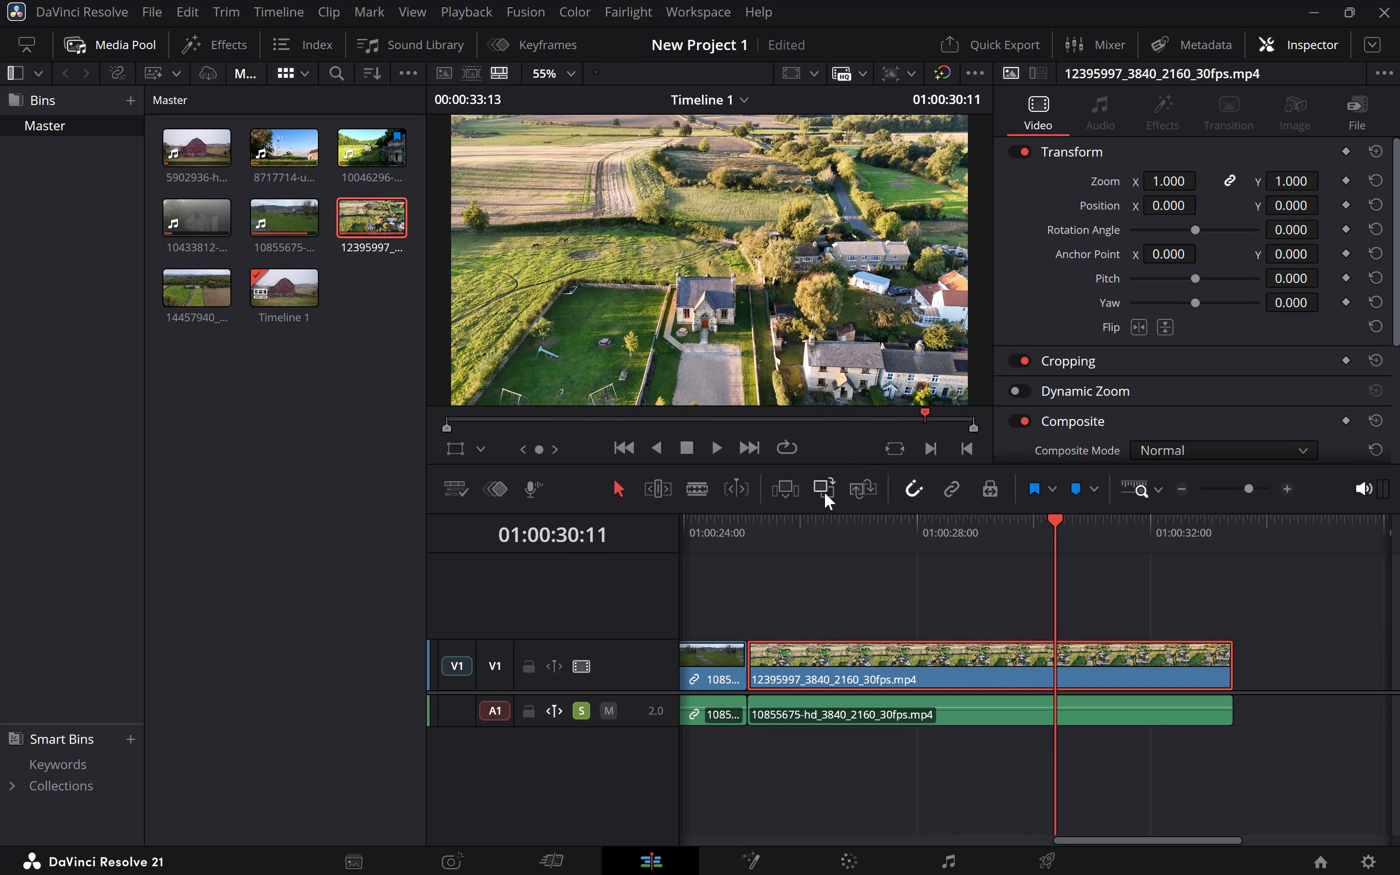
{"action": "key", "text": "b"}
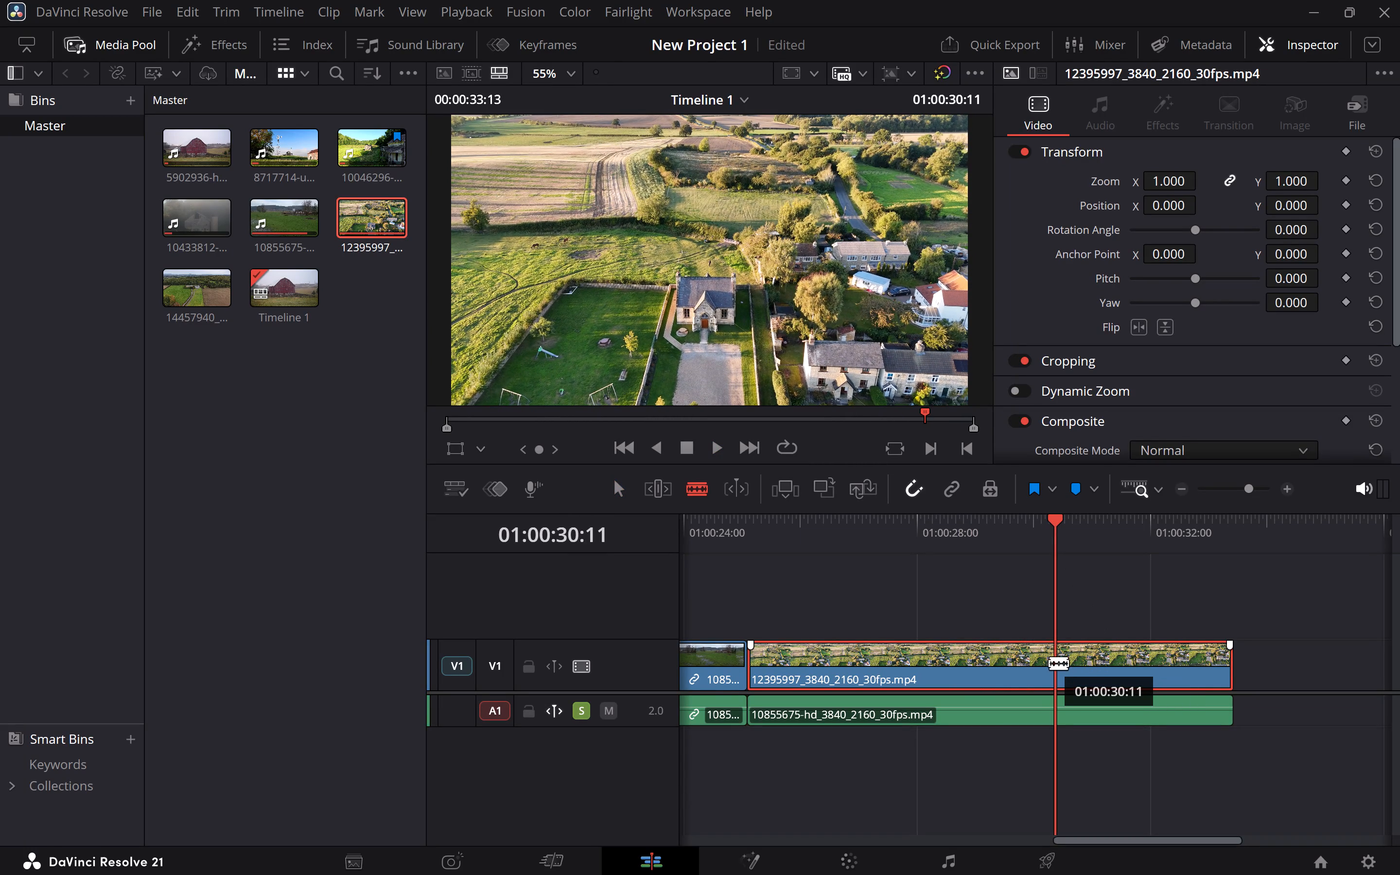
{"action": "left_click", "coordinate": [1050, 663]}
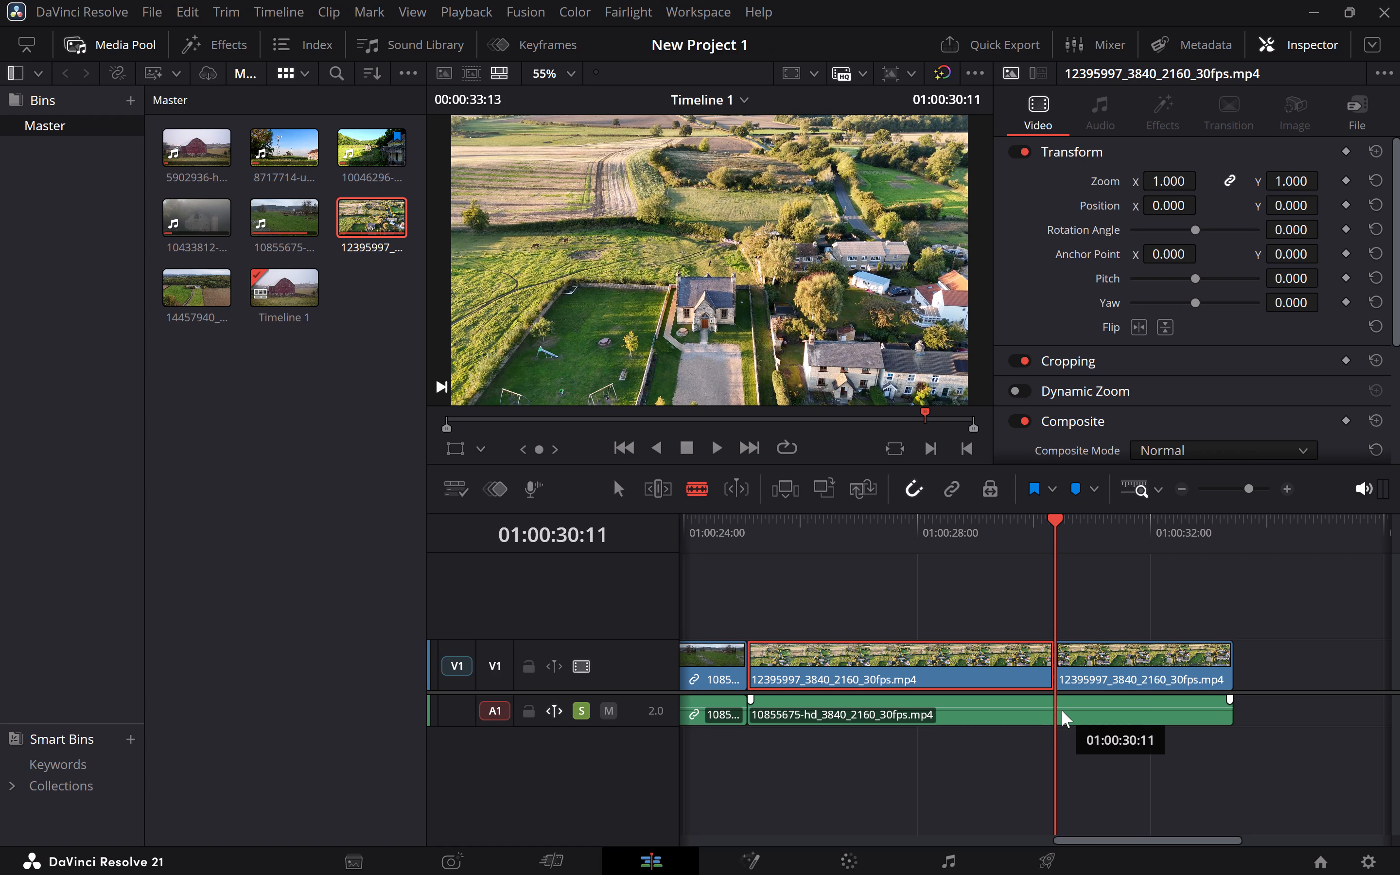
{"action": "key", "text": "b"}
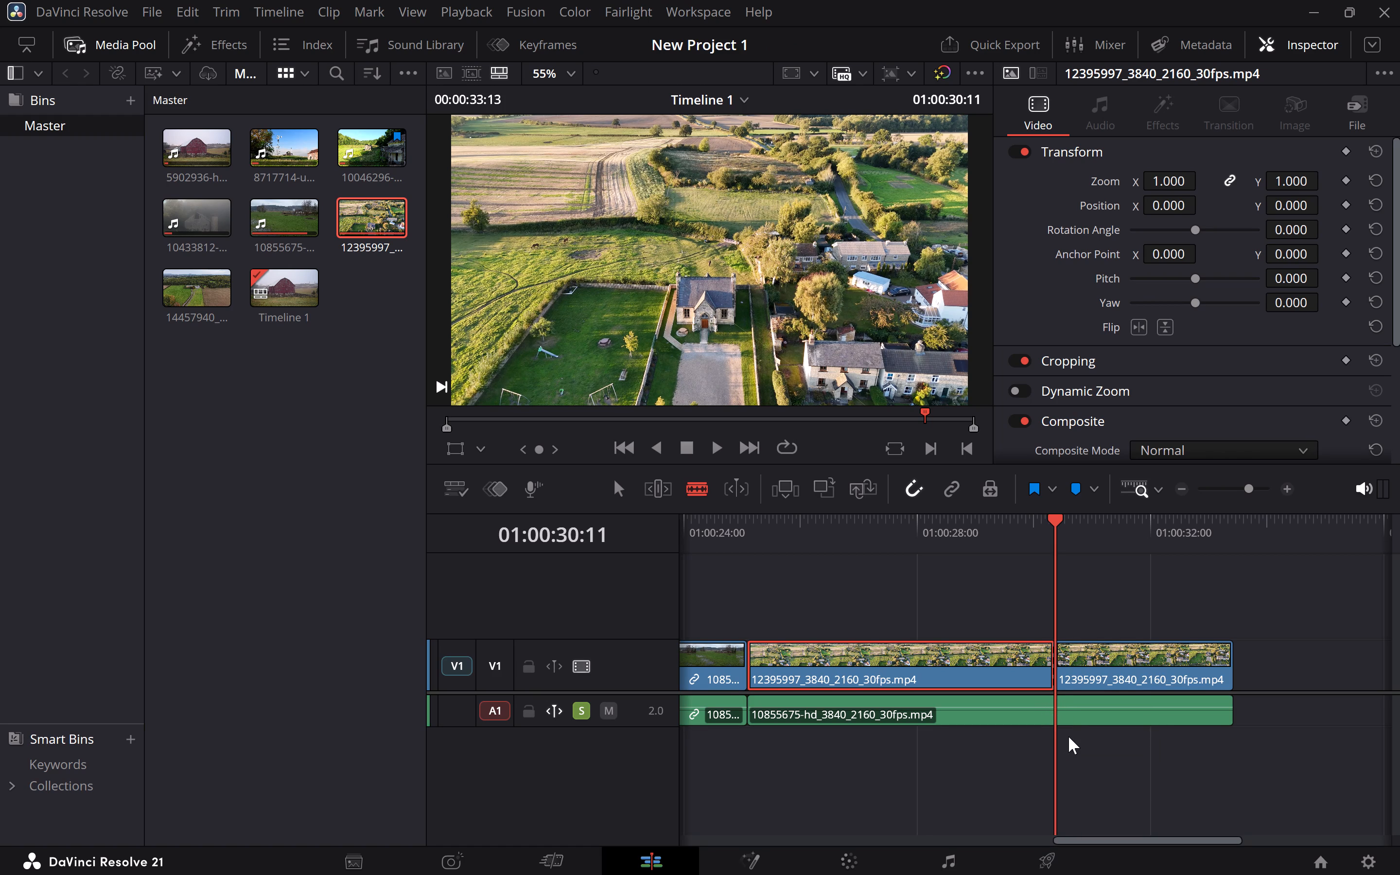
{"action": "key", "text": "b"}
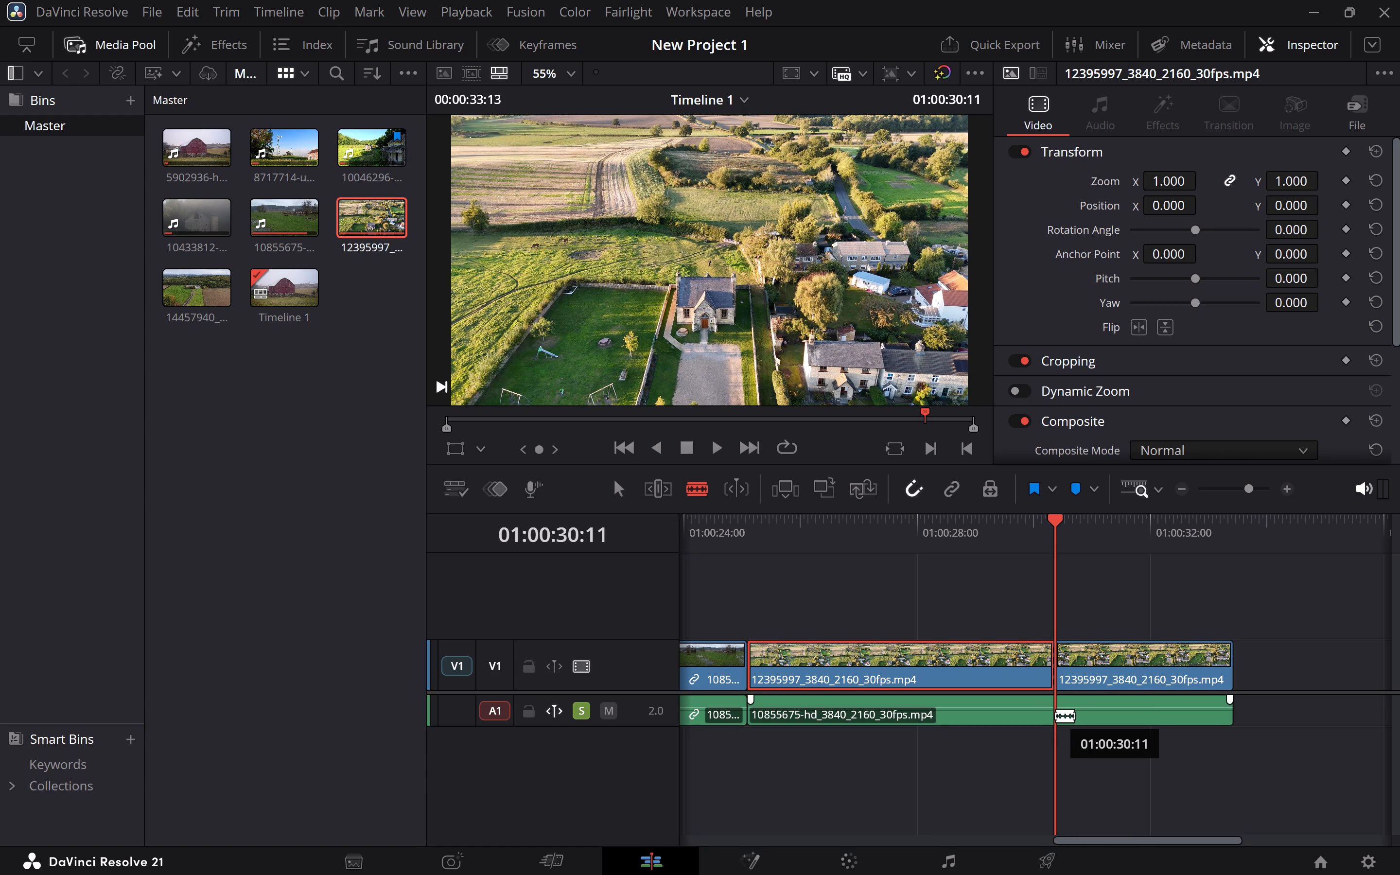
{"action": "left_click", "coordinate": [1055, 715]}
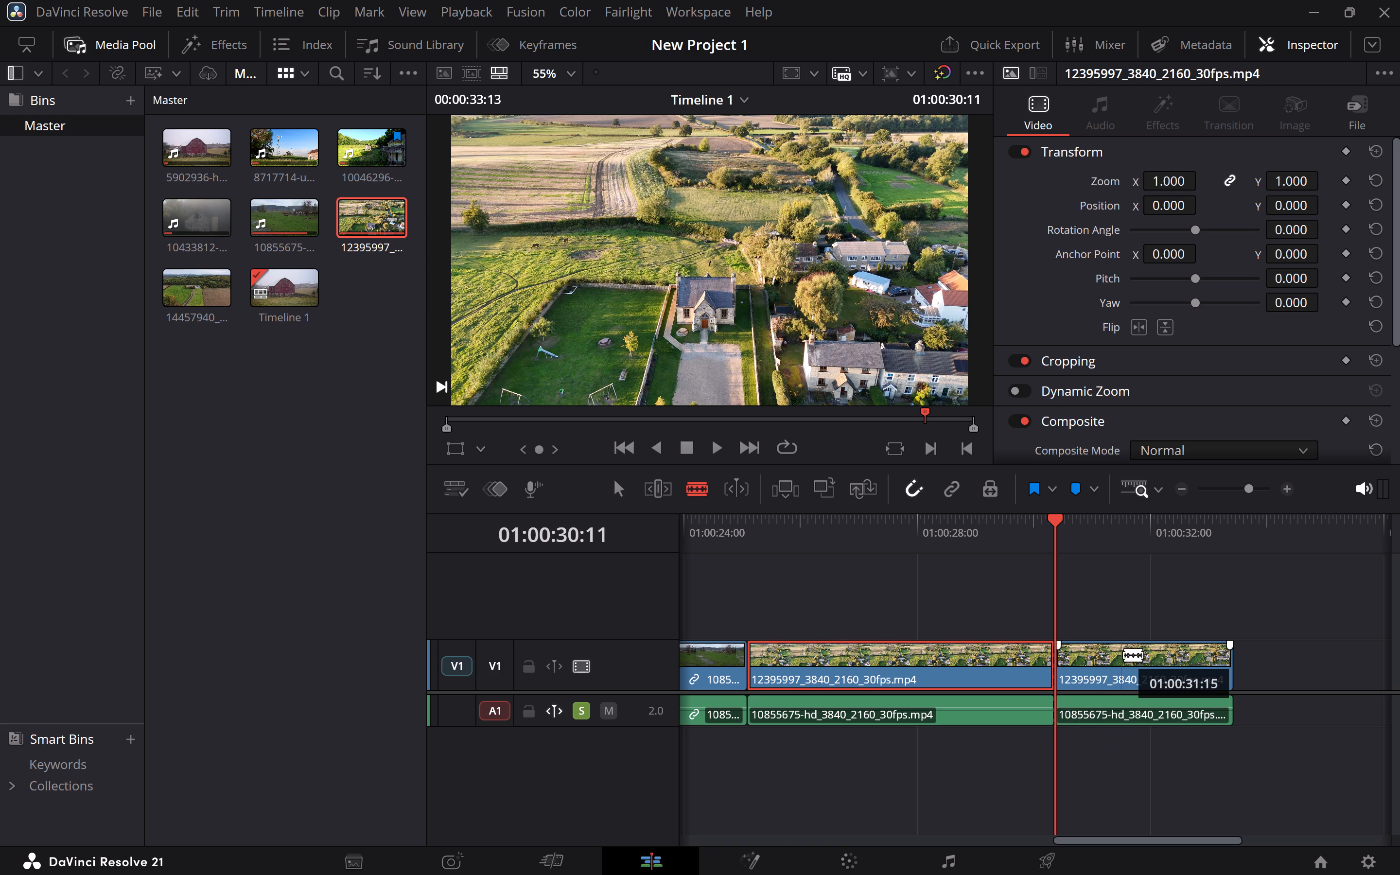
Delete the leftover 12395997 aerial video and 10855675 audio segments after 01:00:30:11.
{"action": "key", "text": "a"}
{"action": "left_click", "coordinate": [1139, 647]}
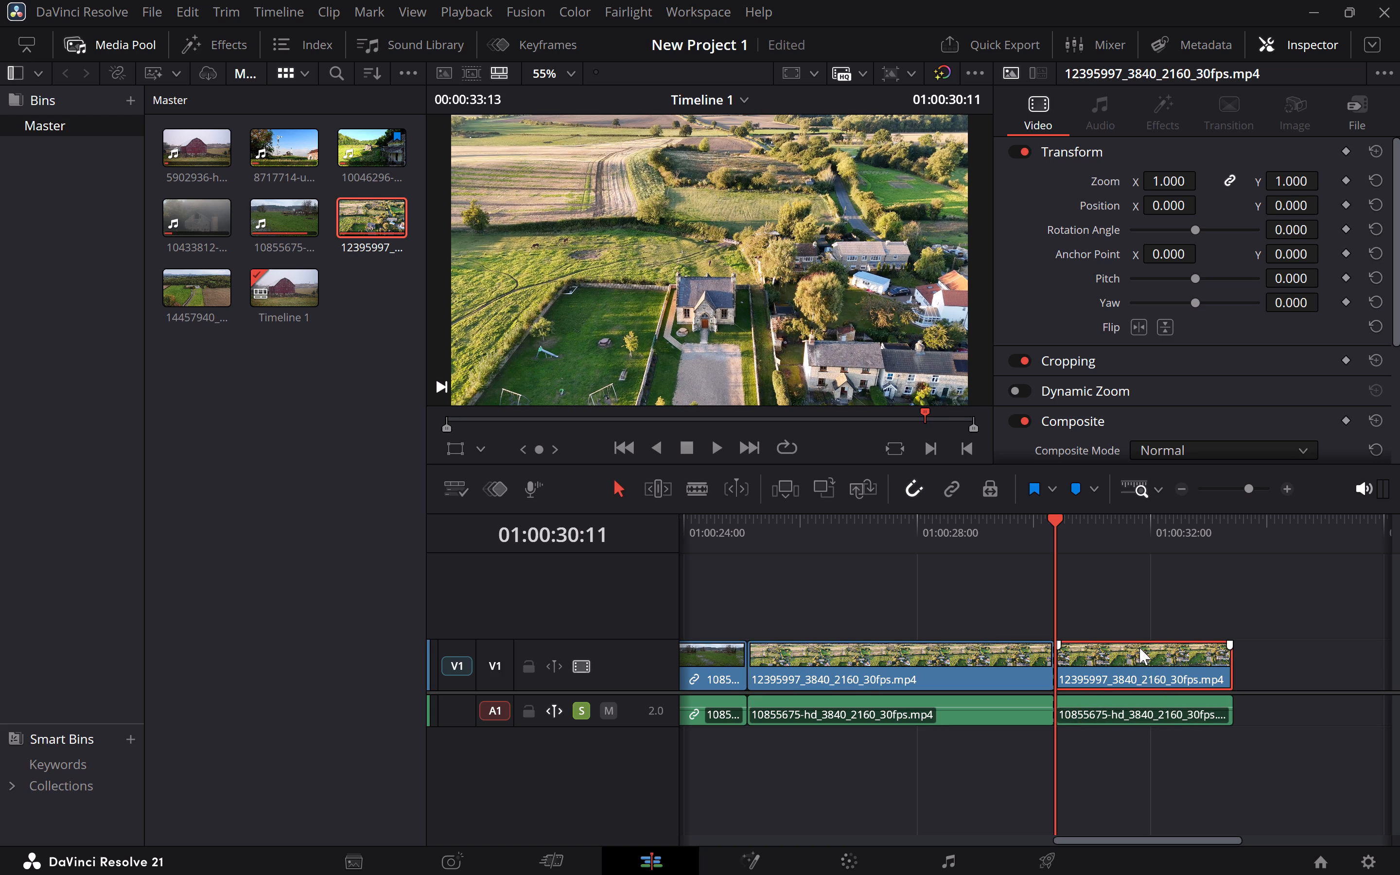
{"action": "key", "text": "Delete"}
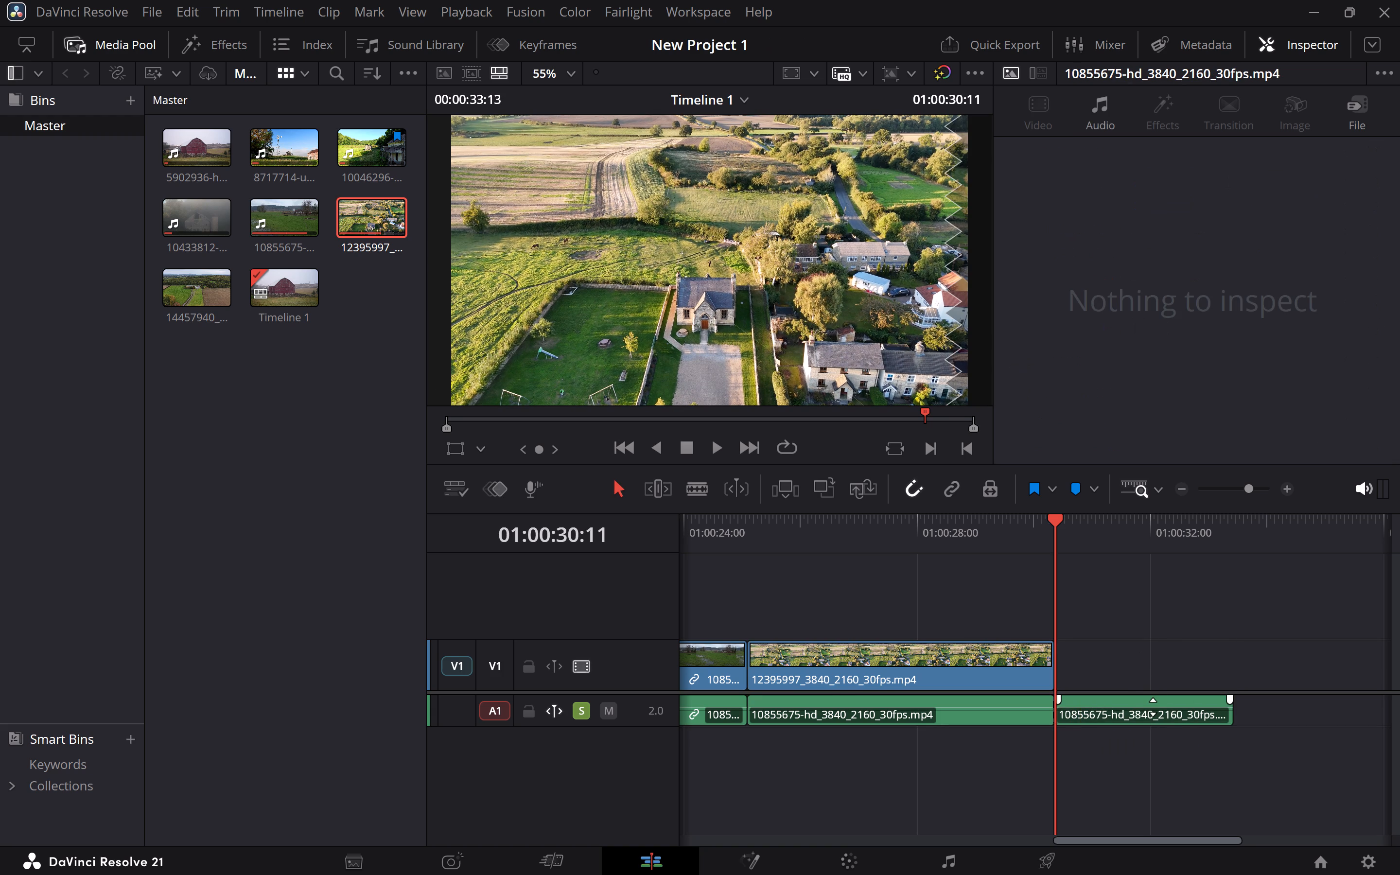
{"action": "left_click", "coordinate": [1160, 701]}
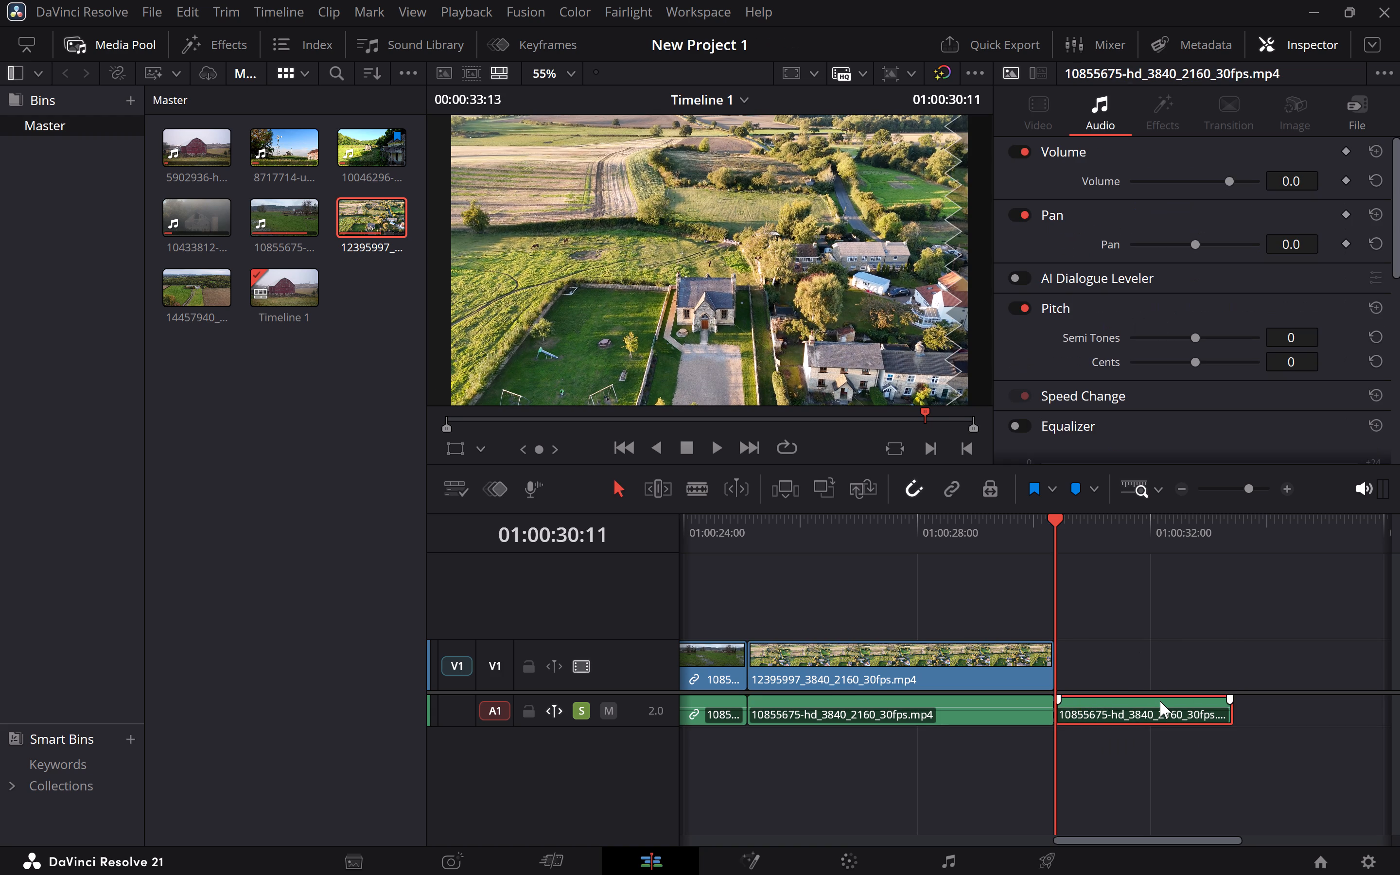
{"action": "key", "text": "Delete"}
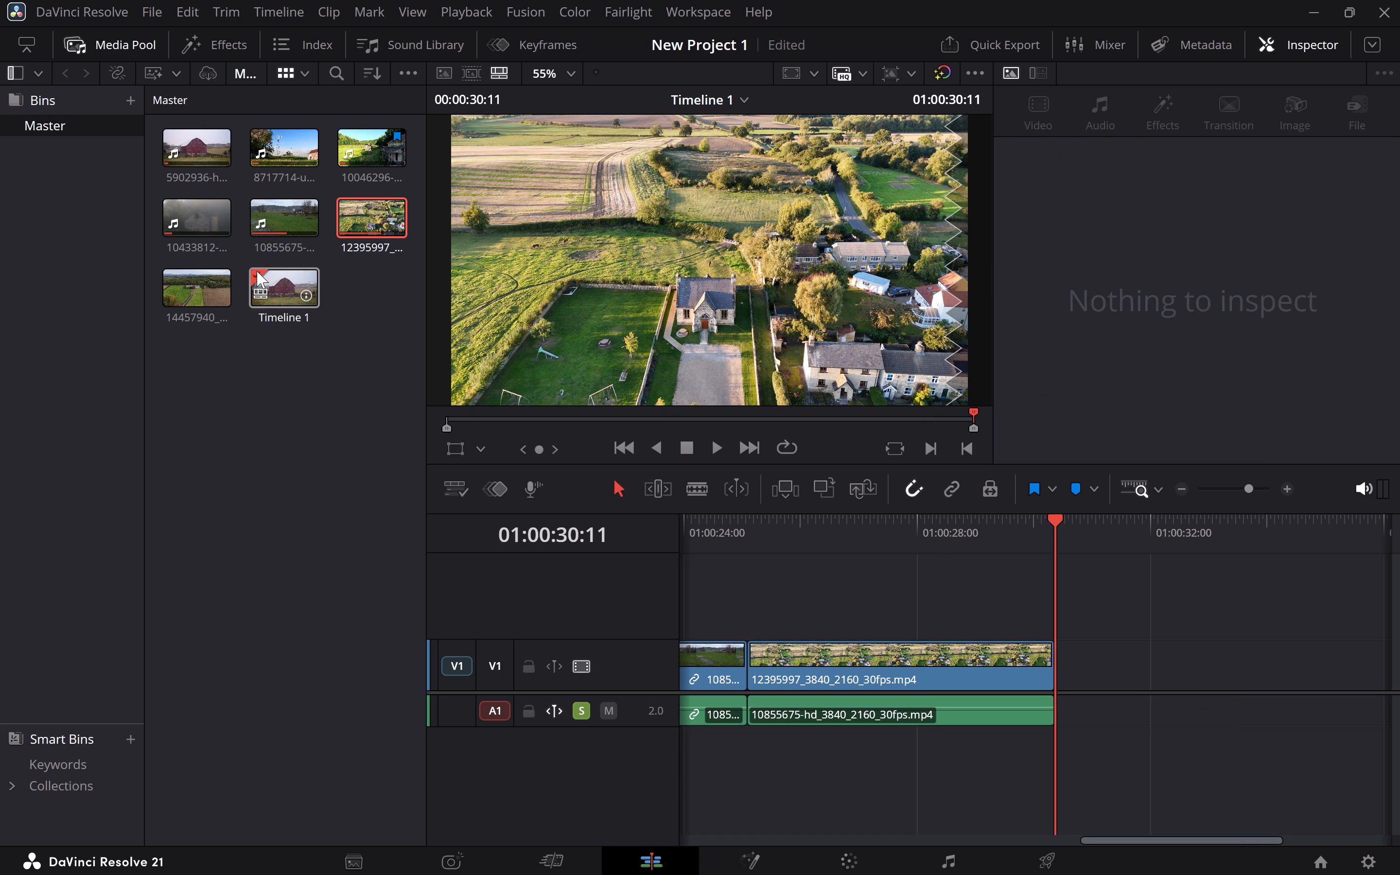
Add the aerial farmland clip 14457940 to Video 1 directly after the 12395997 aerial clip at 01:00:30:11.
{"action": "left_click_drag", "start_coordinate": [175, 296], "coordinate": [497, 358]}
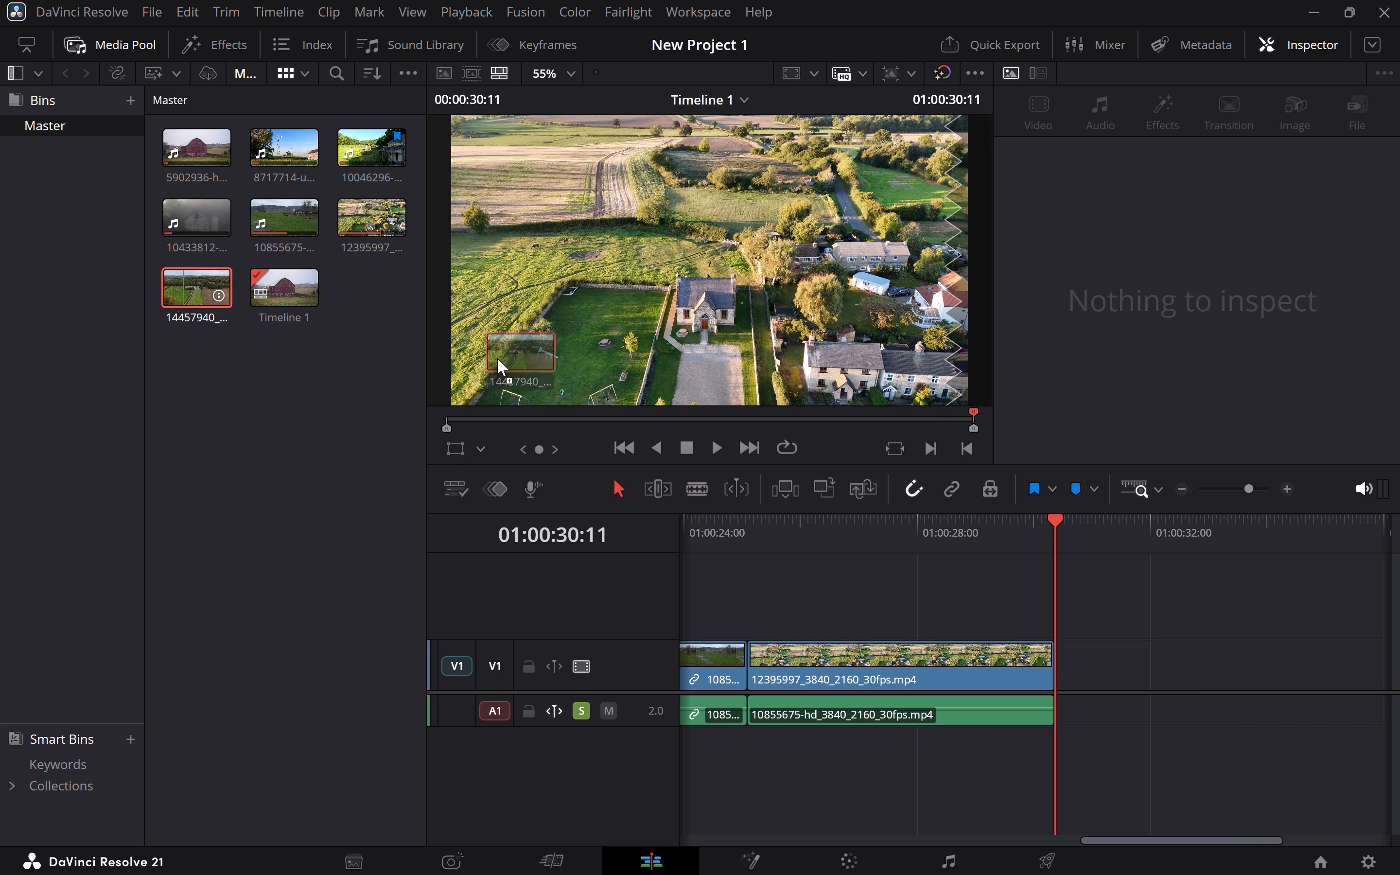
{"action": "left_click_drag", "start_coordinate": [497, 358], "coordinate": [1058, 662]}
Play and scrub the 14457940 aerial clip to 01:00:35:03, and split its video on Video 1 there.
{"action": "scroll", "coordinate": [1093, 717], "scroll_direction": "left", "scroll_amount": 1}
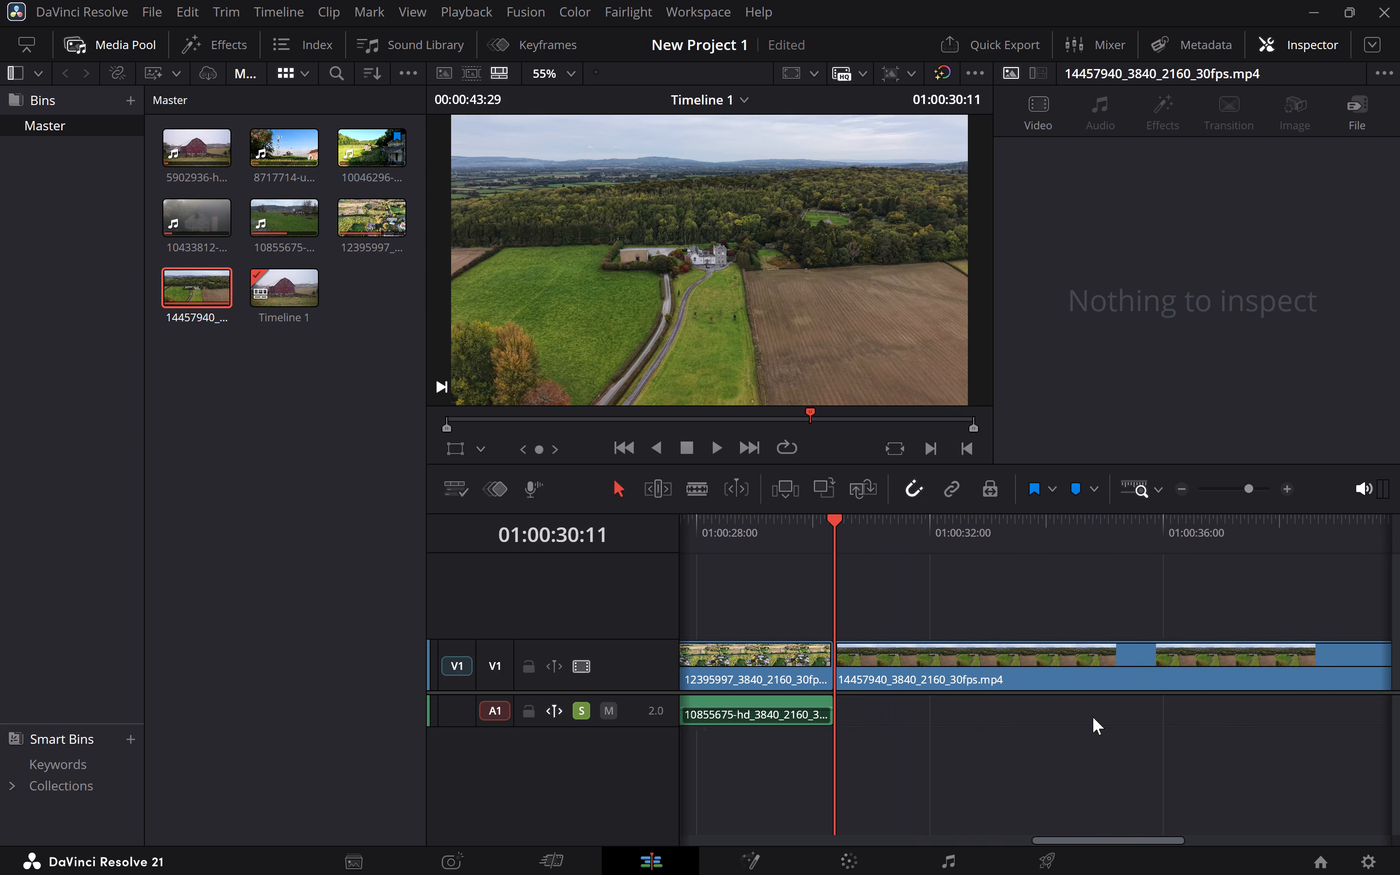
{"action": "key", "text": "space"}
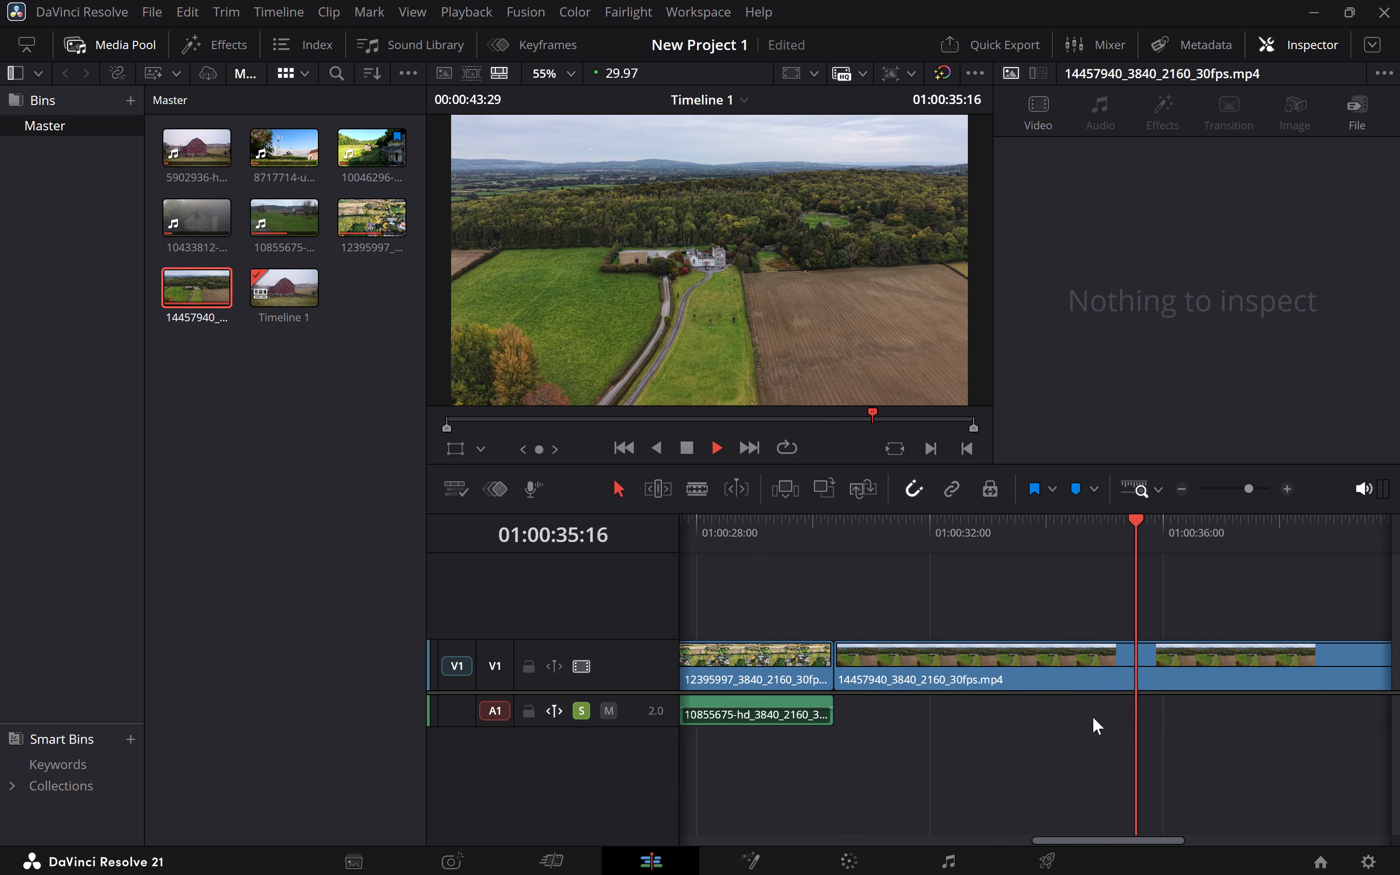
{"action": "key", "text": "space"}
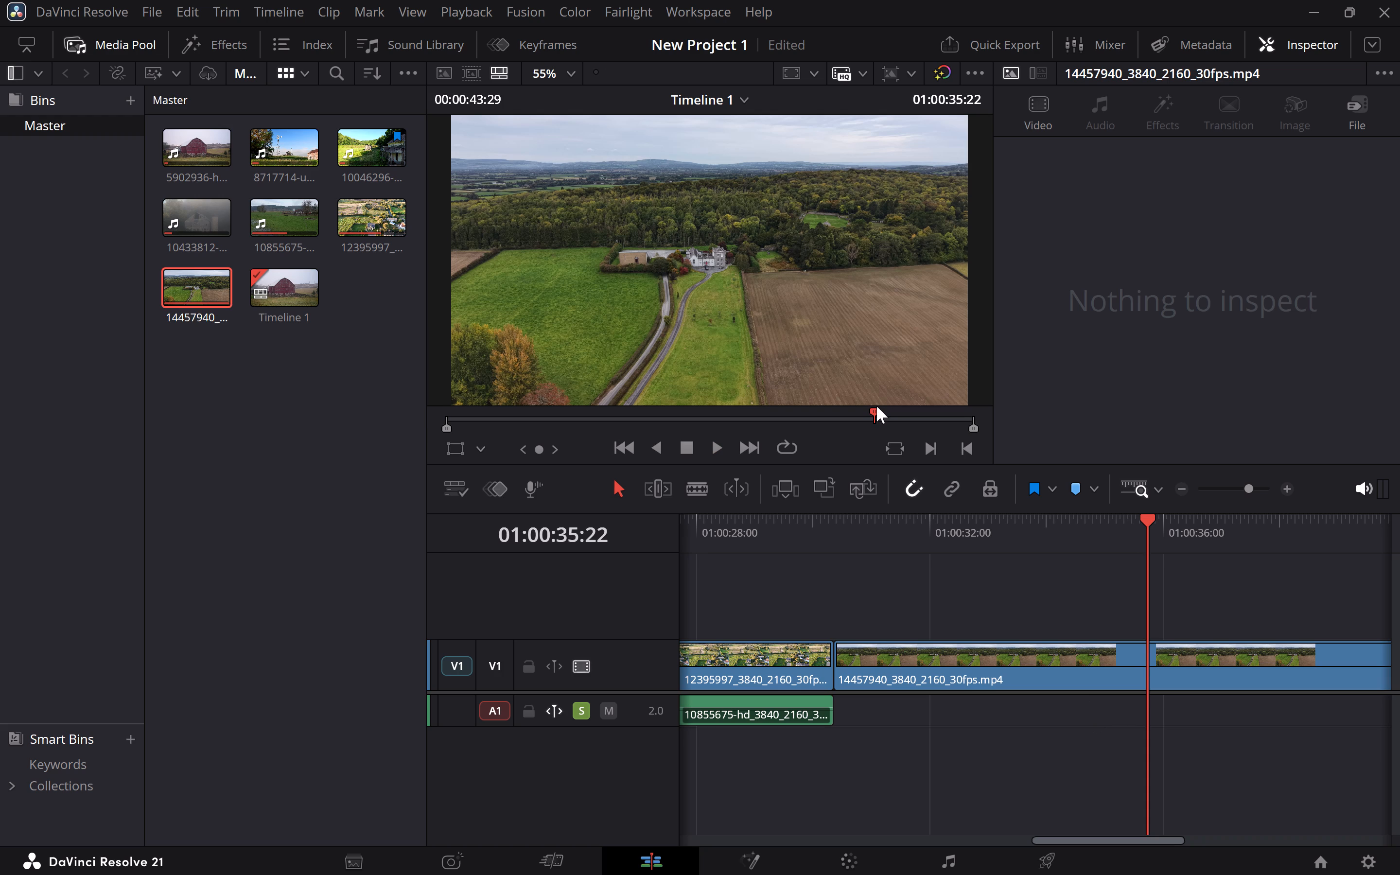
{"action": "left_click_drag", "start_coordinate": [875, 407], "coordinate": [863, 410]}
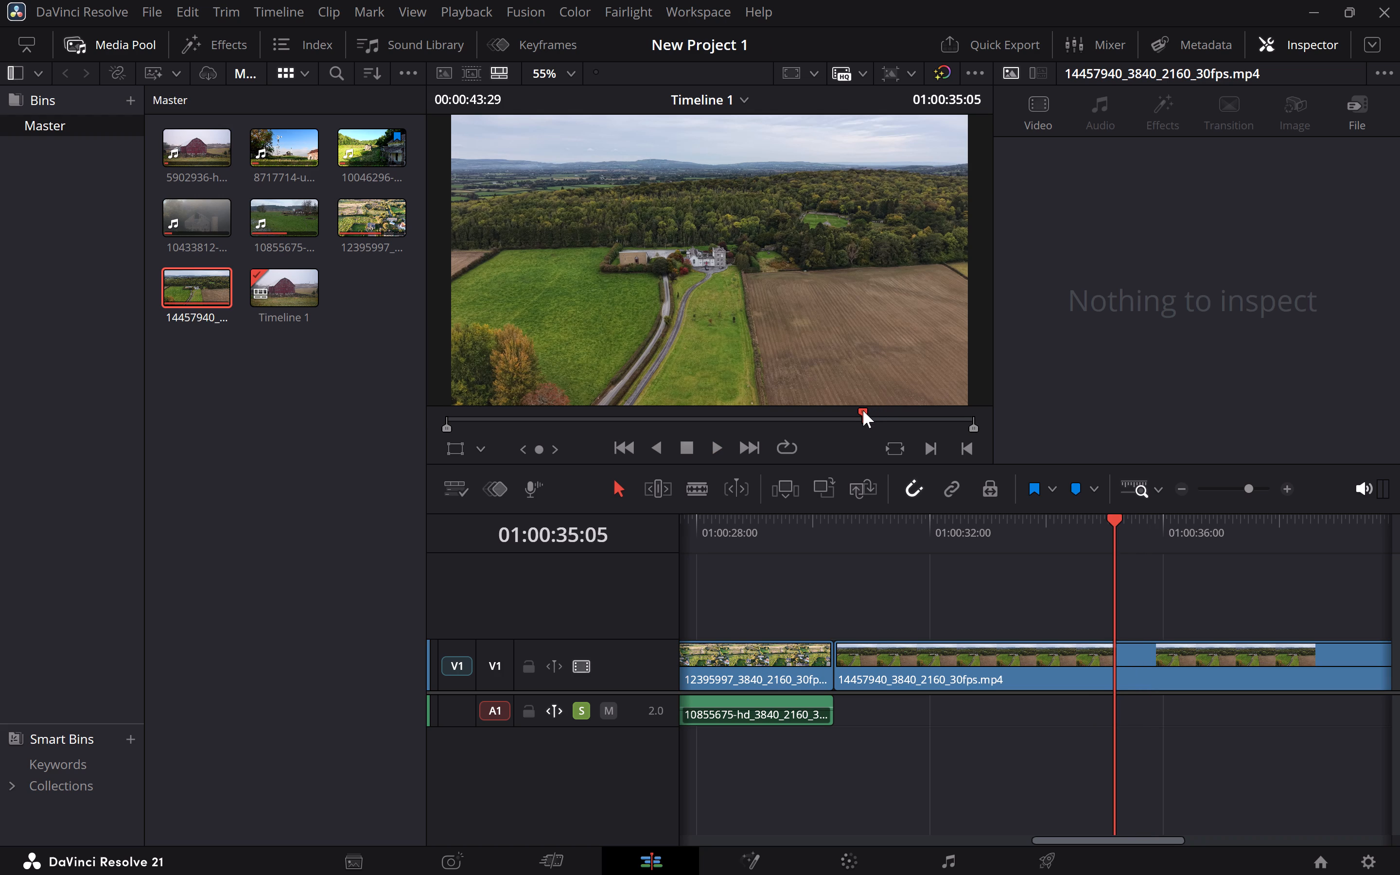
{"action": "left_click_drag", "start_coordinate": [863, 410], "coordinate": [860, 411]}
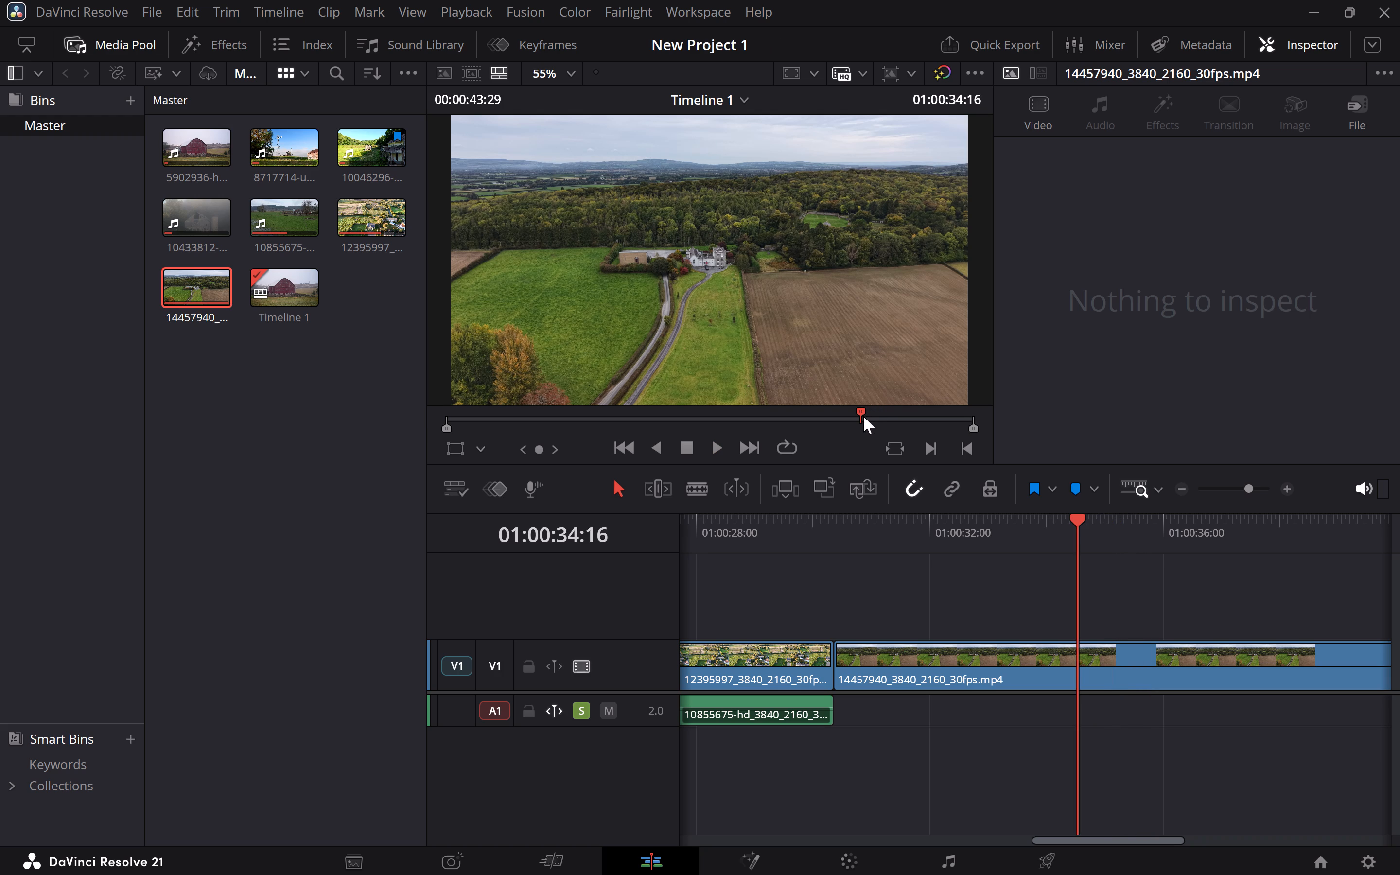
{"action": "left_click_drag", "start_coordinate": [861, 412], "coordinate": [867, 412]}
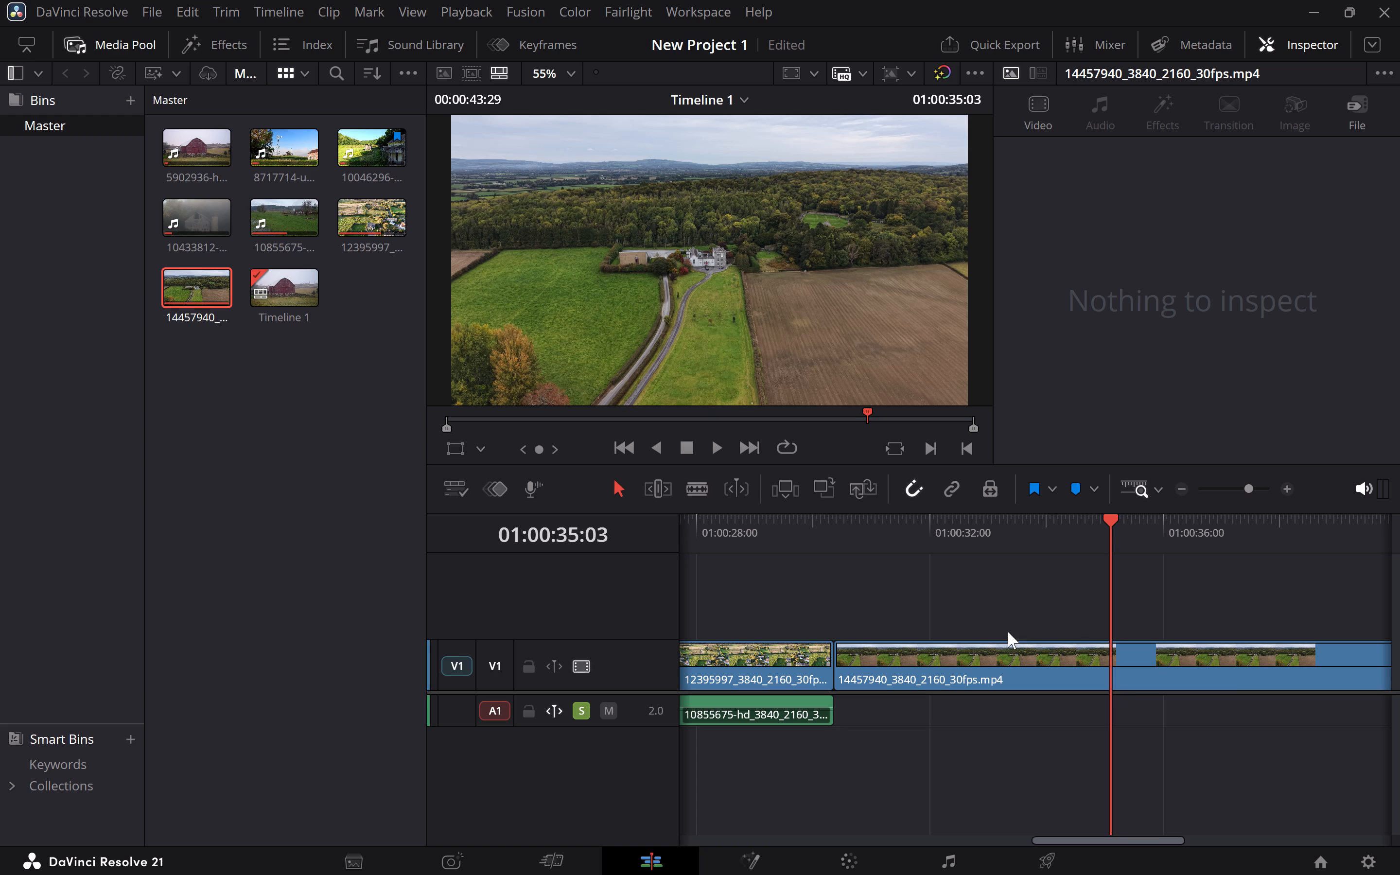
{"action": "key", "text": "b"}
{"action": "left_click", "coordinate": [1109, 657]}
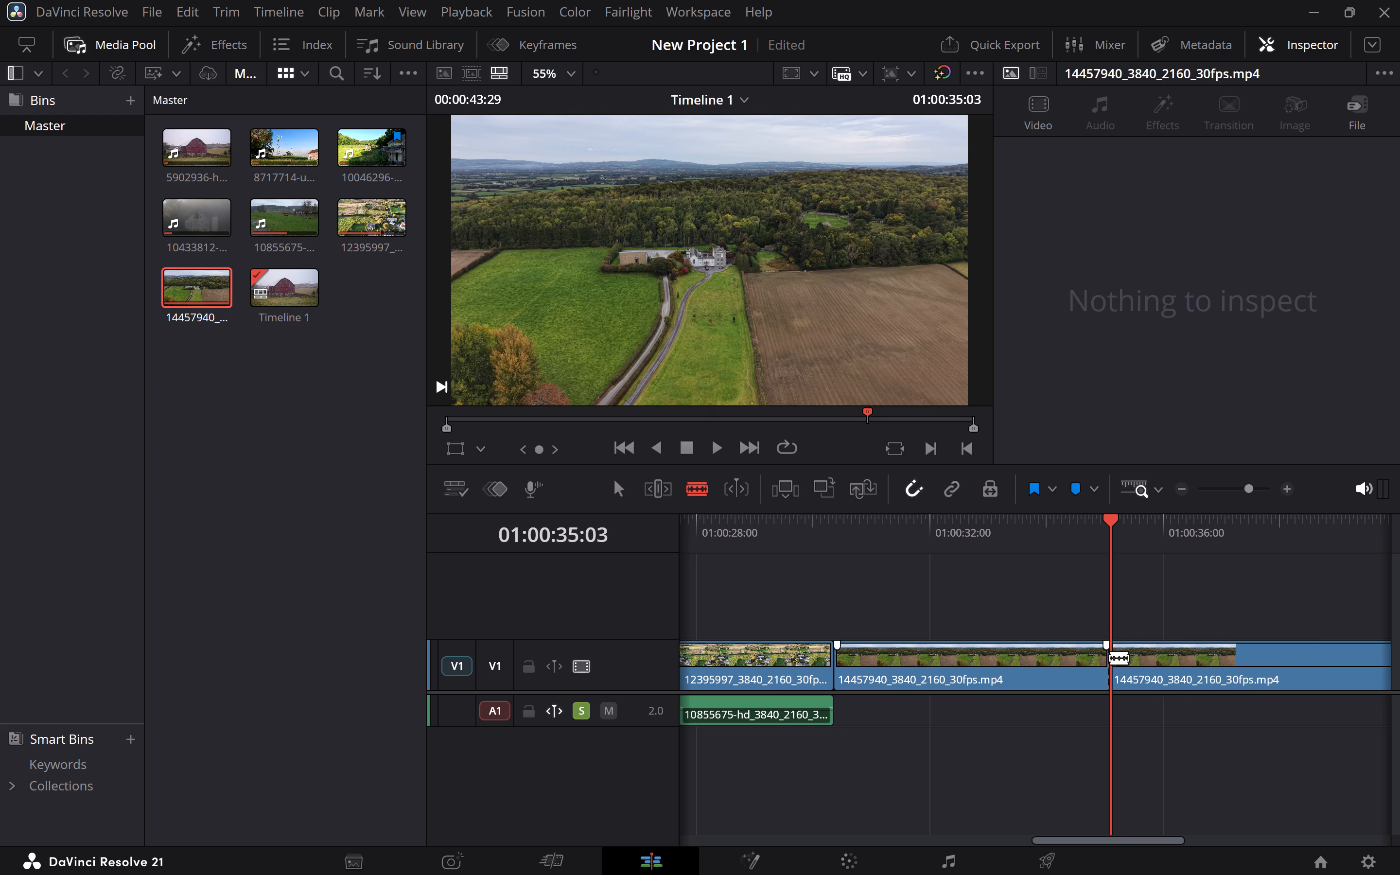
Delete the leftover video segment of the 14457940 aerial clip after 01:00:35:03.
{"action": "key", "text": "a"}
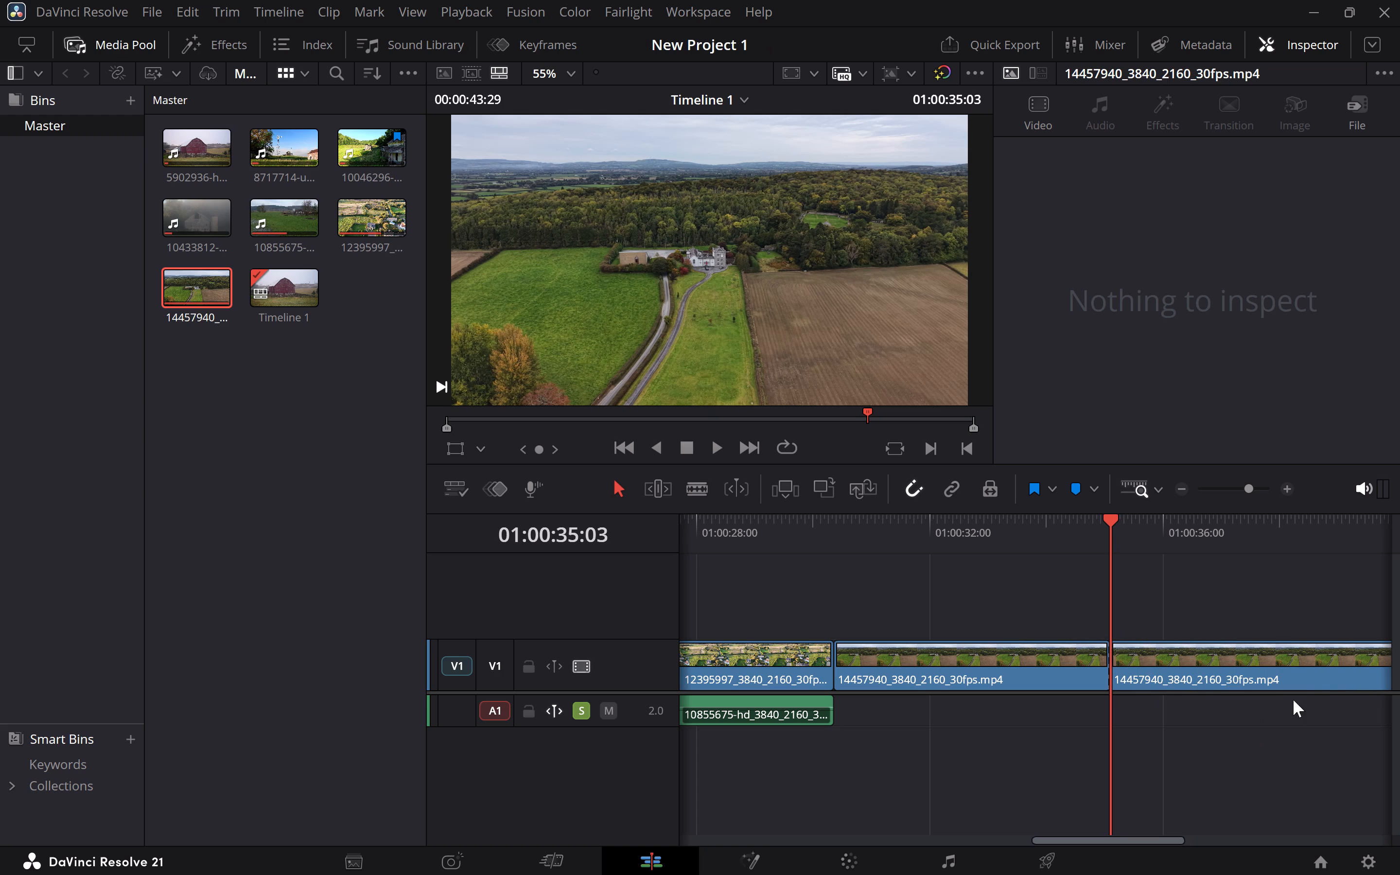
{"action": "left_click", "coordinate": [1308, 681]}
{"action": "key", "text": "Delete"}
{"action": "key", "text": "Delete"}
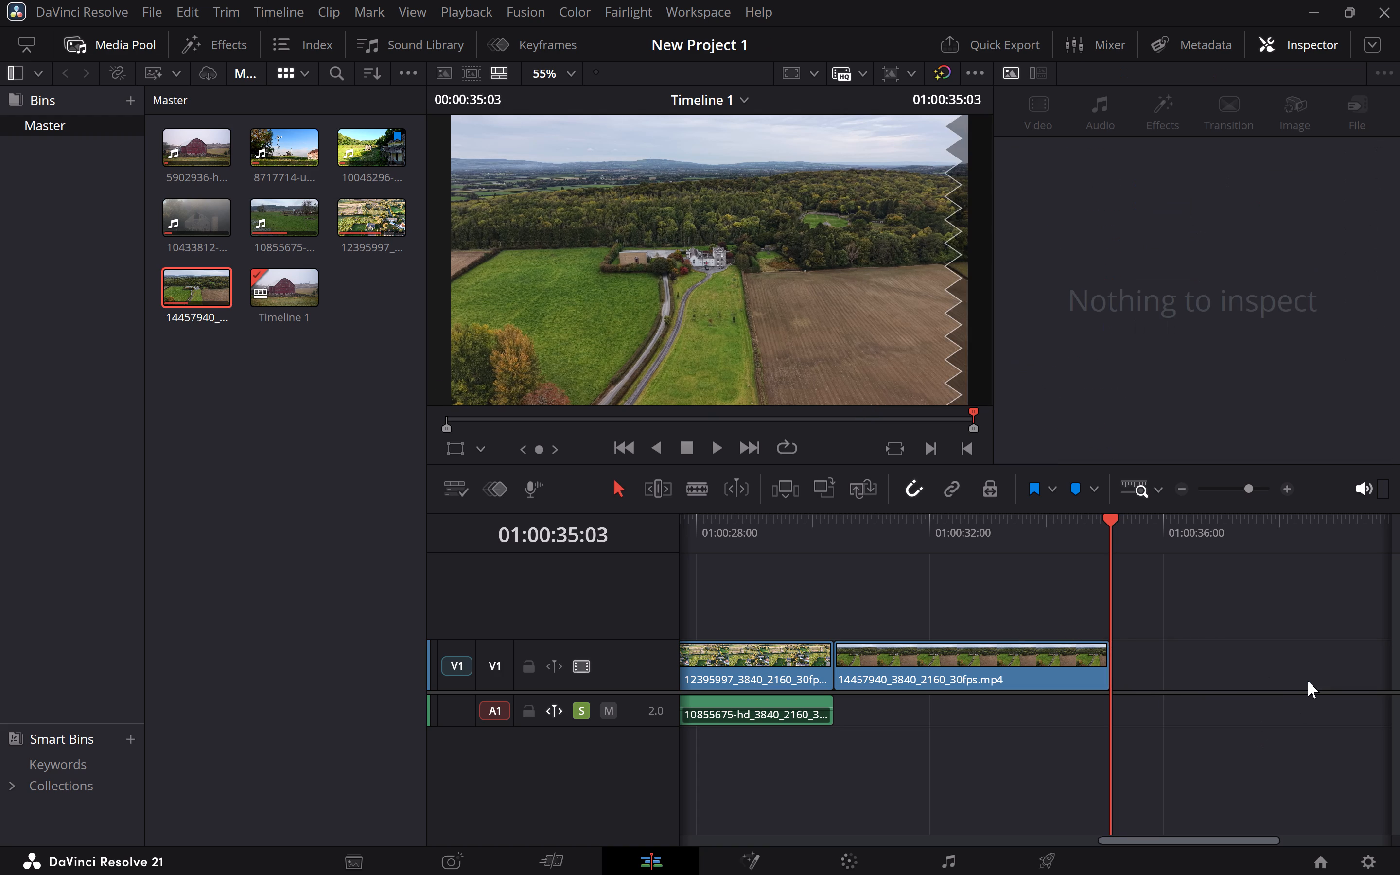
Play the assembled edit in Timeline 1 from its beginning to review all the clips.
{"action": "scroll", "coordinate": [978, 725], "scroll_direction": "right", "scroll_amount": 7}
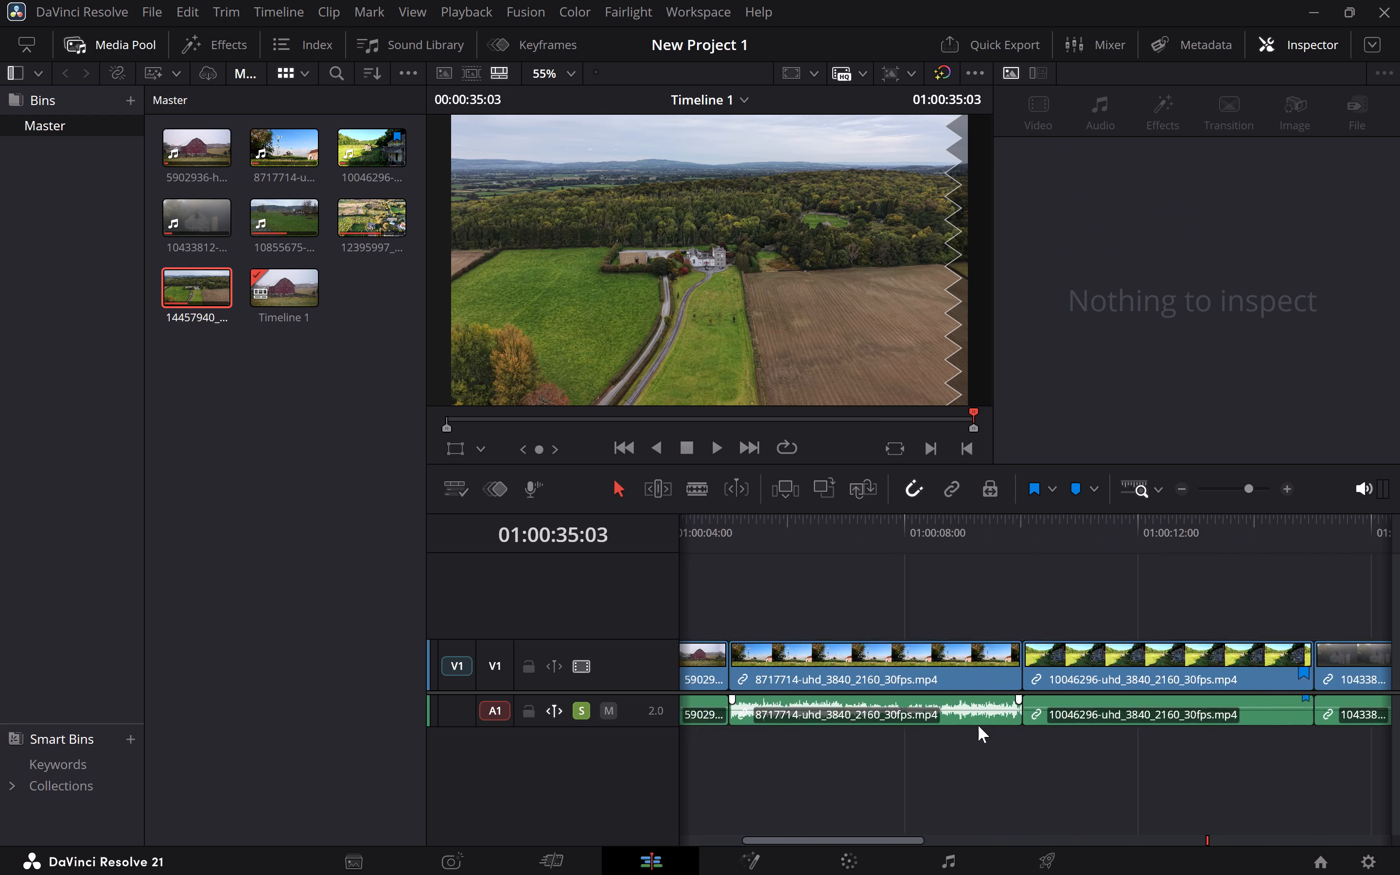
{"action": "scroll", "coordinate": [978, 725], "scroll_direction": "right", "scroll_amount": 2}
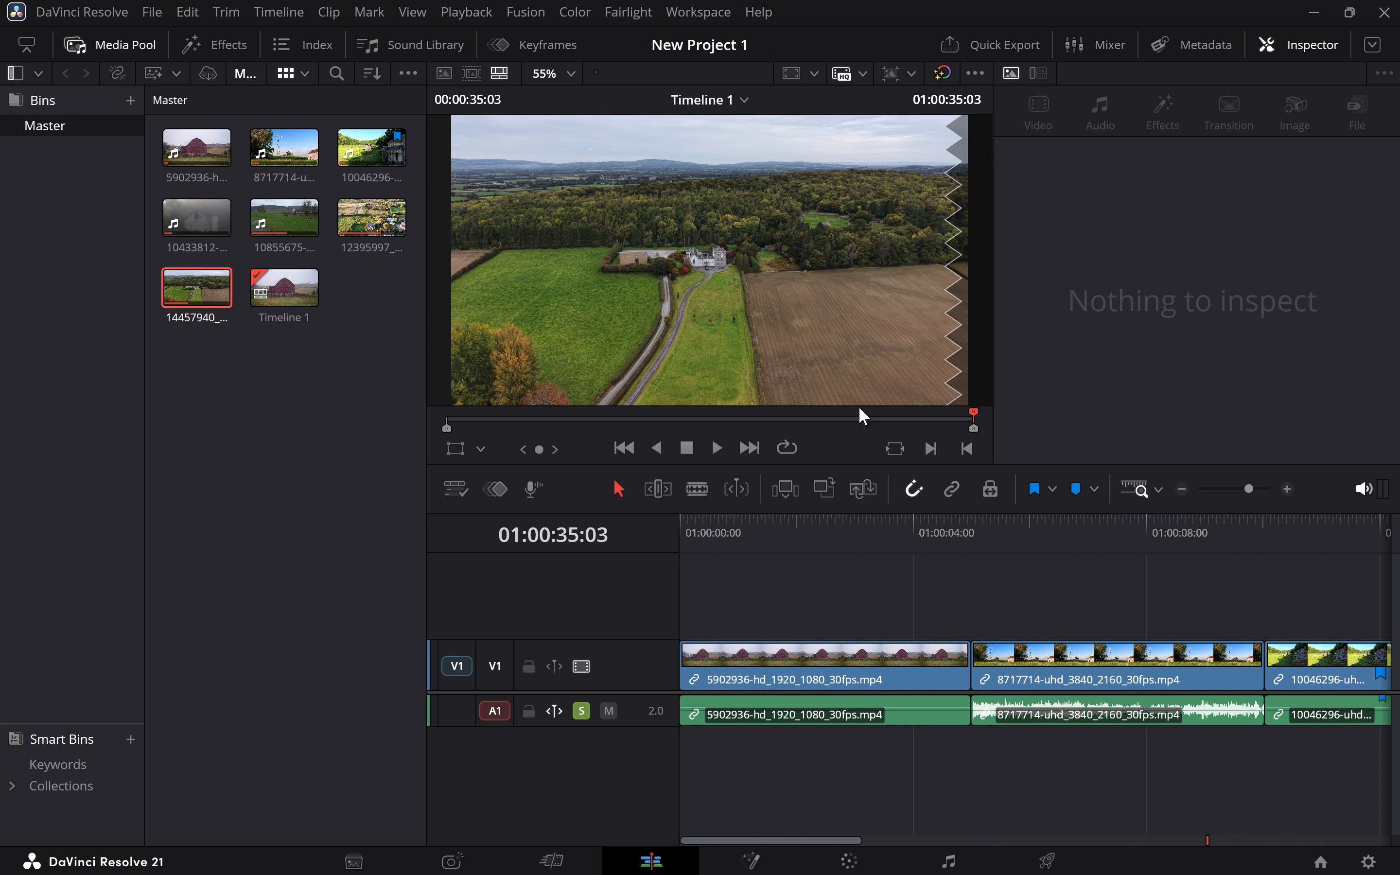
{"action": "left_click_drag", "start_coordinate": [977, 411], "coordinate": [394, 448]}
{"action": "key", "text": "space"}
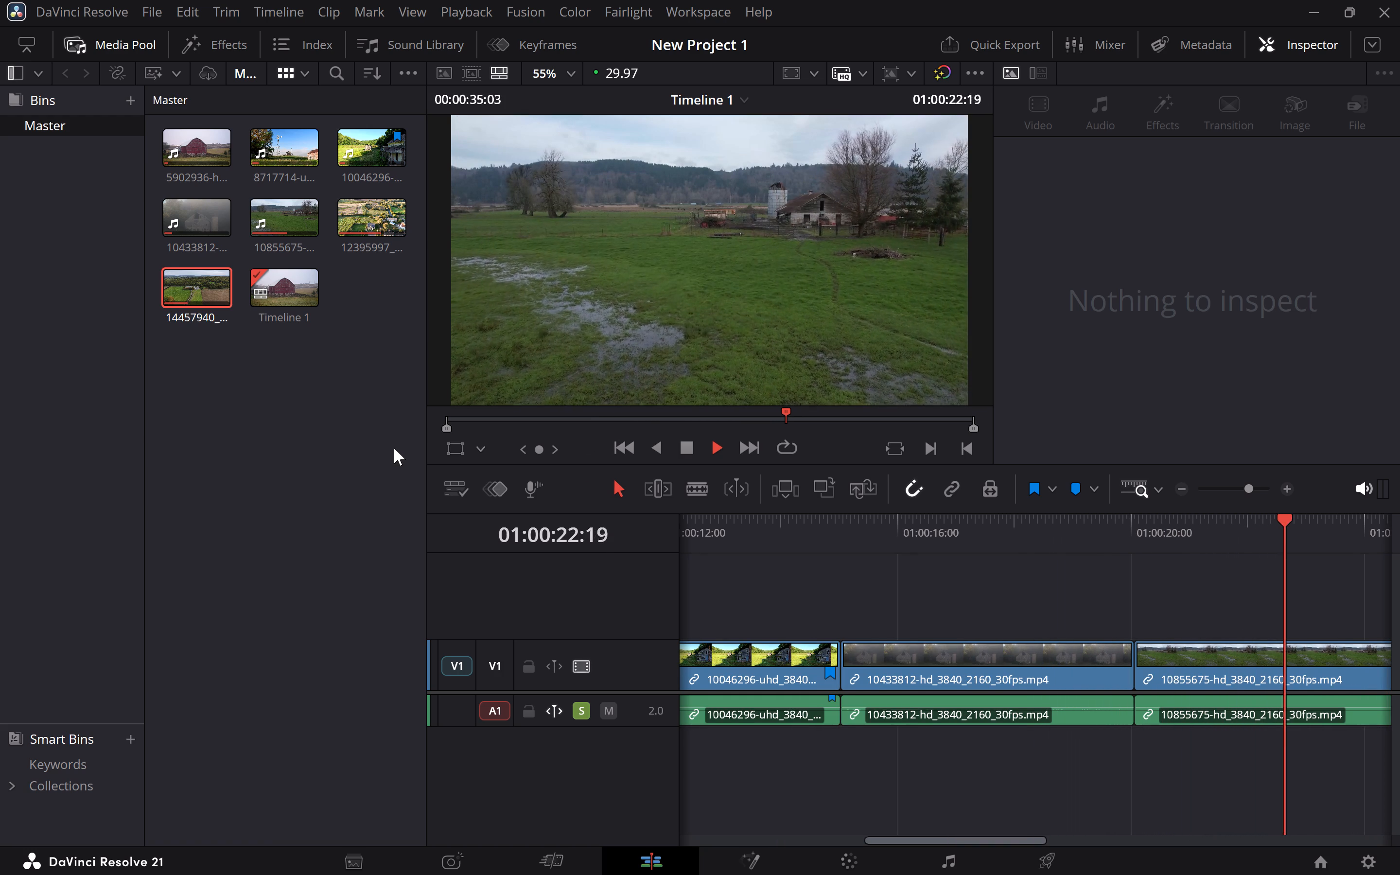
Mute the timeline's playback audio.
{"action": "left_click", "coordinate": [1362, 490]}
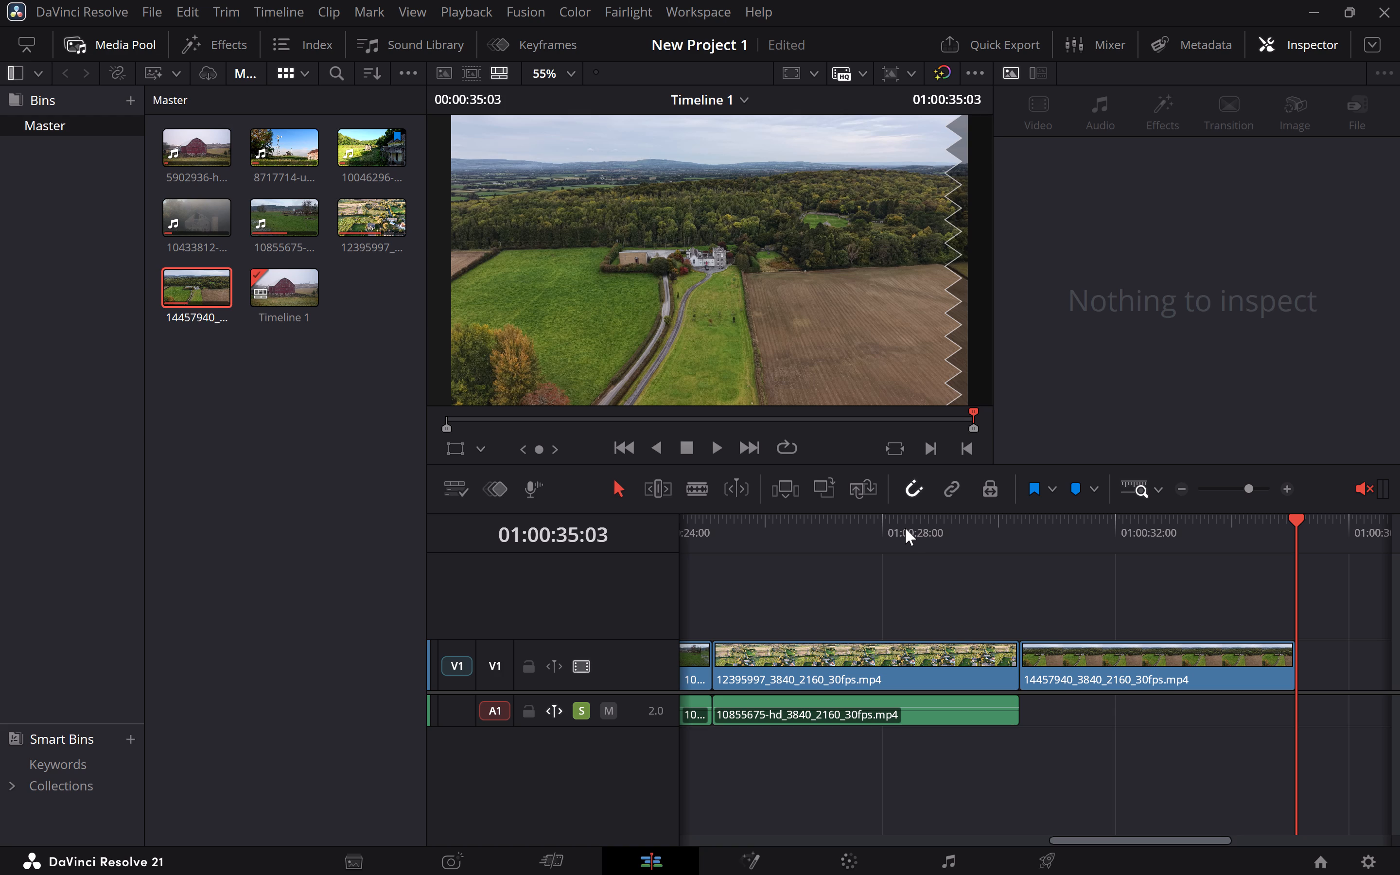
Add a Left Lower Third title on a new Video 2 track above the barn clip, starting at 01:00:00:00.
{"action": "left_click", "coordinate": [212, 39]}
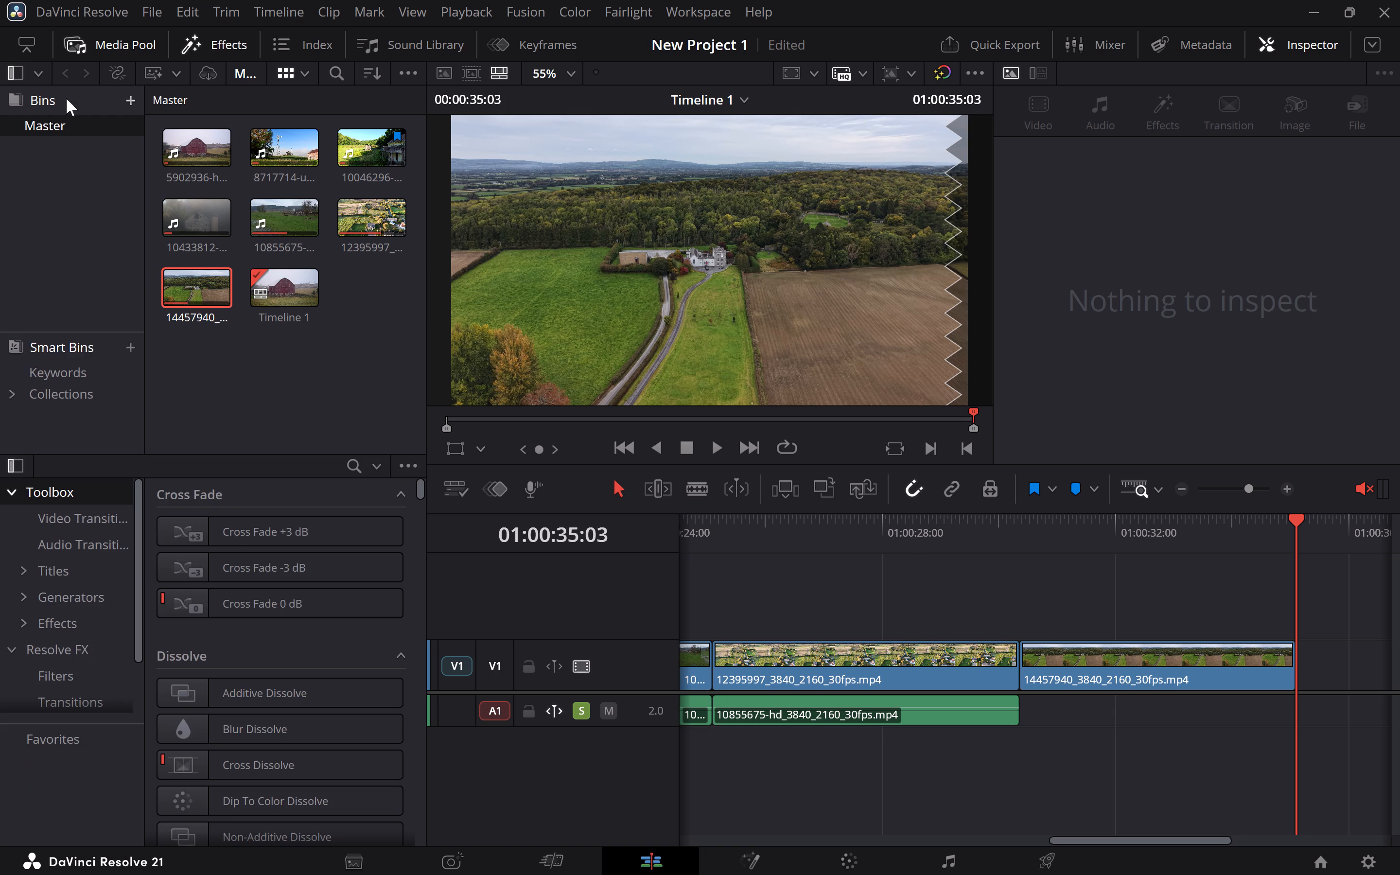
{"action": "left_click", "coordinate": [144, 49]}
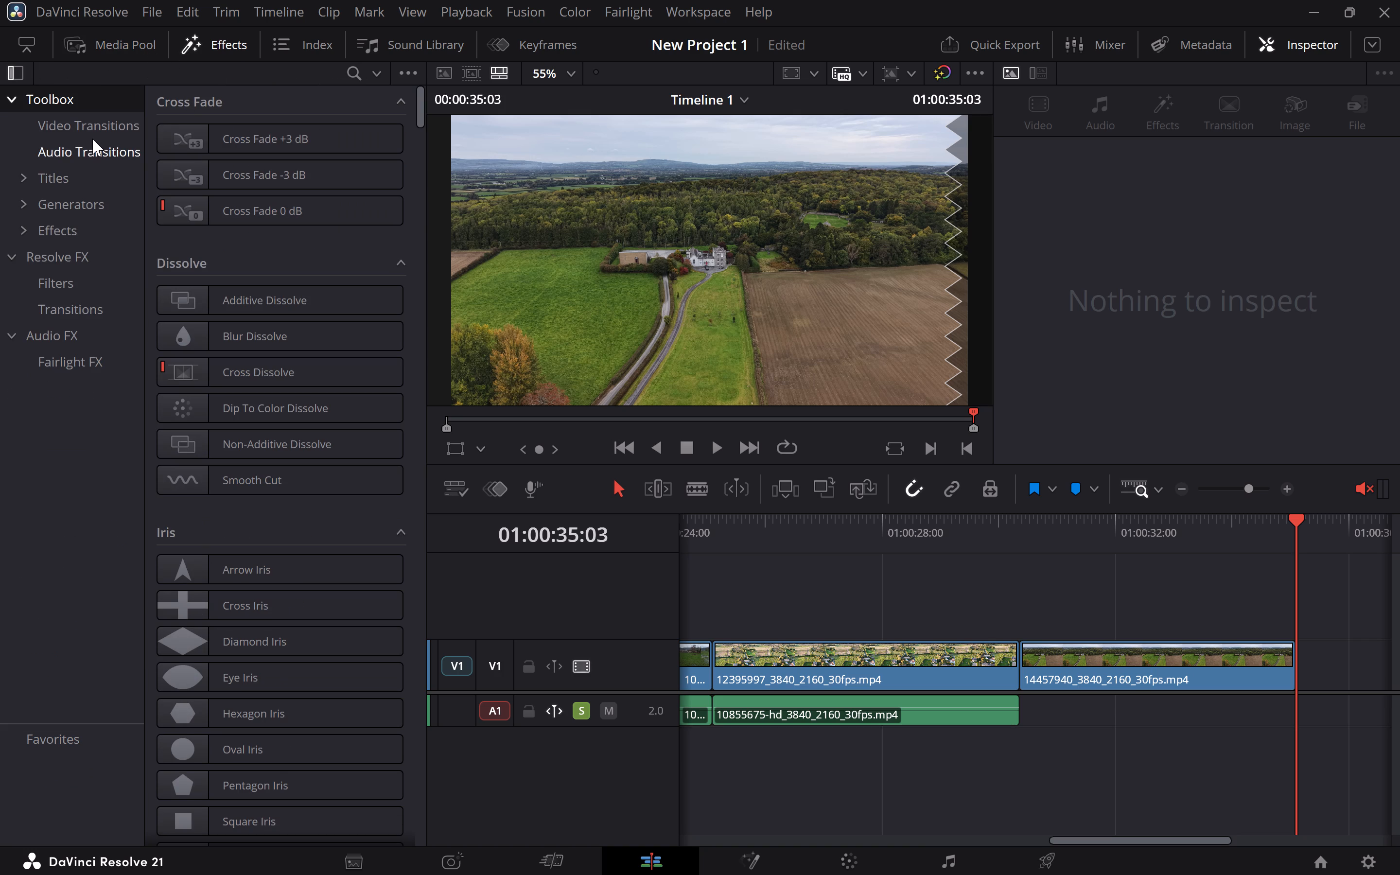
{"action": "left_click", "coordinate": [105, 124]}
{"action": "left_click", "coordinate": [101, 142]}
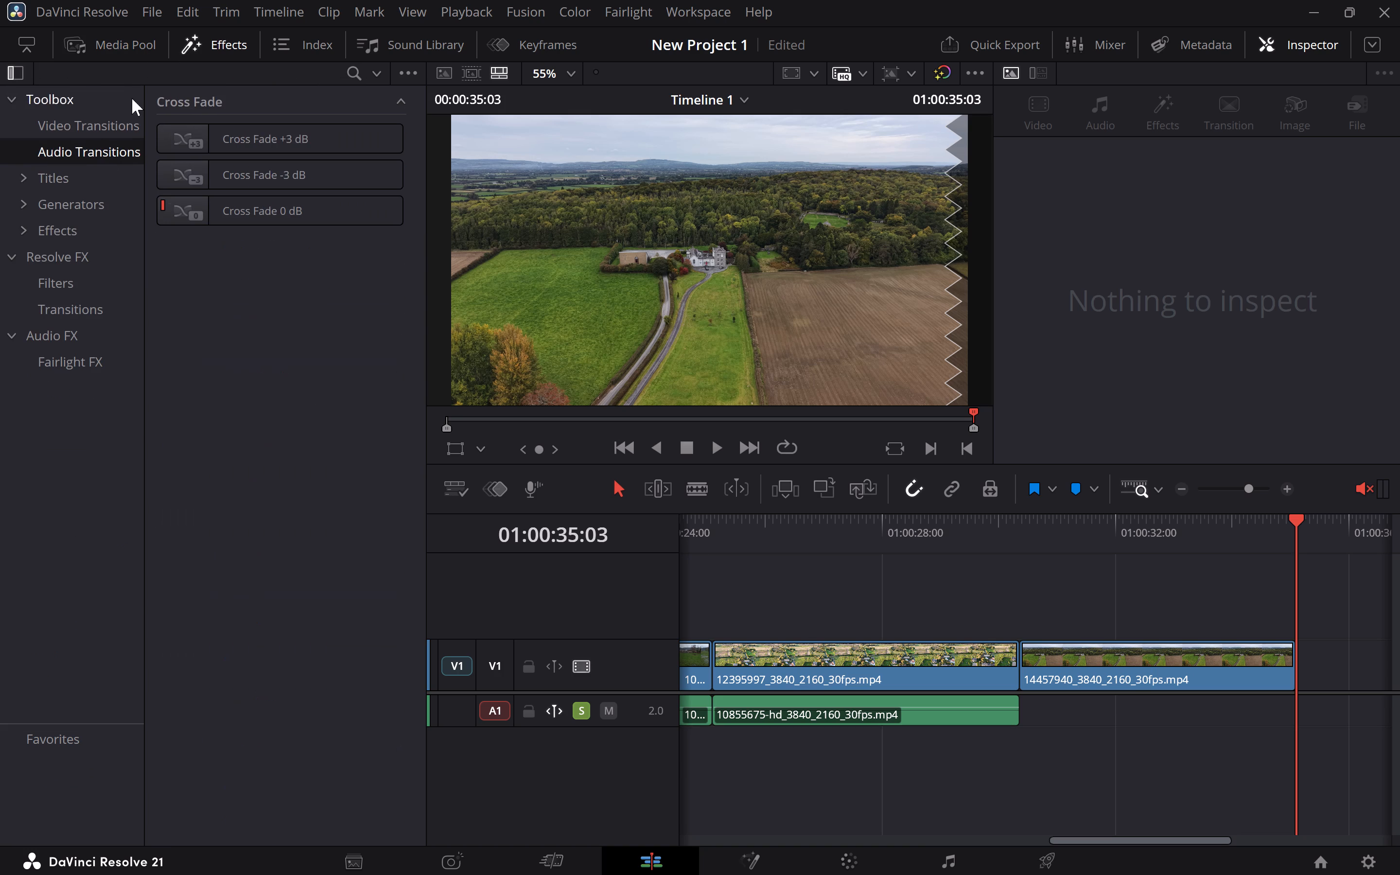
{"action": "scroll", "coordinate": [834, 621], "scroll_direction": "right", "scroll_amount": 5}
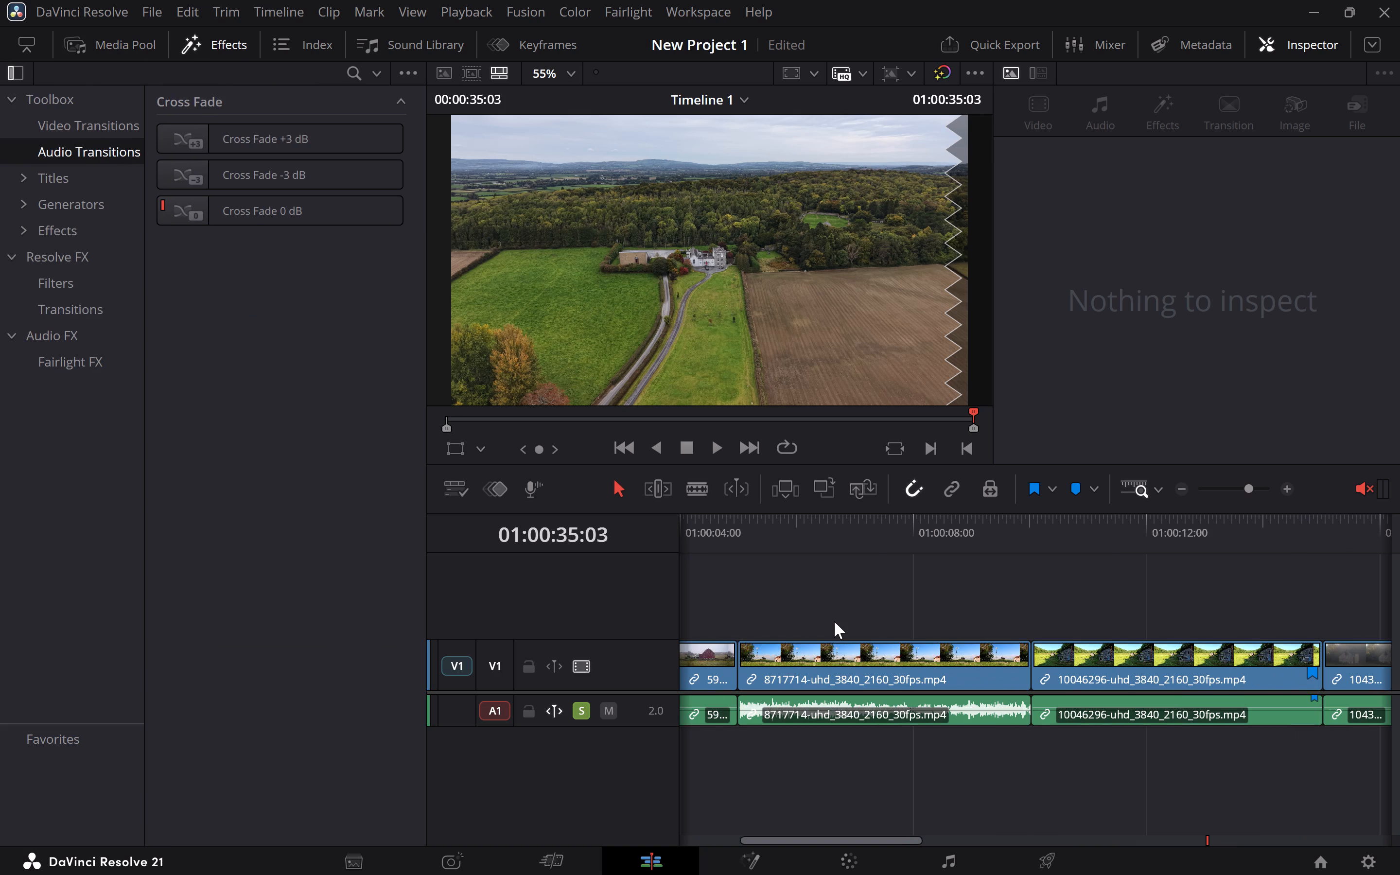
{"action": "scroll", "coordinate": [834, 621], "scroll_direction": "right", "scroll_amount": 2}
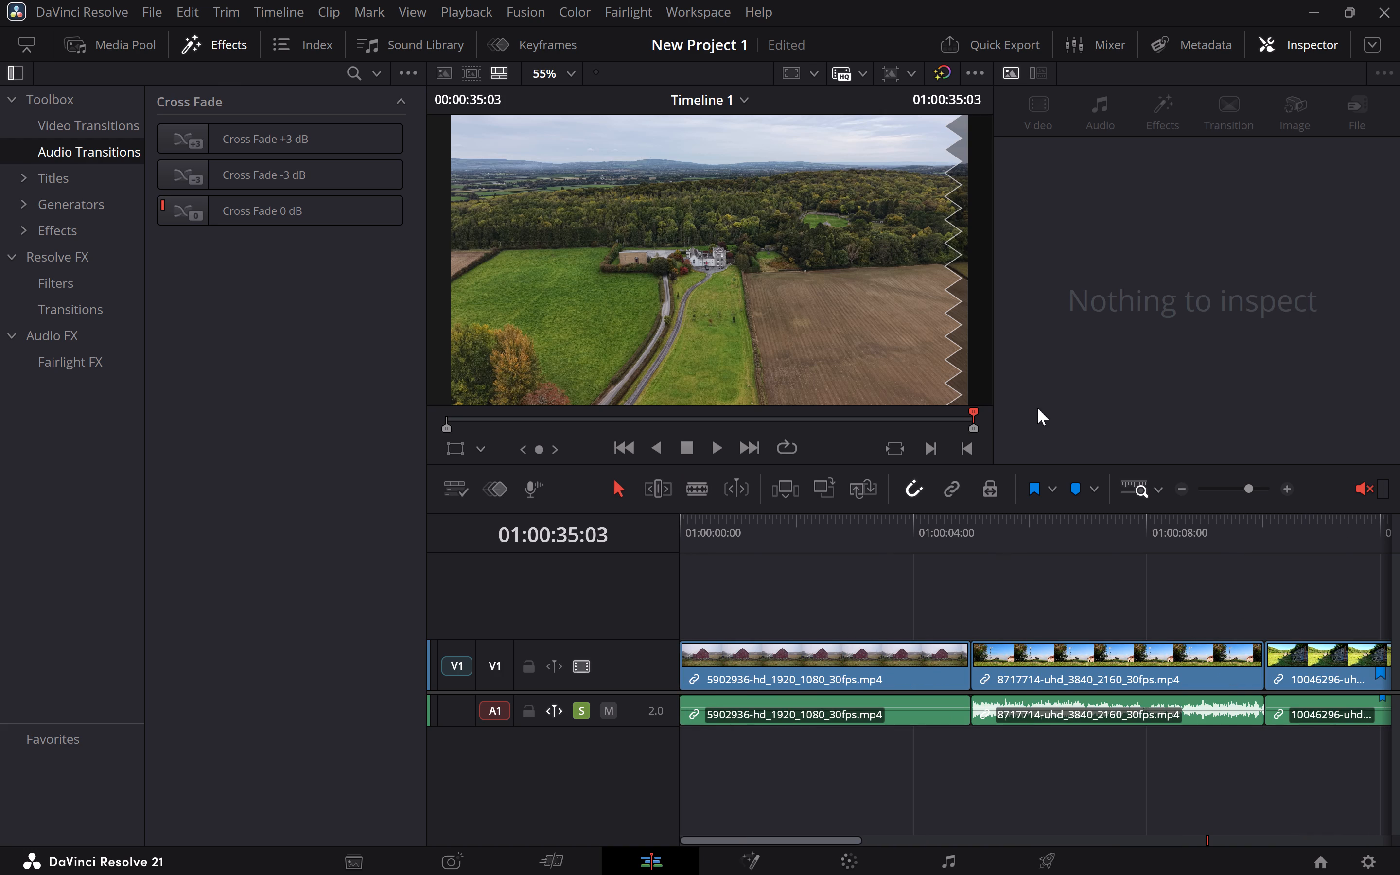
{"action": "left_click_drag", "start_coordinate": [973, 411], "coordinate": [442, 414]}
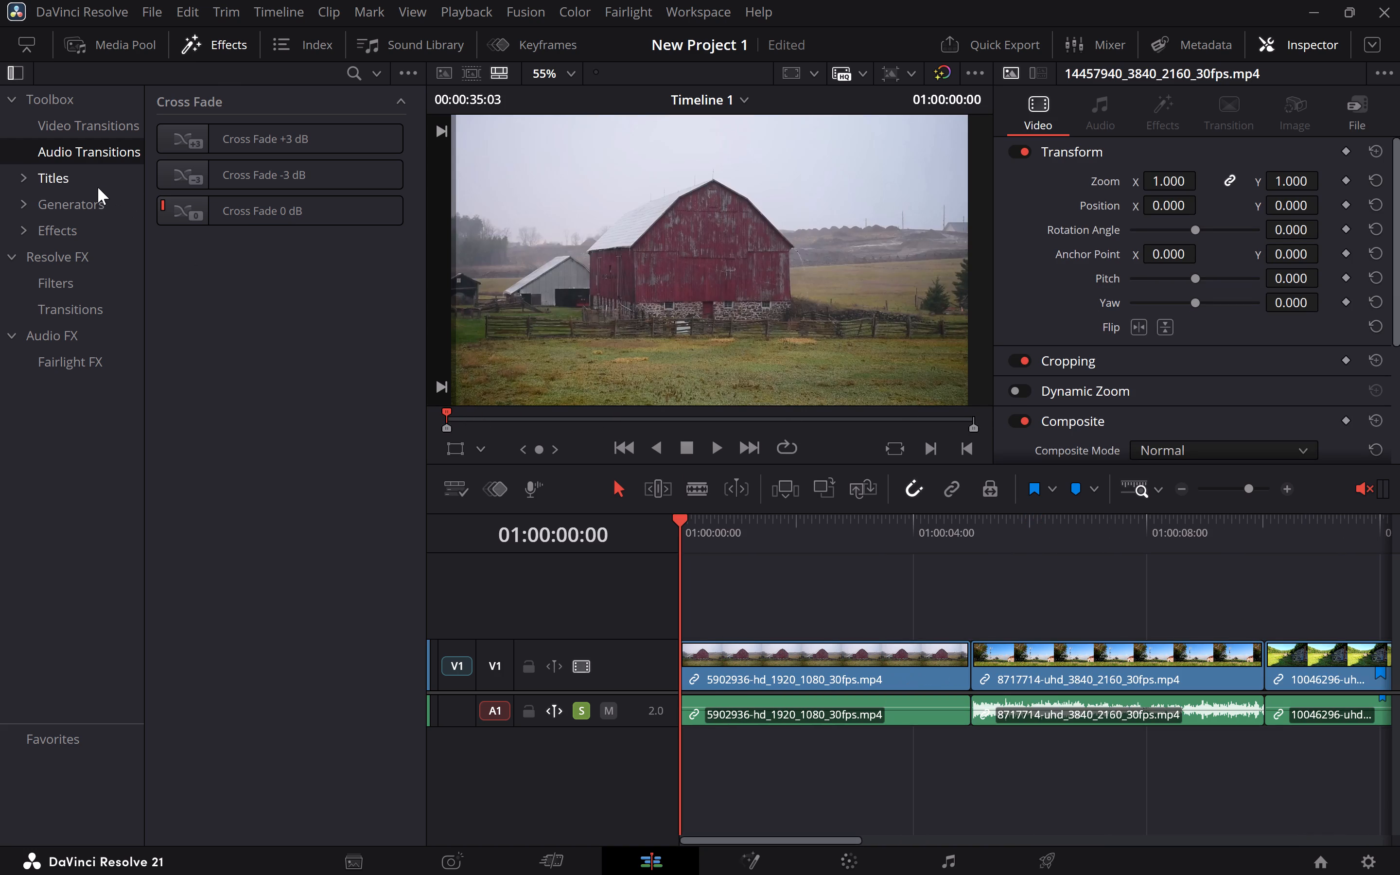
{"action": "left_click", "coordinate": [95, 183]}
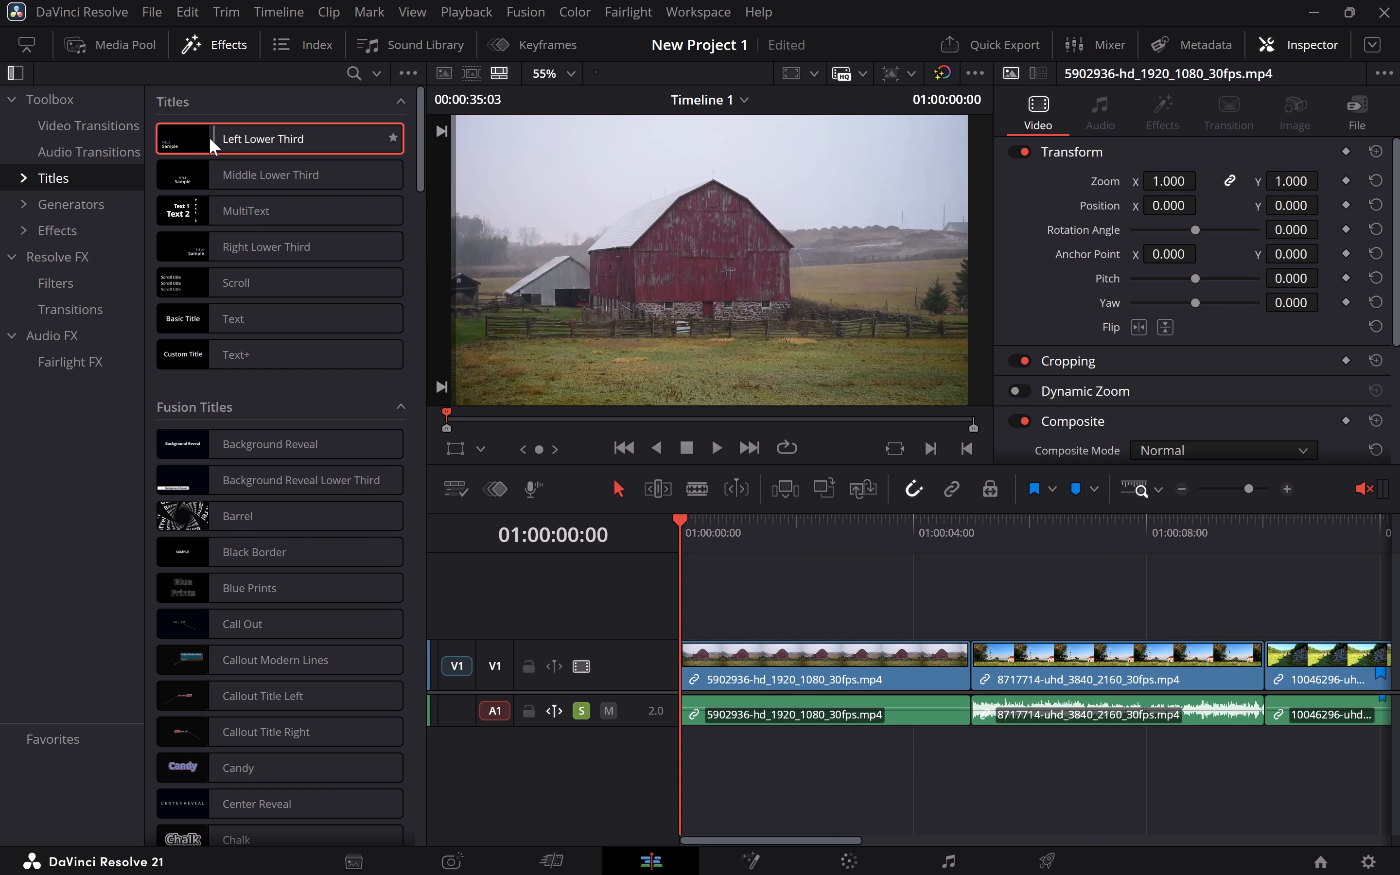
{"action": "left_click_drag", "start_coordinate": [176, 138], "coordinate": [676, 597]}
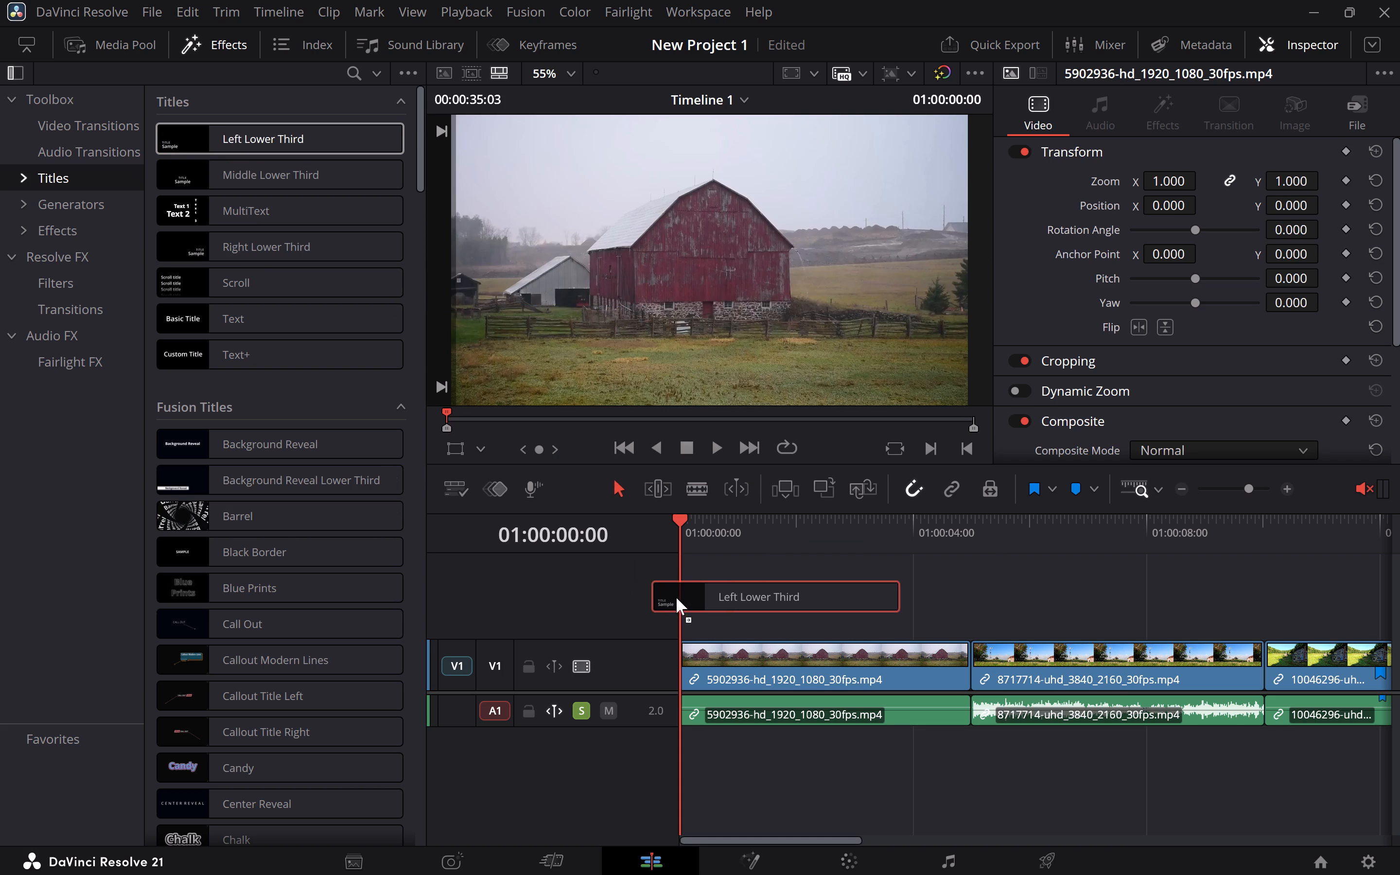
{"action": "left_click_drag", "start_coordinate": [676, 597], "coordinate": [684, 617]}
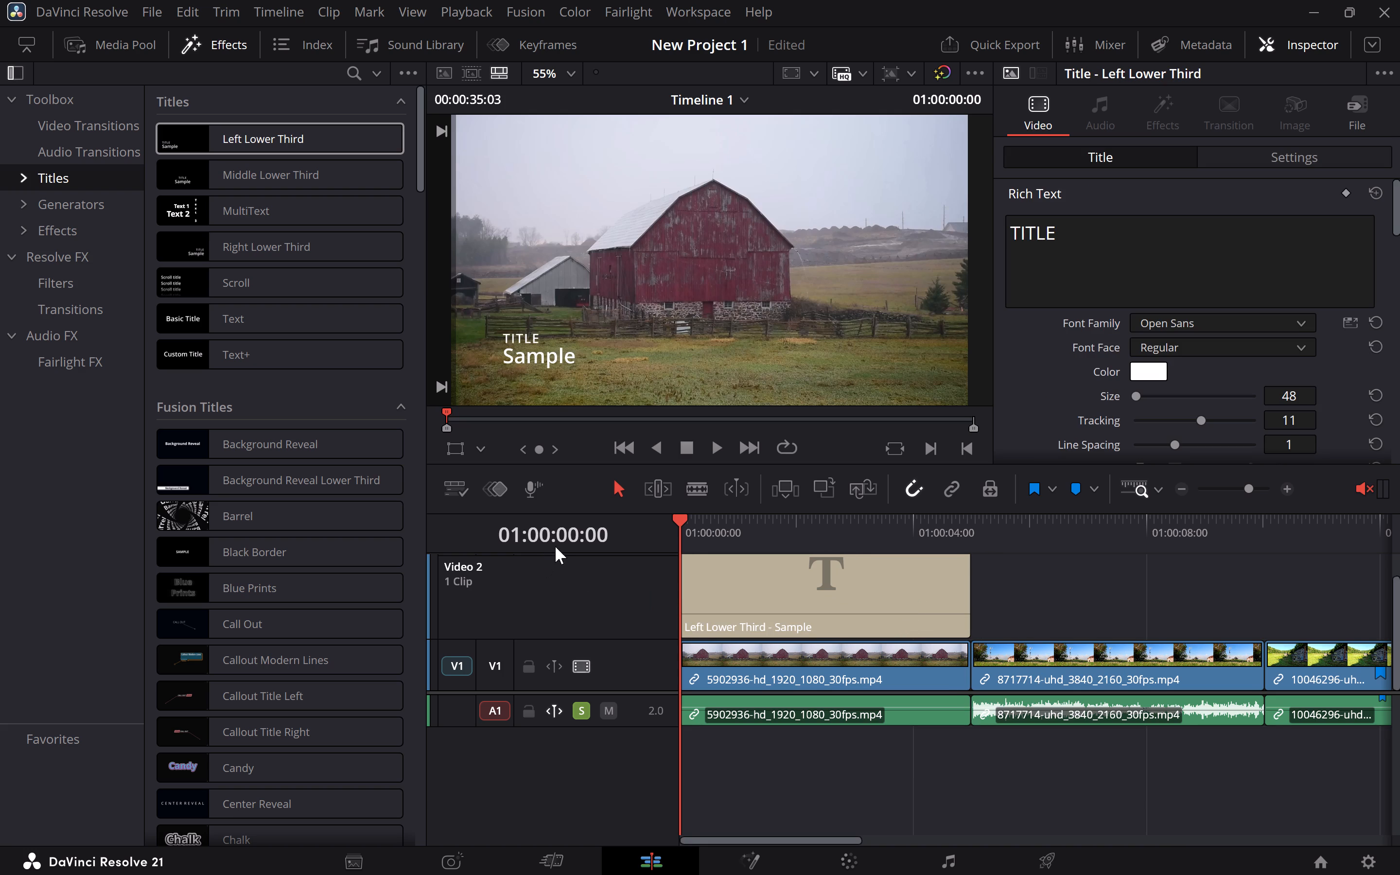
Reduce the heights of the Video 1 and Video 2 tracks so both show as thin rows.
{"action": "left_click_drag", "start_coordinate": [577, 550], "coordinate": [569, 578]}
{"action": "left_click", "coordinate": [536, 551]}
{"action": "left_click_drag", "start_coordinate": [425, 588], "coordinate": [463, 589]}
{"action": "left_click_drag", "start_coordinate": [539, 644], "coordinate": [540, 674]}
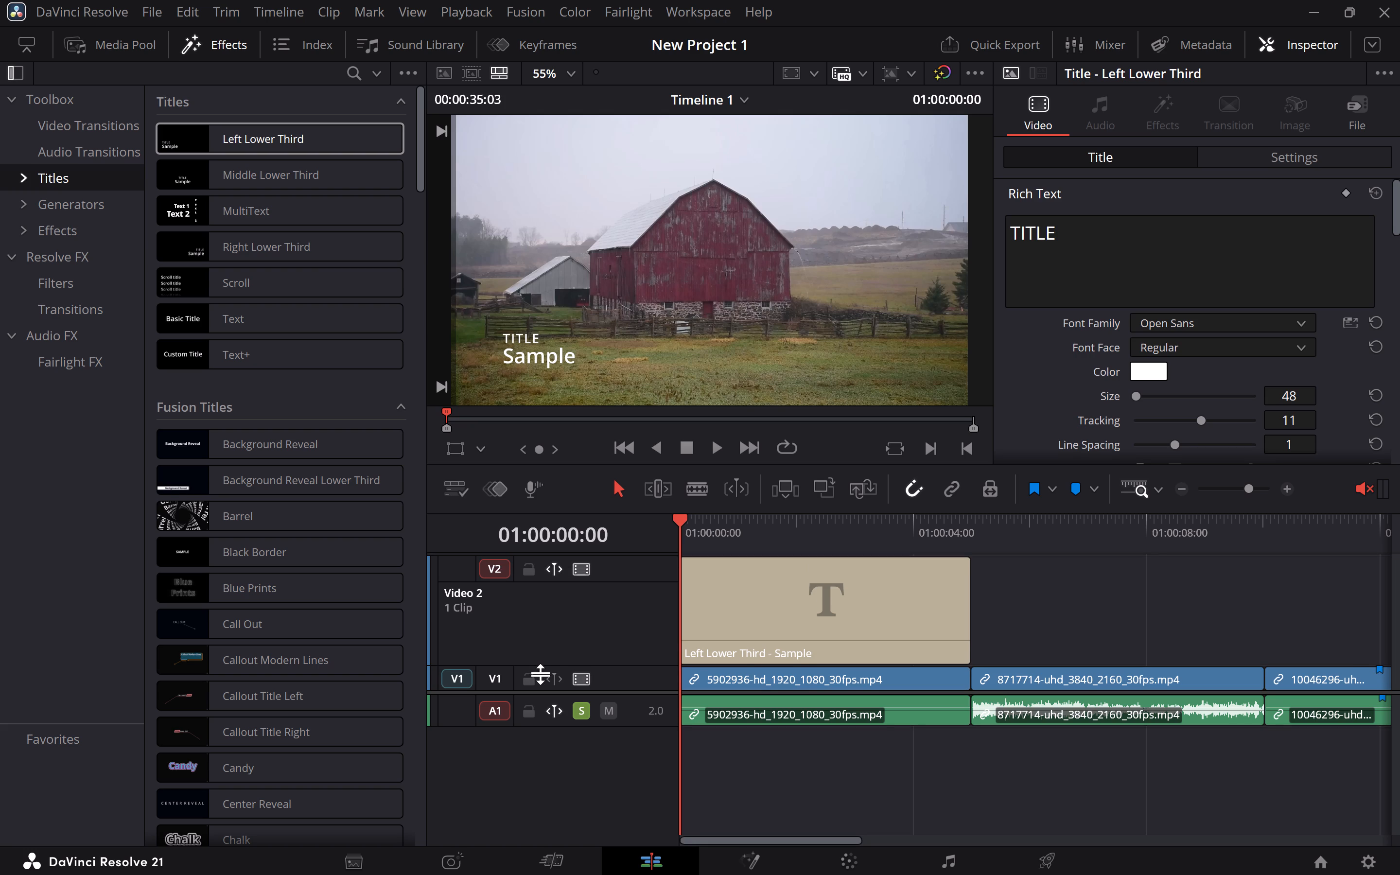
{"action": "left_click_drag", "start_coordinate": [540, 674], "coordinate": [540, 676]}
{"action": "left_click_drag", "start_coordinate": [555, 556], "coordinate": [557, 642]}
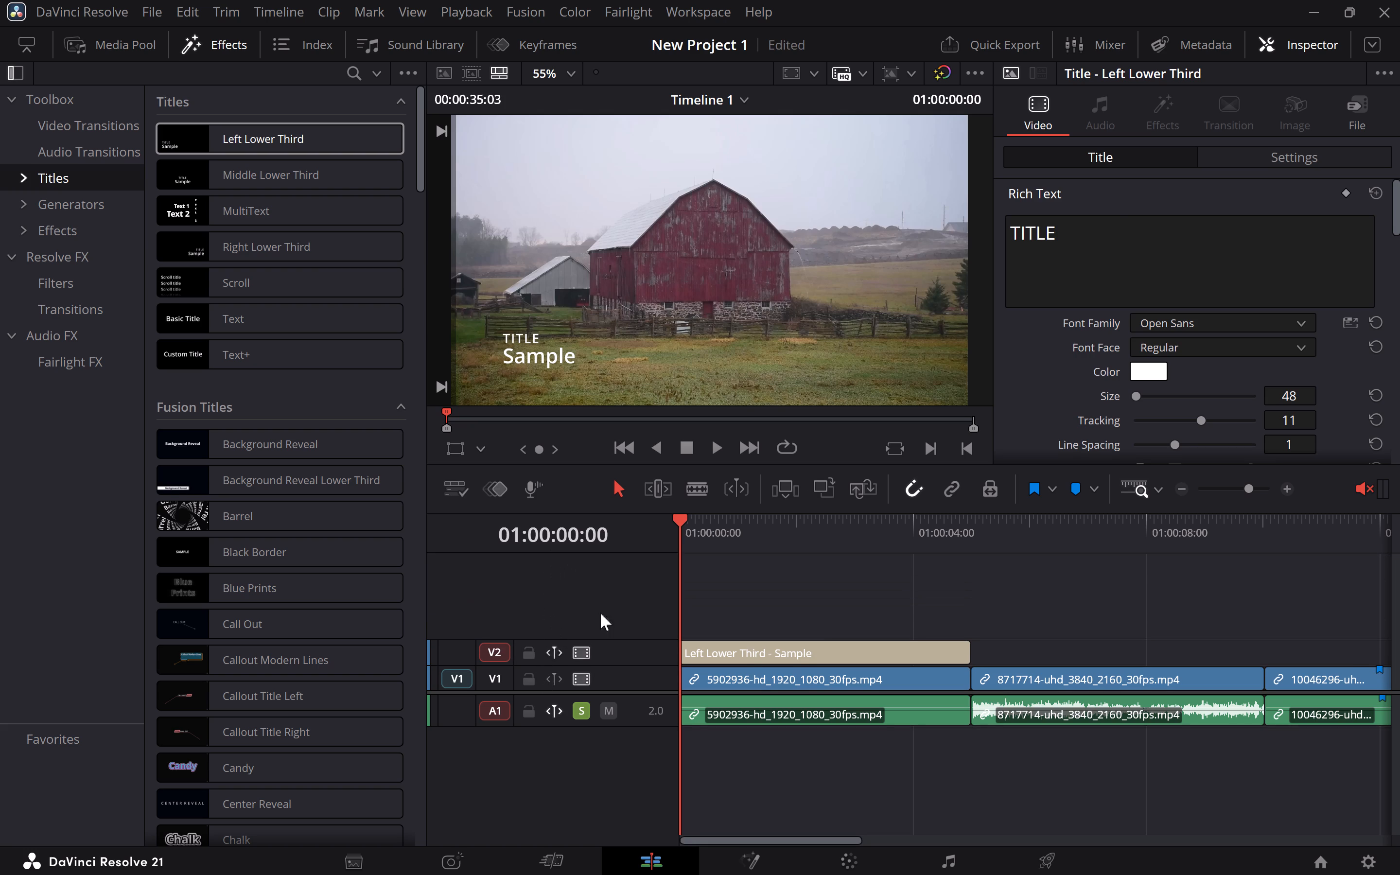
Replace the small upper text line of the Left Lower Third title with "Farm".
{"action": "left_click", "coordinate": [1086, 218]}
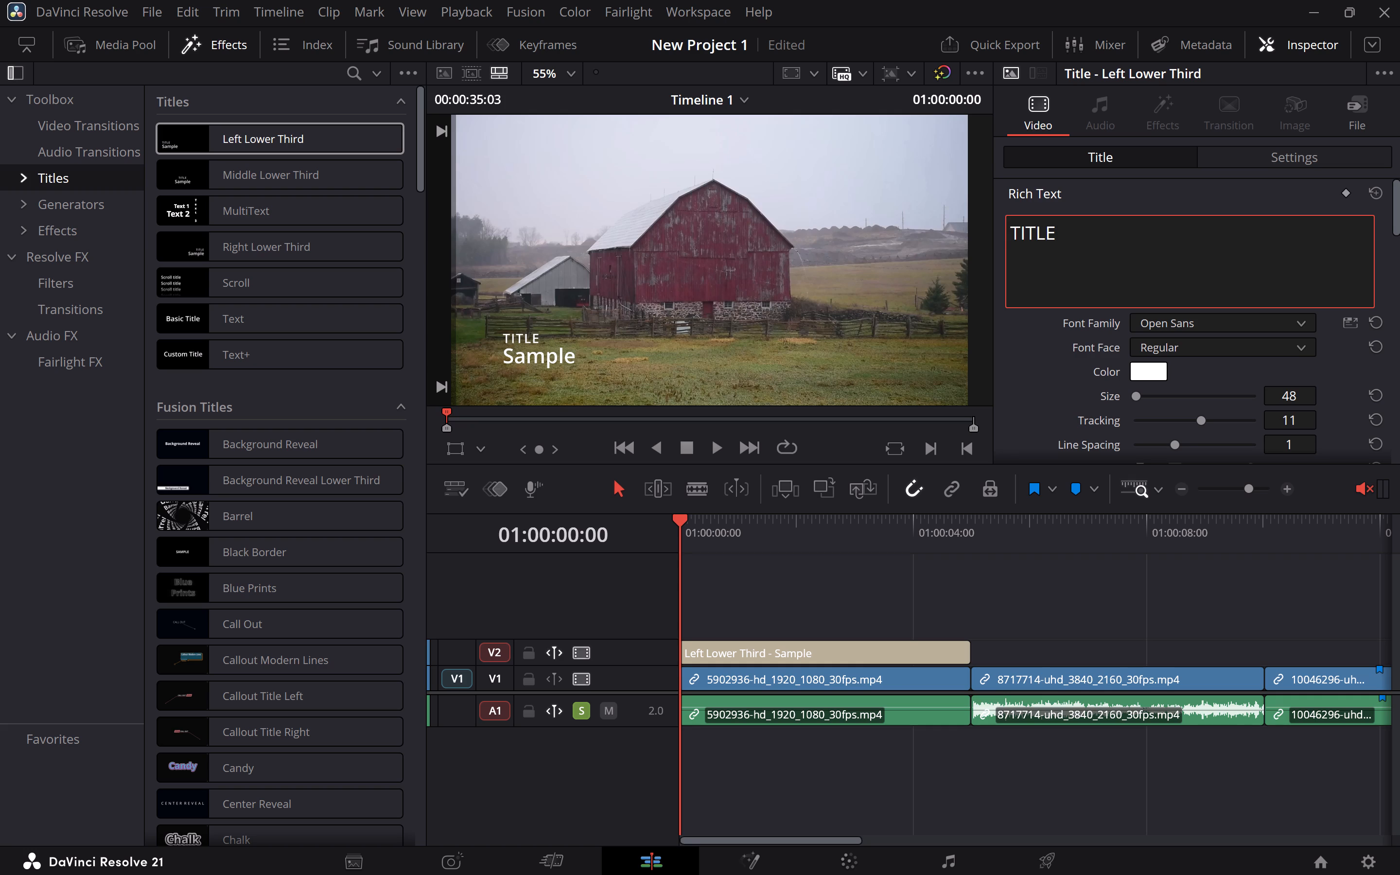
{"action": "key", "text": "shift+a"}
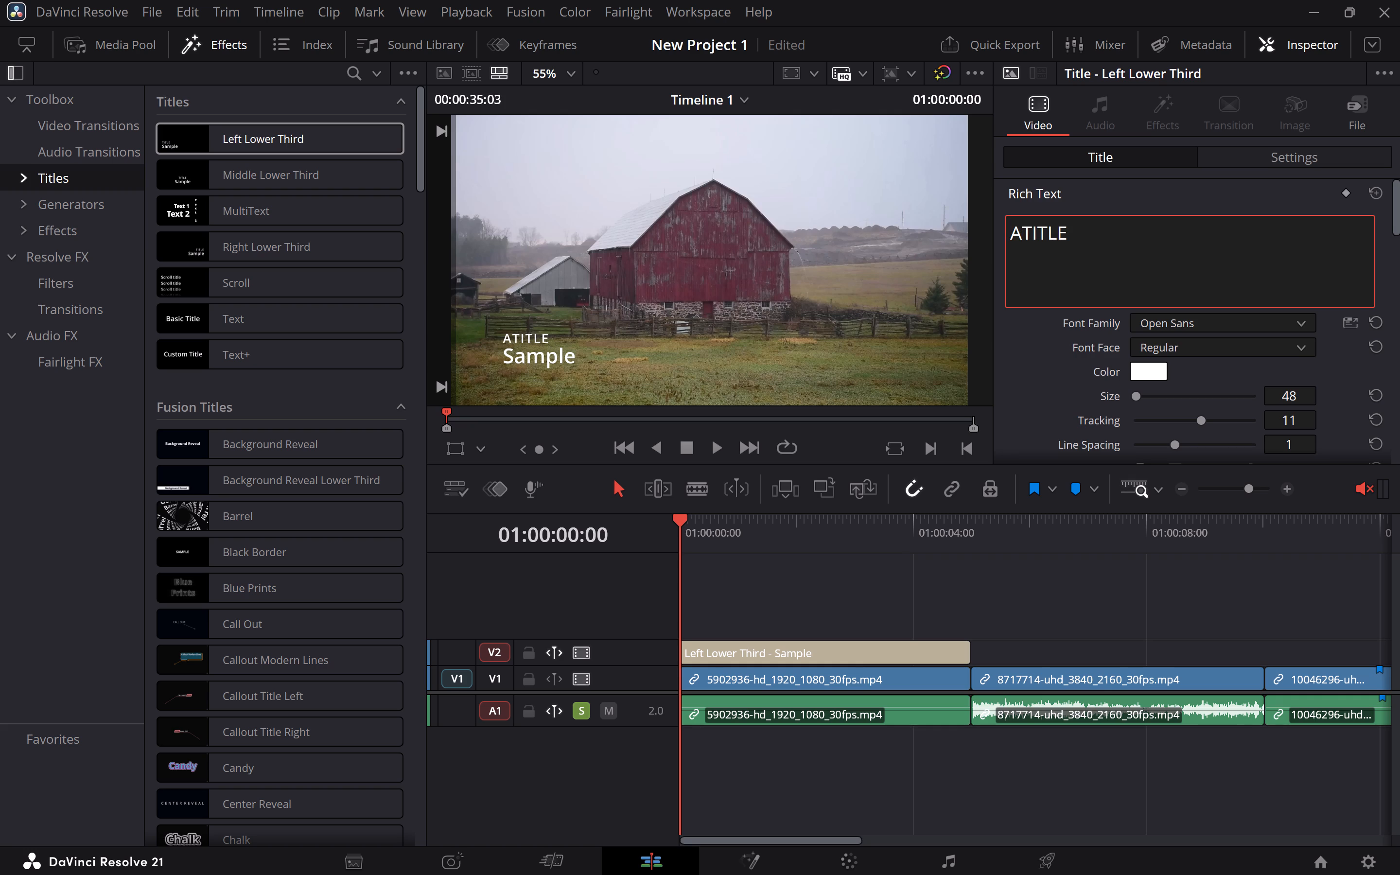
{"action": "key", "text": "Right"}
{"action": "key", "text": "Right"}
{"action": "key", "text": "Right"}
{"action": "key", "text": "Right"}
{"action": "key", "text": "Right"}
{"action": "key", "text": "Right"}
{"action": "key", "text": "Right"}
{"action": "key", "text": "Right"}
{"action": "key", "text": "Right"}
{"action": "key", "text": "Right"}
{"action": "key", "text": "BackSpace"}
{"action": "key", "text": "BackSpace"}
{"action": "key", "text": "BackSpace"}
{"action": "key", "text": "BackSpace"}
{"action": "key", "text": "BackSpace"}
{"action": "key", "text": "BackSpace"}
{"action": "key", "text": "BackSpace"}
{"action": "key", "text": "BackSpace"}
{"action": "key", "text": "BackSpace"}
{"action": "key", "text": "BackSpace"}
{"action": "key", "text": "BackSpace"}
{"action": "type", "text": "Far"}
{"action": "key", "text": "m"}
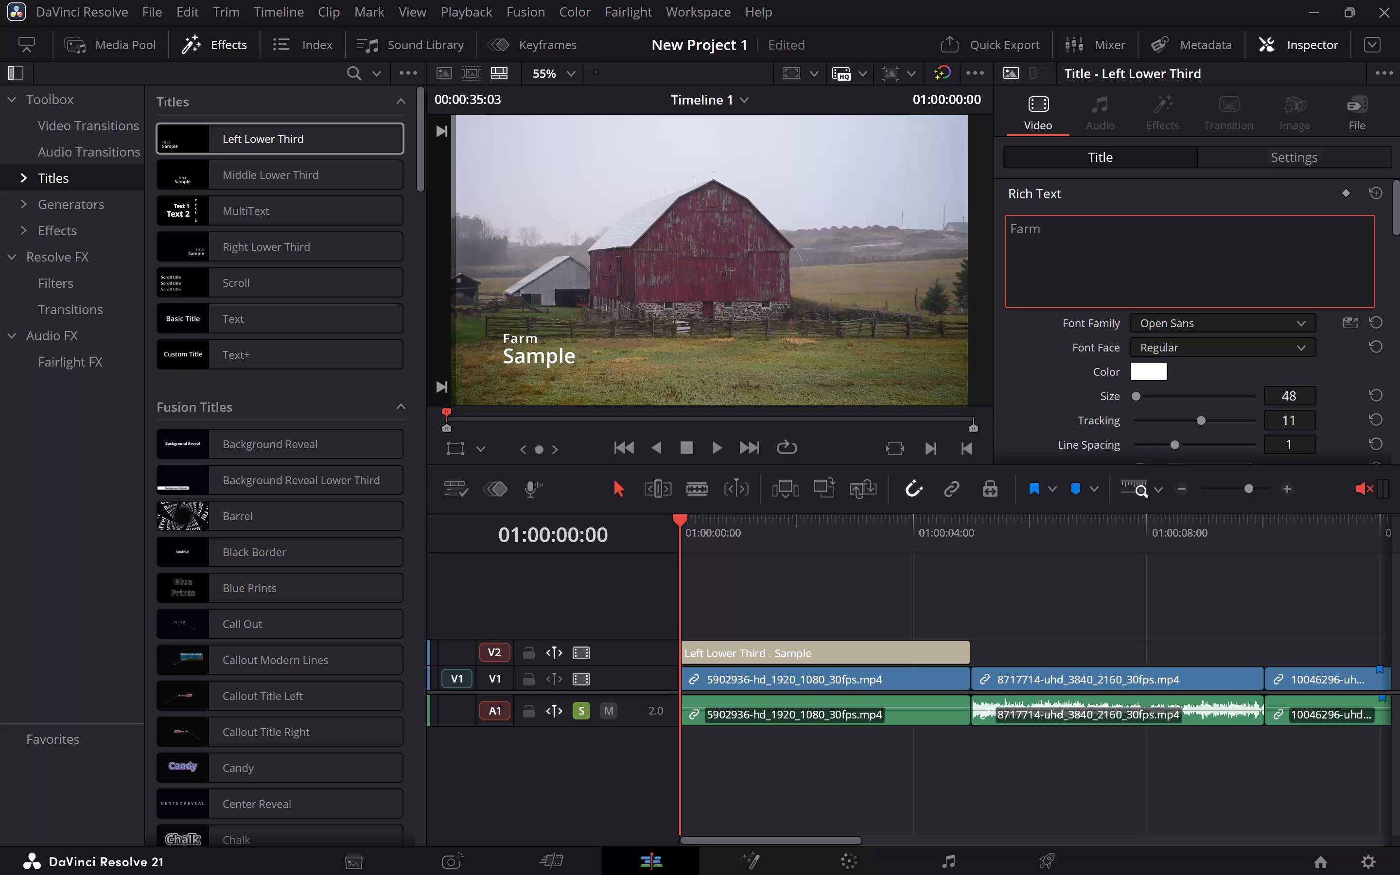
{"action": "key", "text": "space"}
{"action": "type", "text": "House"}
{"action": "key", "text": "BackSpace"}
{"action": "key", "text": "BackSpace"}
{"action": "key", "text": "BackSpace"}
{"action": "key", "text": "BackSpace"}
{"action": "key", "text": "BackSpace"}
Replace the larger lower text line of the Left Lower Third title with "House".
{"action": "scroll", "coordinate": [1142, 265], "scroll_direction": "down", "scroll_amount": 1}
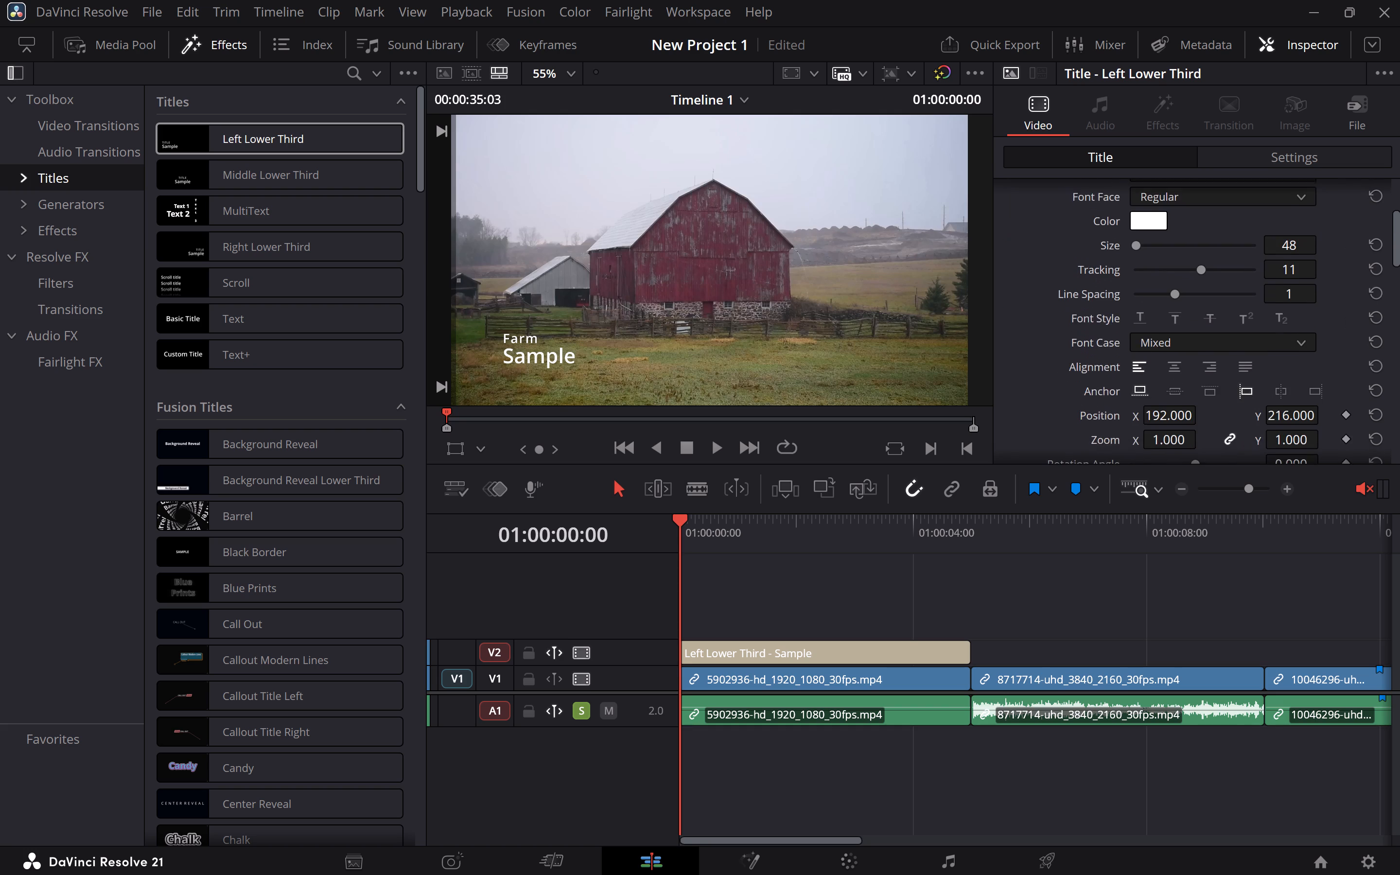
{"action": "scroll", "coordinate": [1142, 265], "scroll_direction": "down", "scroll_amount": 3}
{"action": "scroll", "coordinate": [1142, 265], "scroll_direction": "up", "scroll_amount": 1}
{"action": "left_click", "coordinate": [1142, 265]}
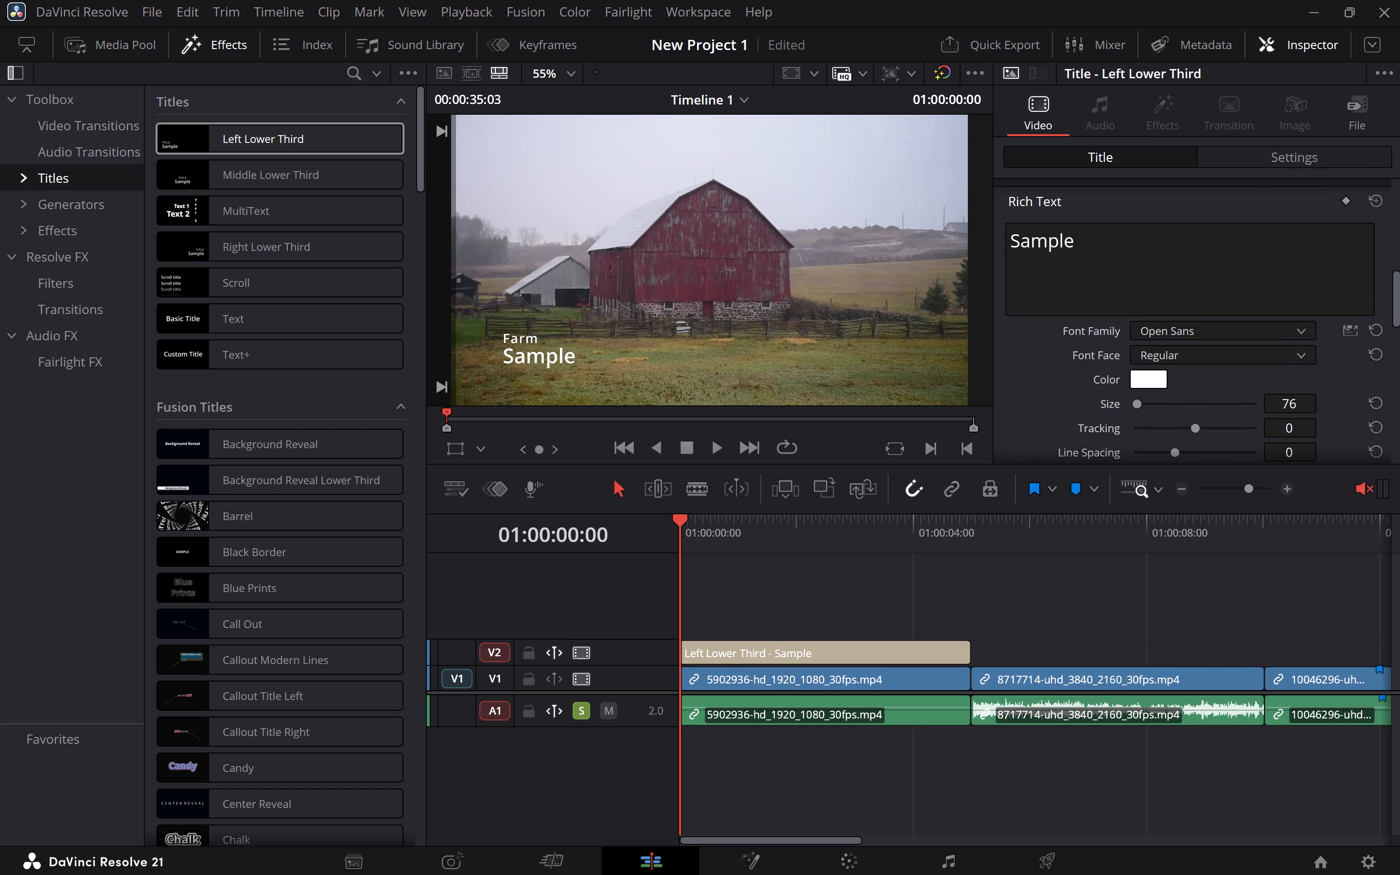
{"action": "key", "text": "BackSpace"}
{"action": "key", "text": "BackSpace"}
{"action": "key", "text": "BackSpace"}
{"action": "key", "text": "BackSpace"}
{"action": "key", "text": "BackSpace"}
{"action": "key", "text": "BackSpace"}
{"action": "key", "text": "BackSpace"}
{"action": "key", "text": "BackSpace"}
{"action": "key", "text": "BackSpace"}
{"action": "key", "text": "BackSpace"}
{"action": "key", "text": "BackSpace"}
{"action": "key", "text": "BackSpace"}
{"action": "key", "text": "BackSpace"}
{"action": "key", "text": "BackSpace"}
{"action": "key", "text": "BackSpace"}
{"action": "key", "text": "BackSpace"}
{"action": "type", "text": "House"}
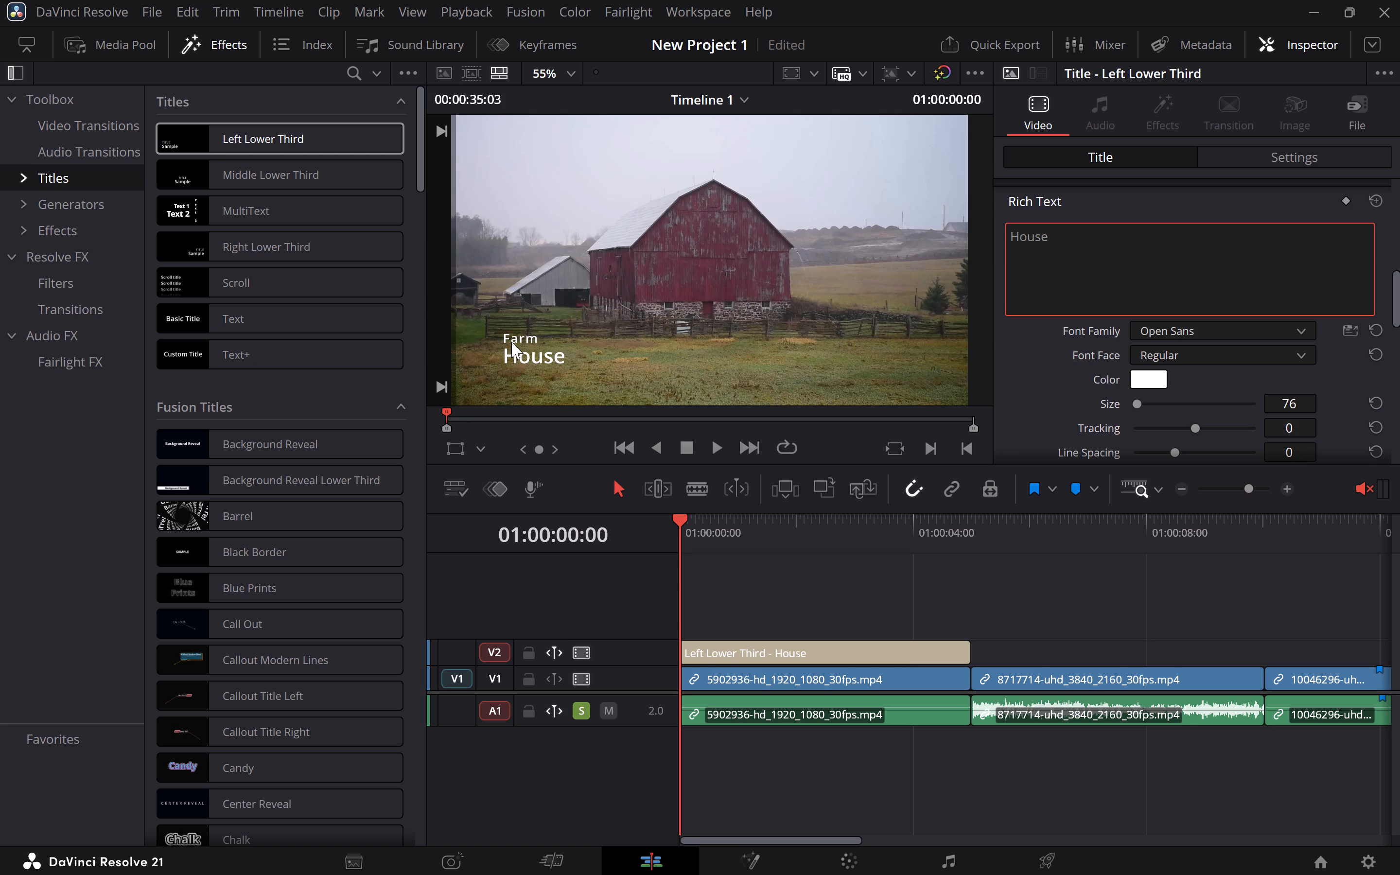
Move the title's "House" text slightly left within the video frame, leaving "Farm" at its original position.
{"action": "left_click_drag", "start_coordinate": [511, 342], "coordinate": [499, 342]}
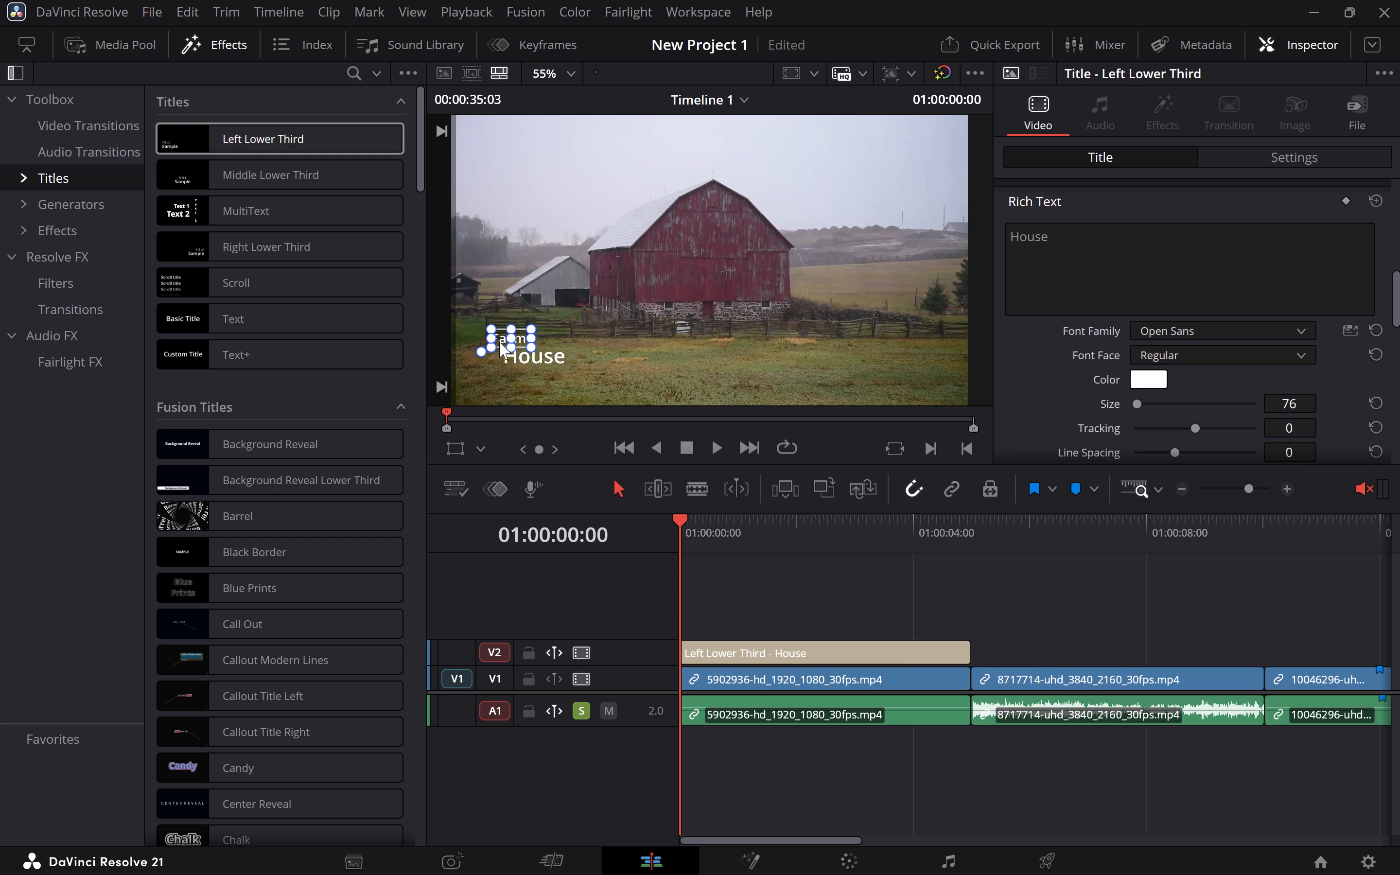
{"action": "key", "text": "ctrl+z"}
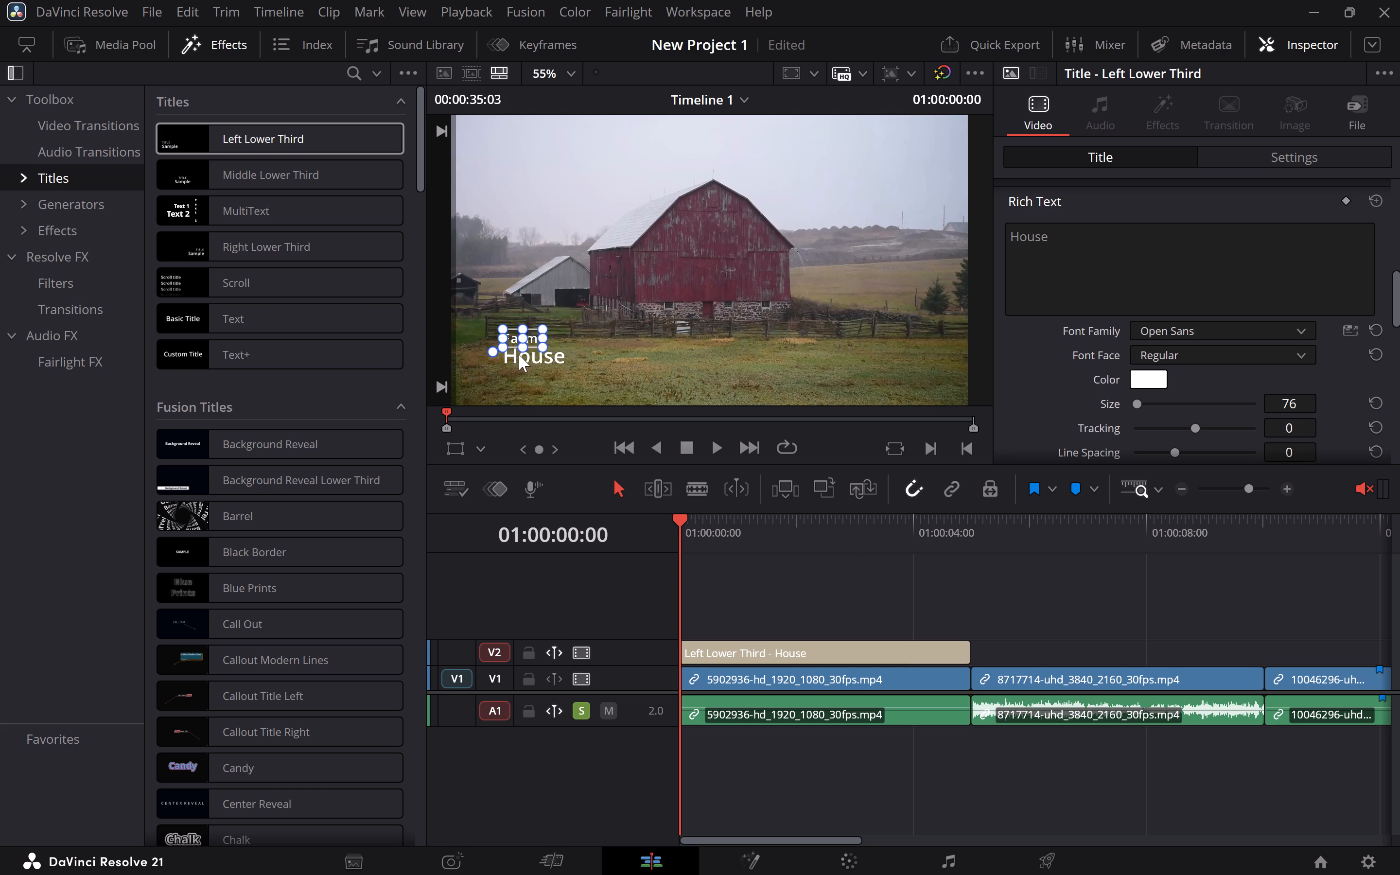
{"action": "left_click_drag", "start_coordinate": [519, 354], "coordinate": [497, 352]}
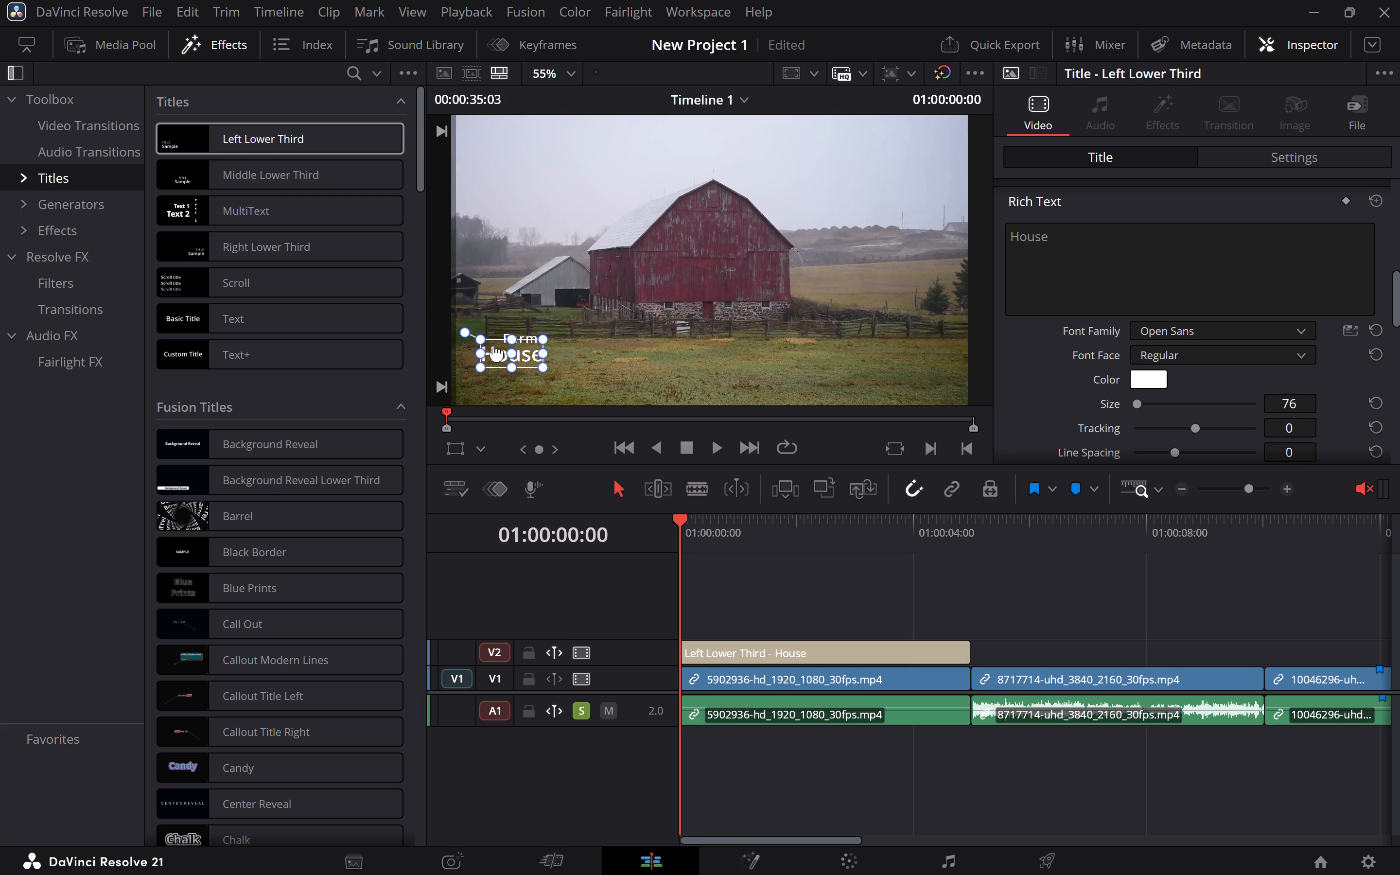
{"action": "left_click_drag", "start_coordinate": [497, 352], "coordinate": [501, 352]}
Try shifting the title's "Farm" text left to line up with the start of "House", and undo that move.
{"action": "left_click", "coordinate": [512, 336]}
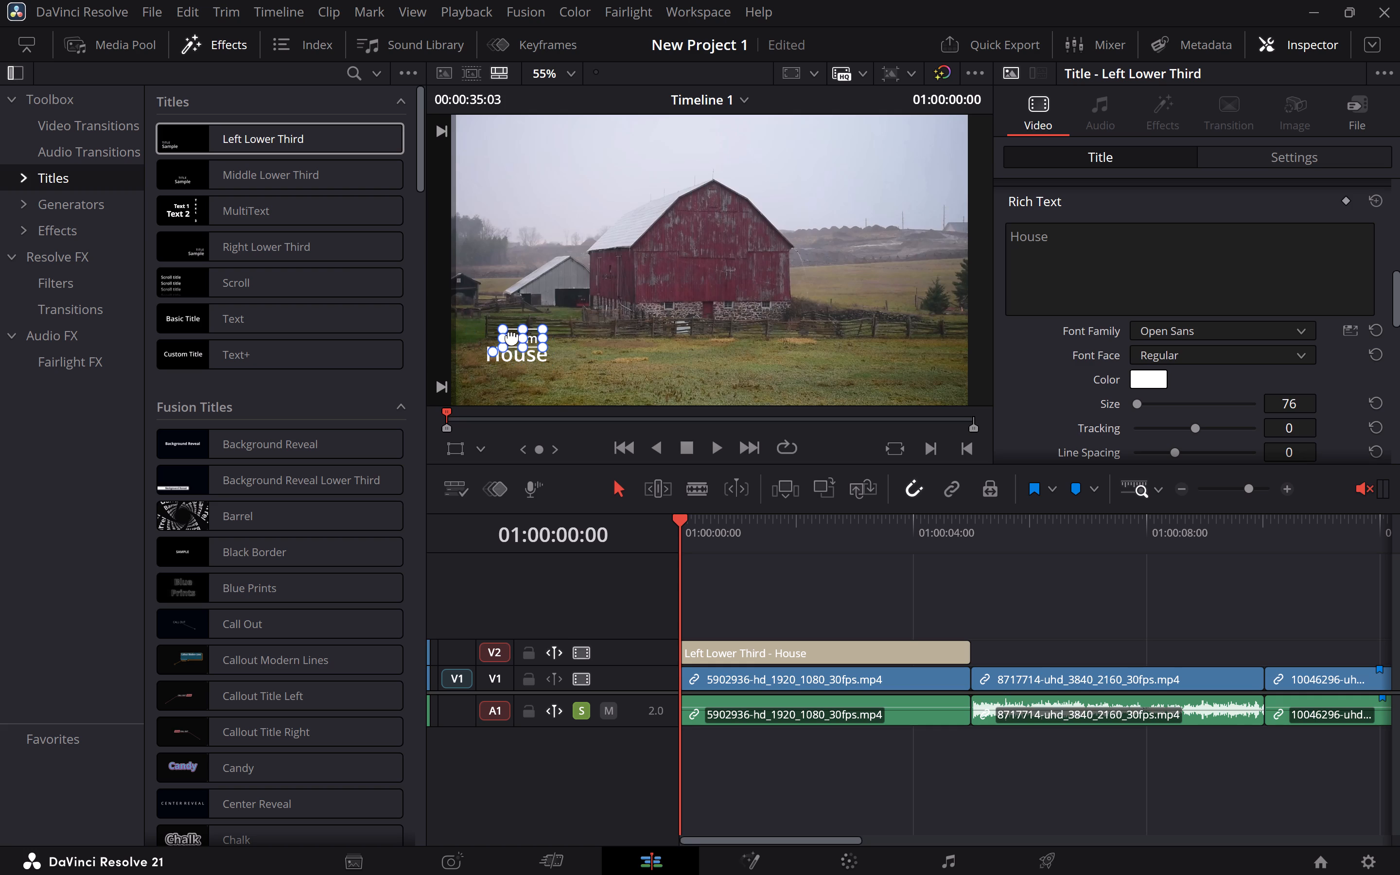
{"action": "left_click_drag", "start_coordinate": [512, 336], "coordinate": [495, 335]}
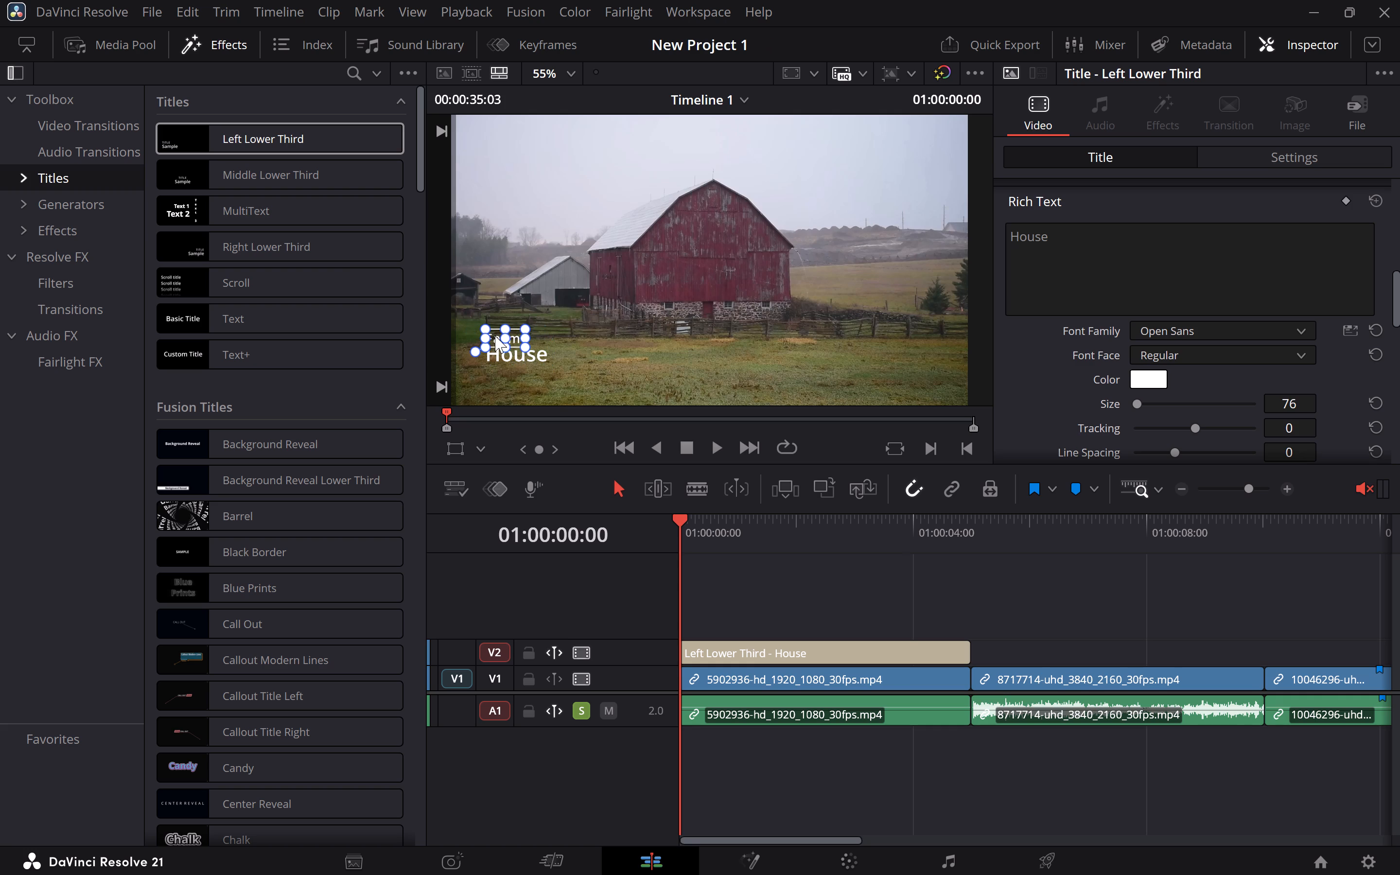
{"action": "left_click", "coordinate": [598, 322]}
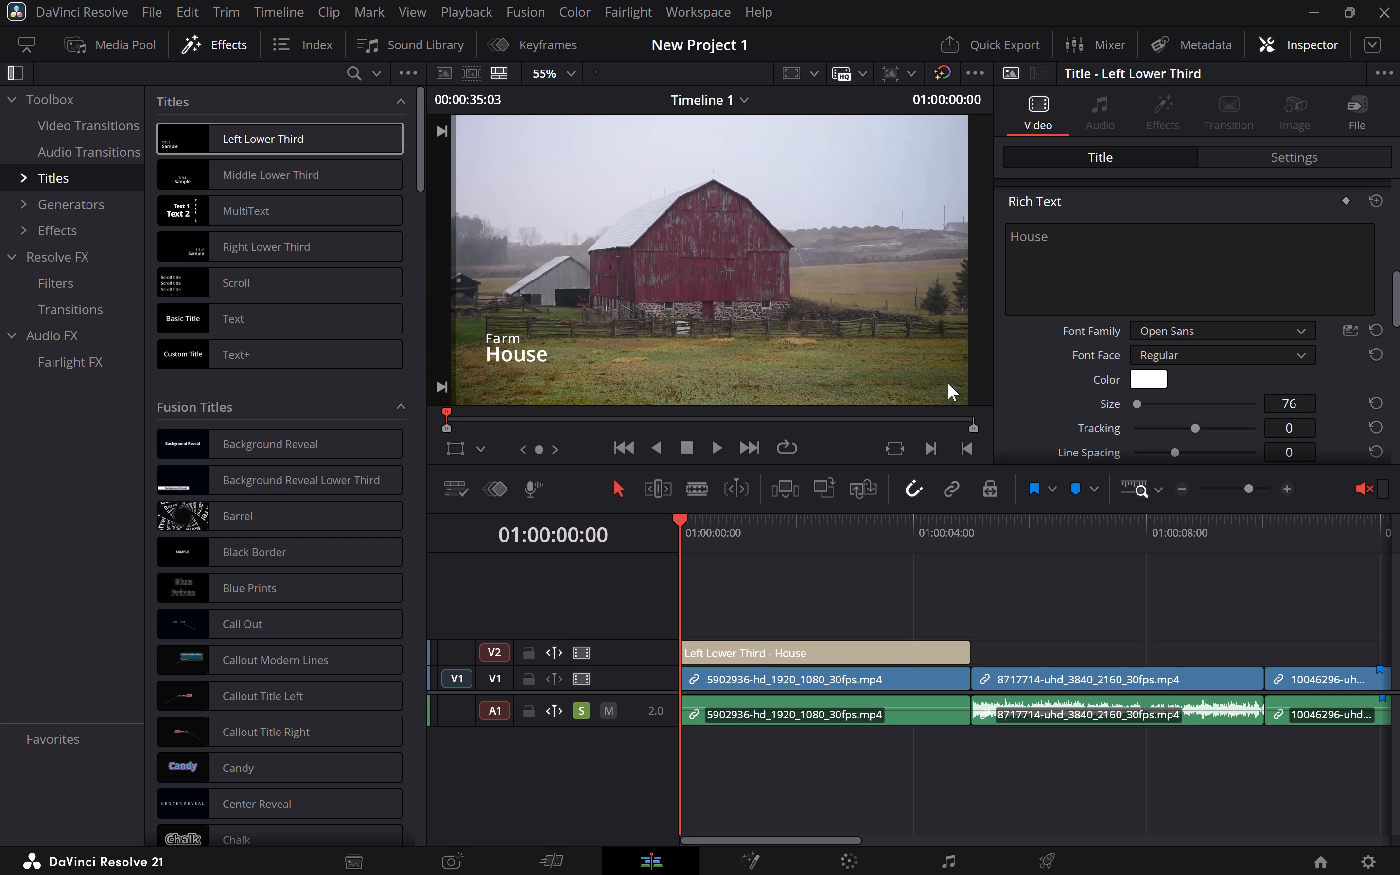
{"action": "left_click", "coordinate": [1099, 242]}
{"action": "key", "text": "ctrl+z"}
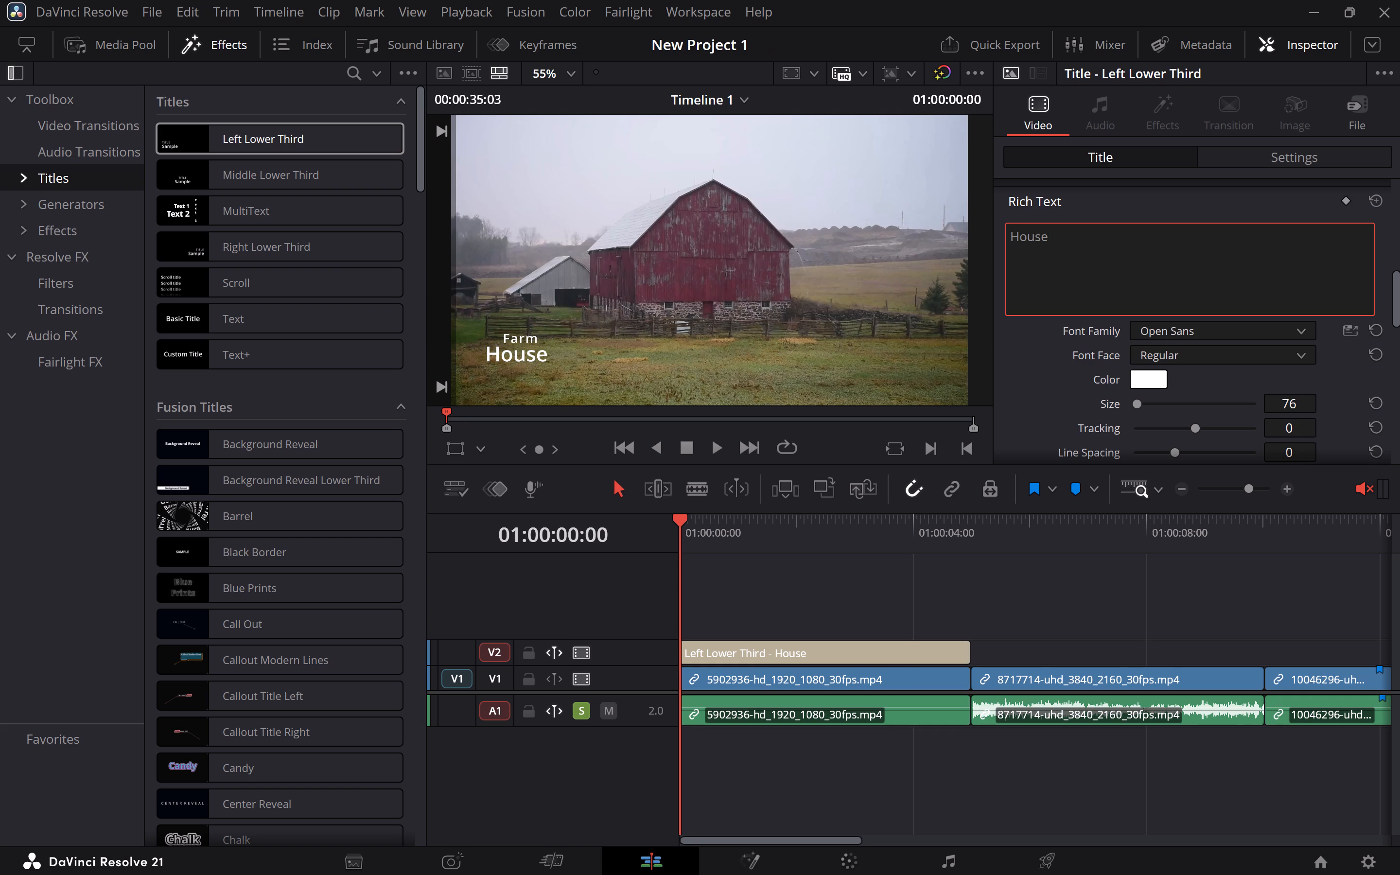
Undo the shift of the title's "House" text so it lines up with "Farm" at its original position.
{"action": "key", "text": "ctrl+z"}
{"action": "key", "text": "ctrl+y"}
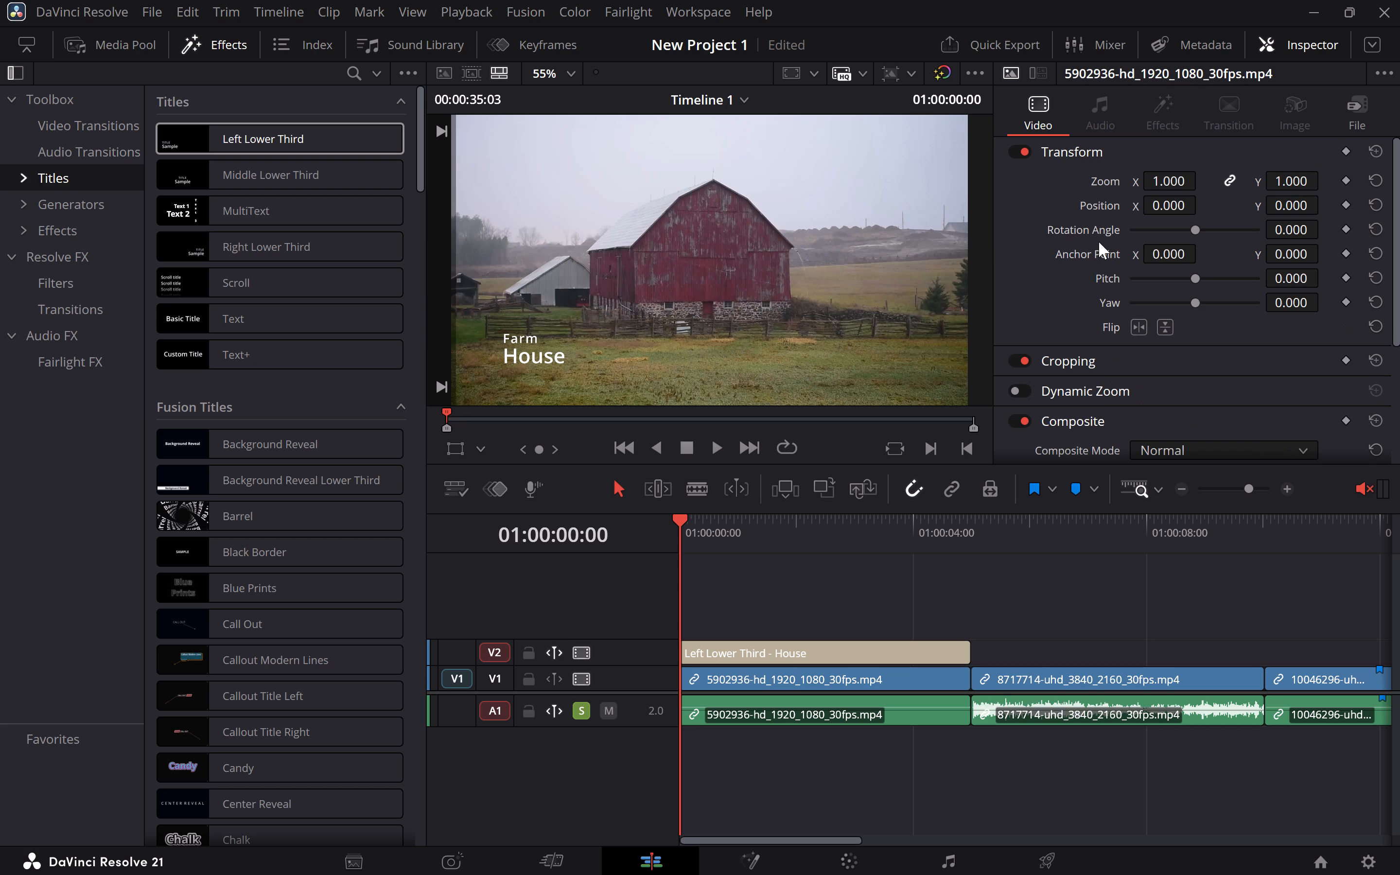
{"action": "key", "text": "ctrl+y"}
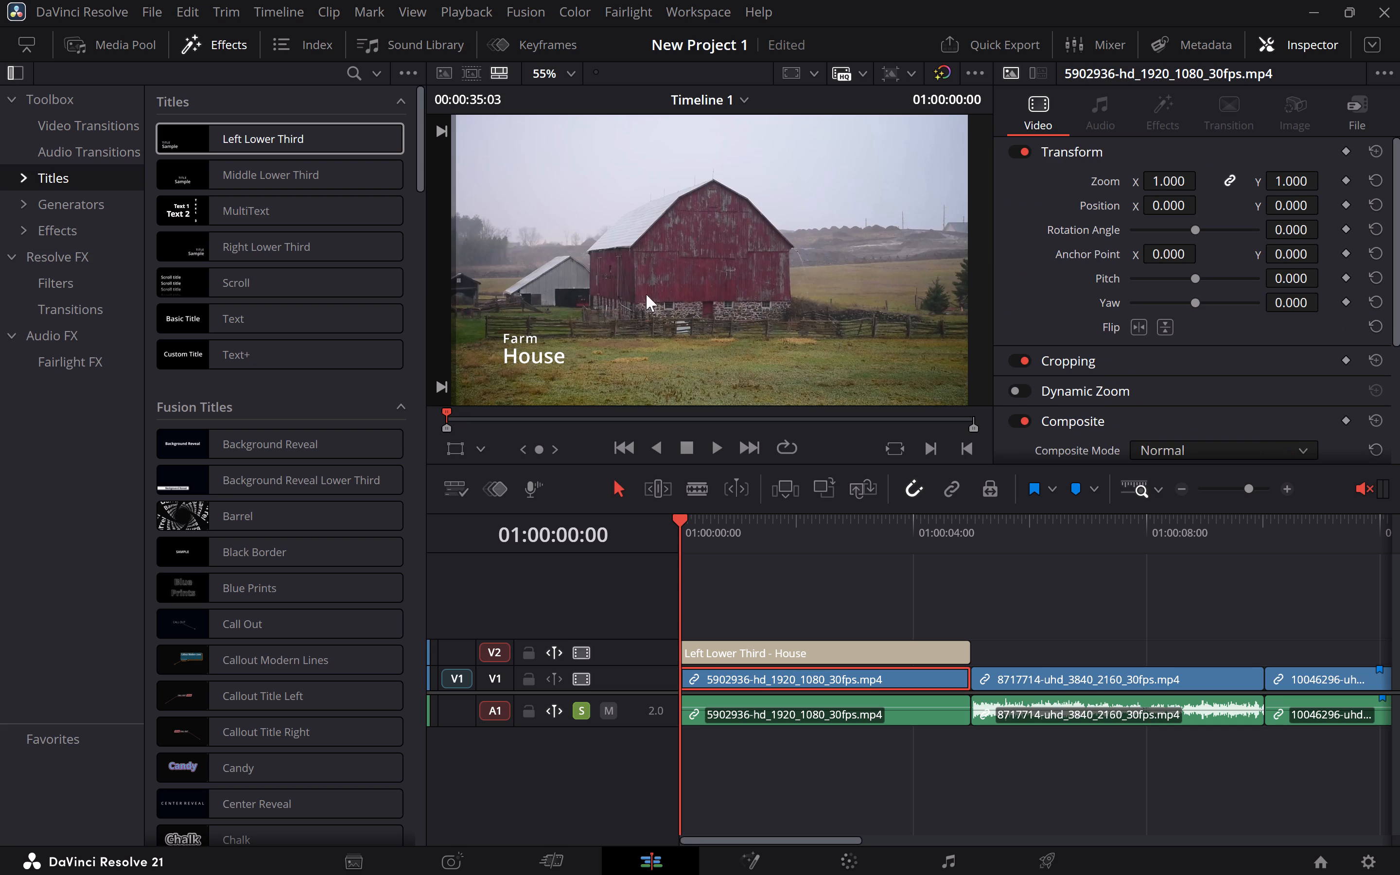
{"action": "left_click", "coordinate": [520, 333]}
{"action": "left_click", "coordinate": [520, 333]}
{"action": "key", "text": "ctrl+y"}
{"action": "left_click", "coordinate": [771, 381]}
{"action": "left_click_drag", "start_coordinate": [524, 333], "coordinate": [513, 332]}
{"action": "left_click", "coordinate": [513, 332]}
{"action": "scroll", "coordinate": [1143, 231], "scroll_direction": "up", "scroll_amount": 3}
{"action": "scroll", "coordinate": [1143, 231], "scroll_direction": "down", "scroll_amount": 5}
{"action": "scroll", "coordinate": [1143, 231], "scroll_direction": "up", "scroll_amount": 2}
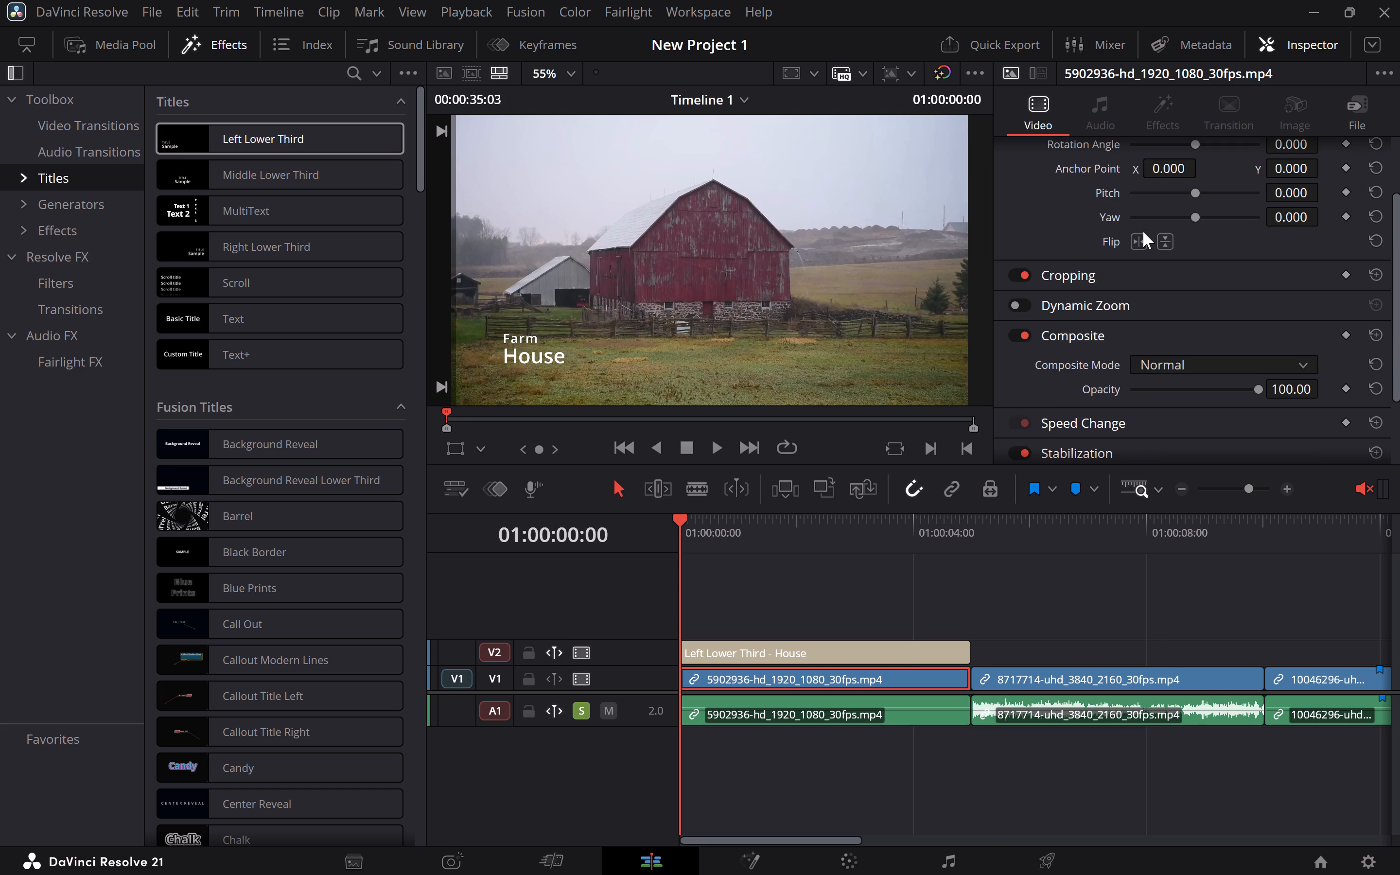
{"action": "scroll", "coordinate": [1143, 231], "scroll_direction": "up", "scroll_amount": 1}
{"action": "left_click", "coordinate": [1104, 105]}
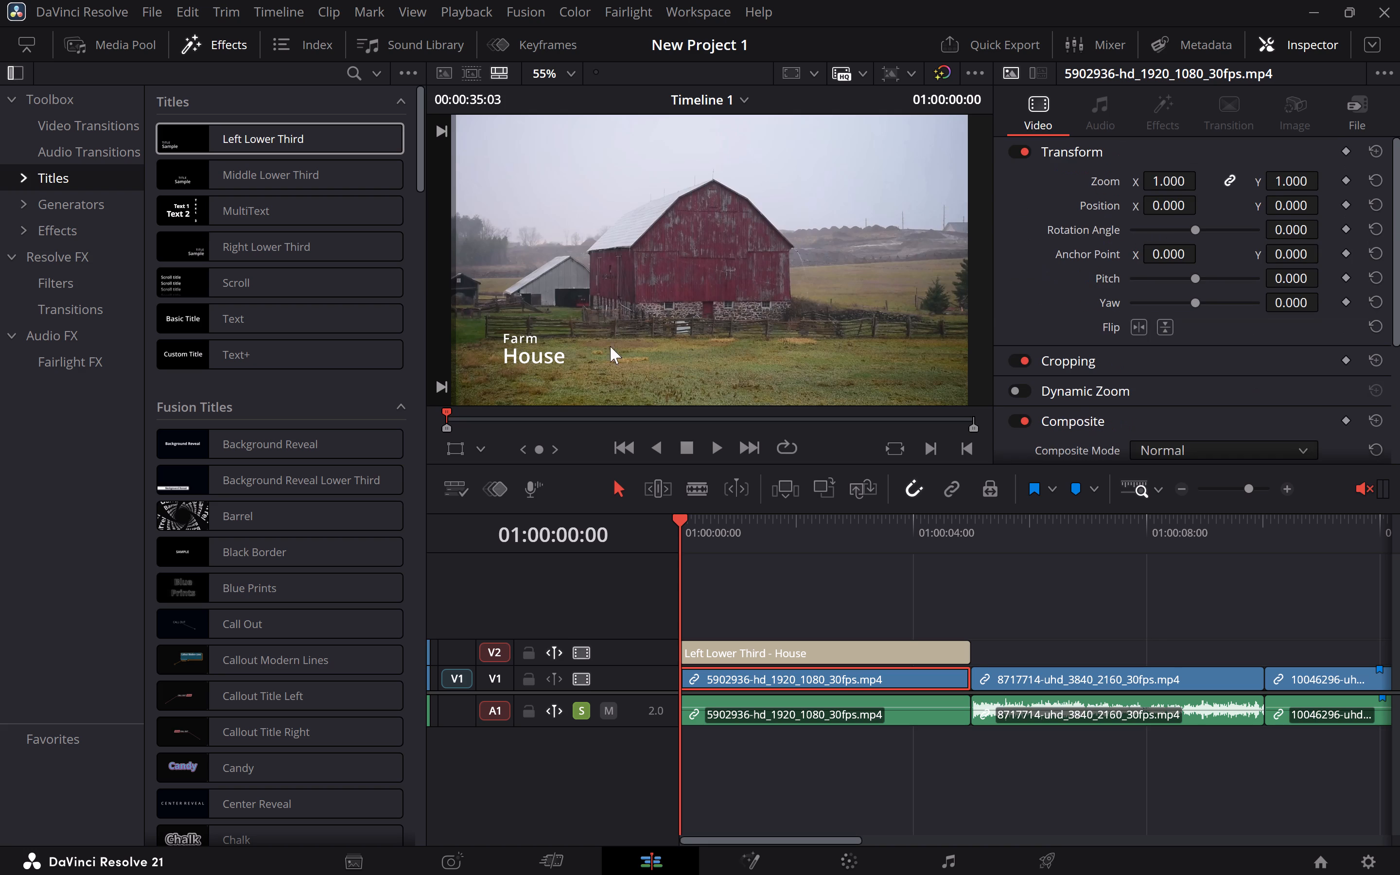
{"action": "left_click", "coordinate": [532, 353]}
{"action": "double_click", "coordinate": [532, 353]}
Replace the small upper text line of the Left Lower Third title with "A New".
{"action": "left_click", "coordinate": [928, 608]}
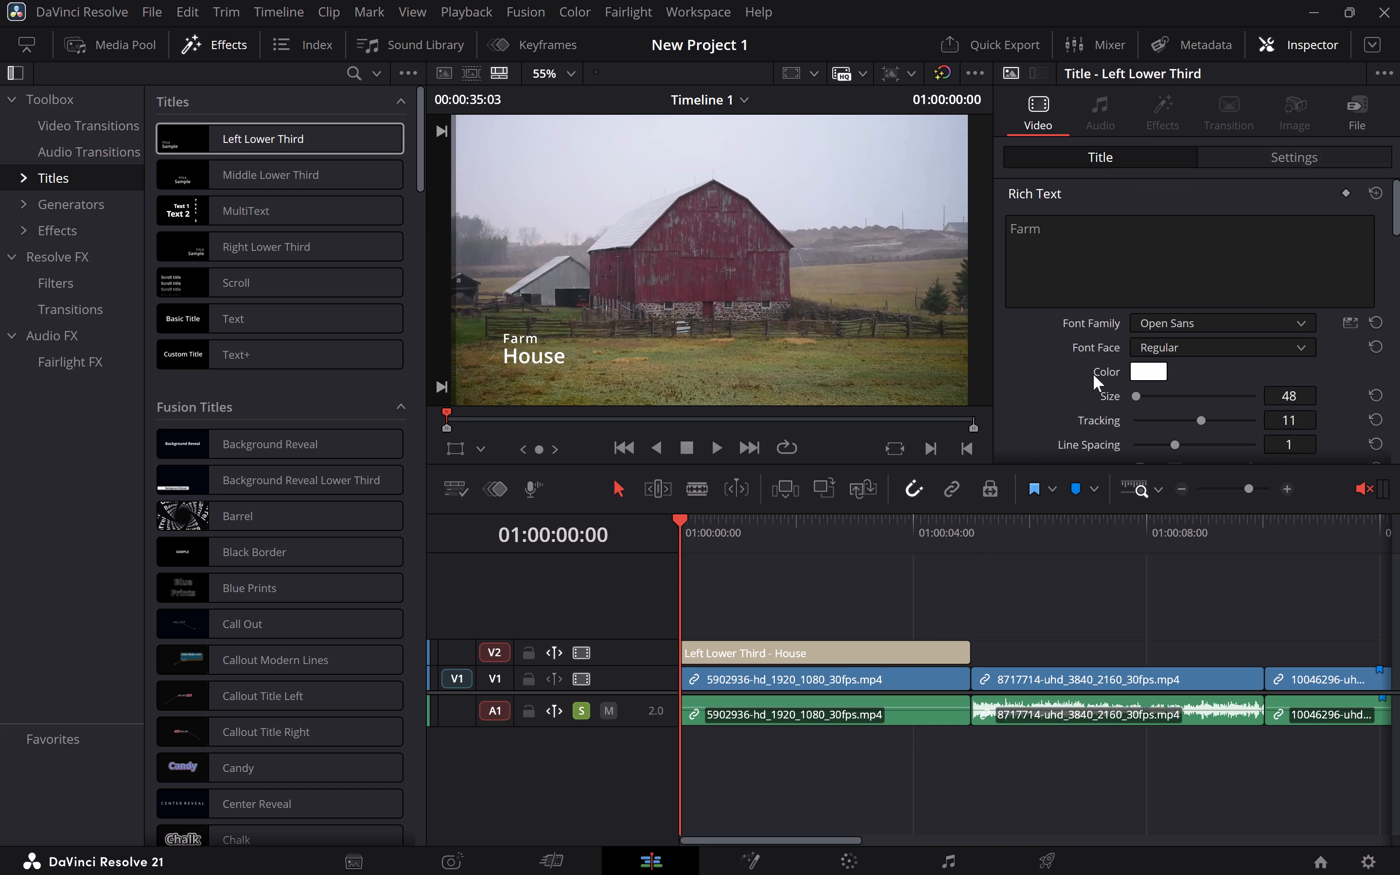
{"action": "left_click", "coordinate": [1074, 238]}
{"action": "scroll", "coordinate": [1074, 238], "scroll_direction": "up", "scroll_amount": 4}
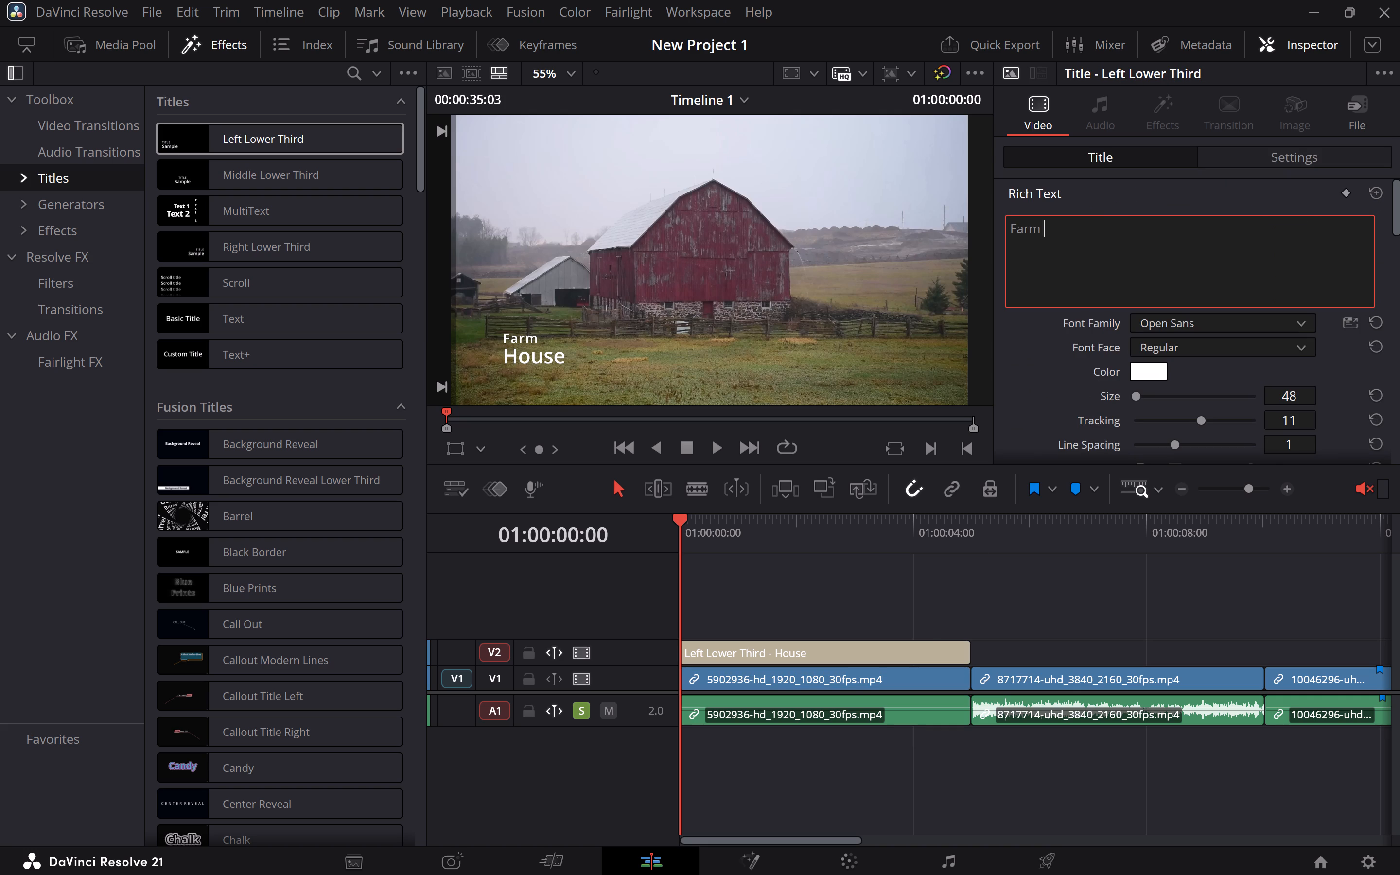
{"action": "left_click", "coordinate": [1134, 158]}
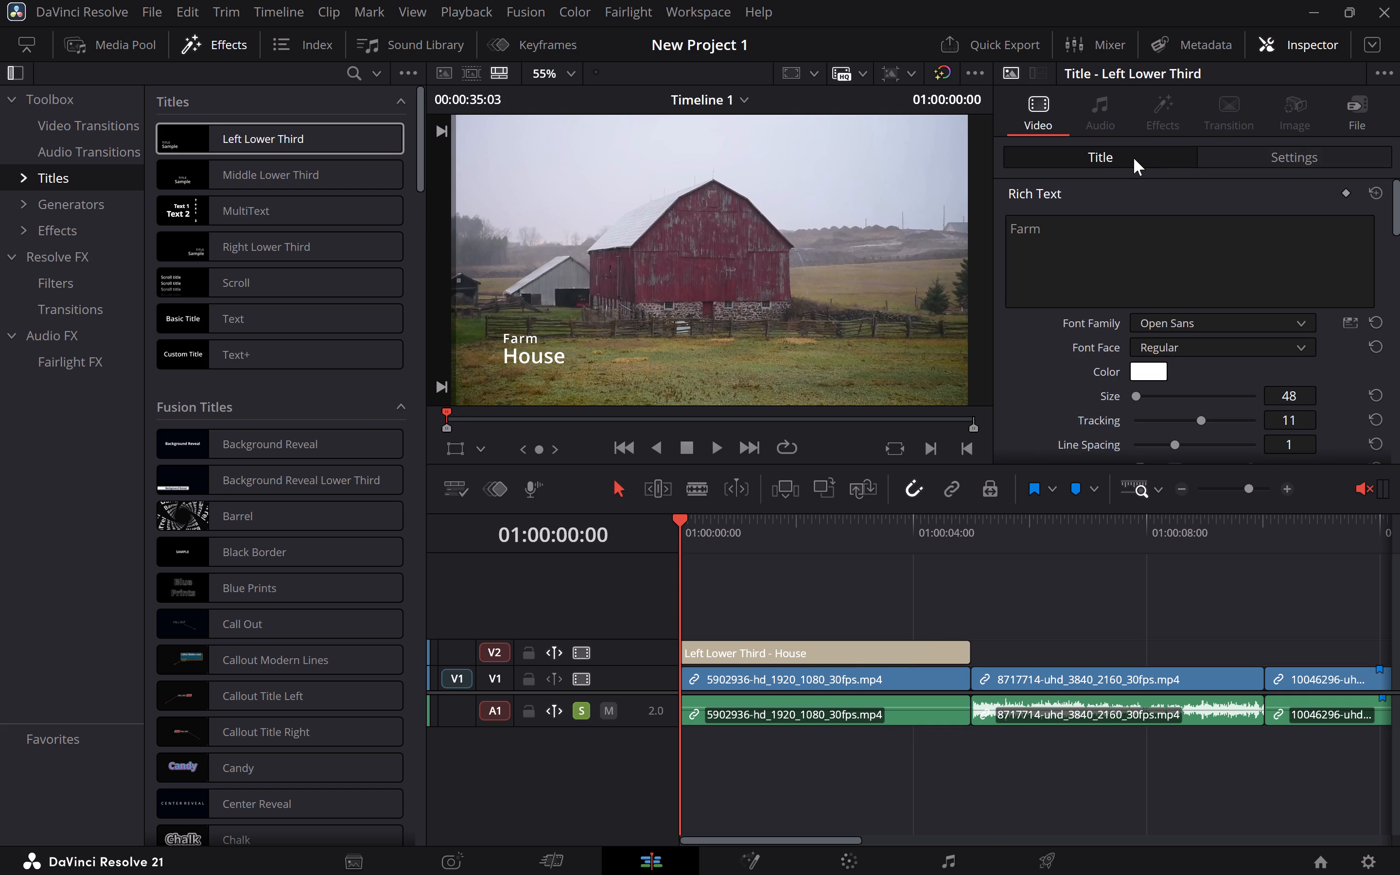
{"action": "left_click", "coordinate": [1076, 243]}
{"action": "key", "text": "BackSpace"}
{"action": "key", "text": "BackSpace"}
{"action": "key", "text": "BackSpace"}
{"action": "key", "text": "BackSpace"}
{"action": "key", "text": "BackSpace"}
{"action": "key", "text": "BackSpace"}
{"action": "key", "text": "BackSpace"}
{"action": "key", "text": "BackSpace"}
{"action": "key", "text": "BackSpace"}
{"action": "key", "text": "BackSpace"}
{"action": "key", "text": "BackSpace"}
{"action": "key", "text": "BackSpace"}
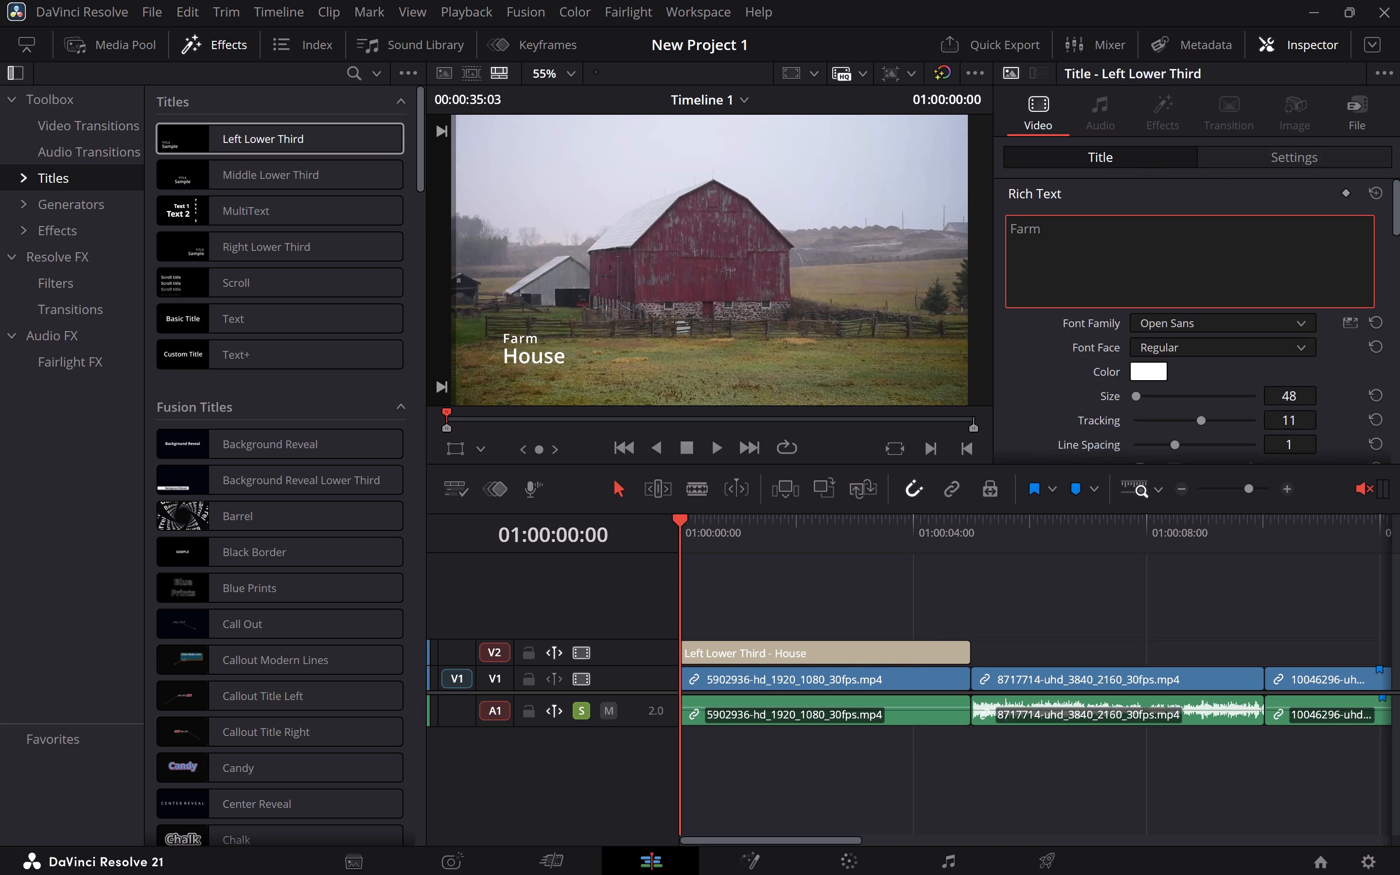
{"action": "type", "text": "A"}
{"action": "key", "text": "space"}
{"action": "key", "text": "n"}
{"action": "key", "text": "BackSpace"}
{"action": "type", "text": "New"}
Replace the larger lower text line of the Left Lower Third title with "Farm House".
{"action": "scroll", "coordinate": [1076, 243], "scroll_direction": "down", "scroll_amount": 3}
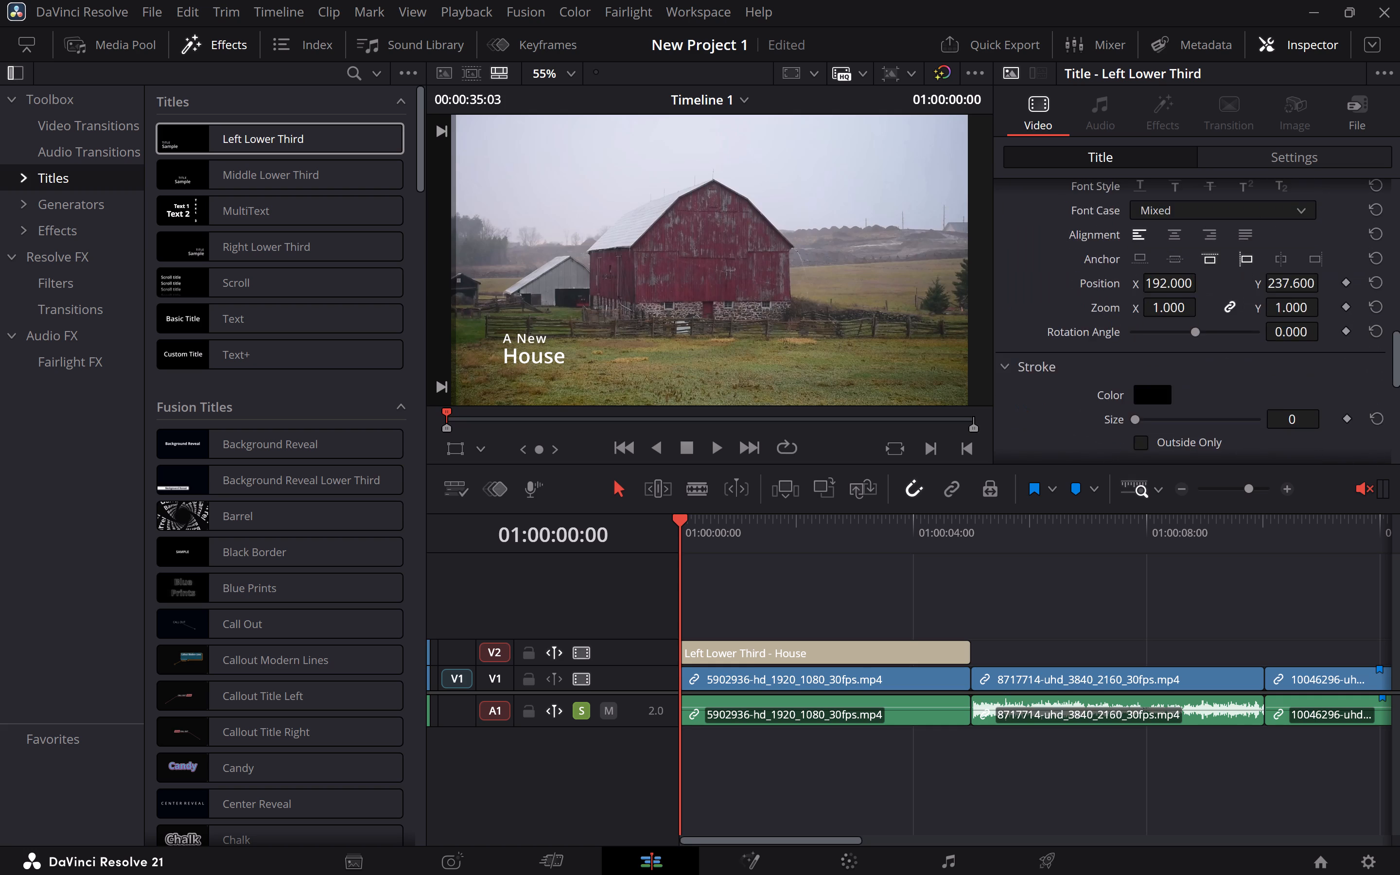
{"action": "scroll", "coordinate": [1076, 243], "scroll_direction": "up", "scroll_amount": 1}
{"action": "left_click", "coordinate": [1076, 243]}
{"action": "key", "text": "BackSpace"}
{"action": "key", "text": "BackSpace"}
{"action": "key", "text": "BackSpace"}
{"action": "key", "text": "BackSpace"}
{"action": "key", "text": "BackSpace"}
{"action": "key", "text": "BackSpace"}
{"action": "key", "text": "BackSpace"}
{"action": "key", "text": "BackSpace"}
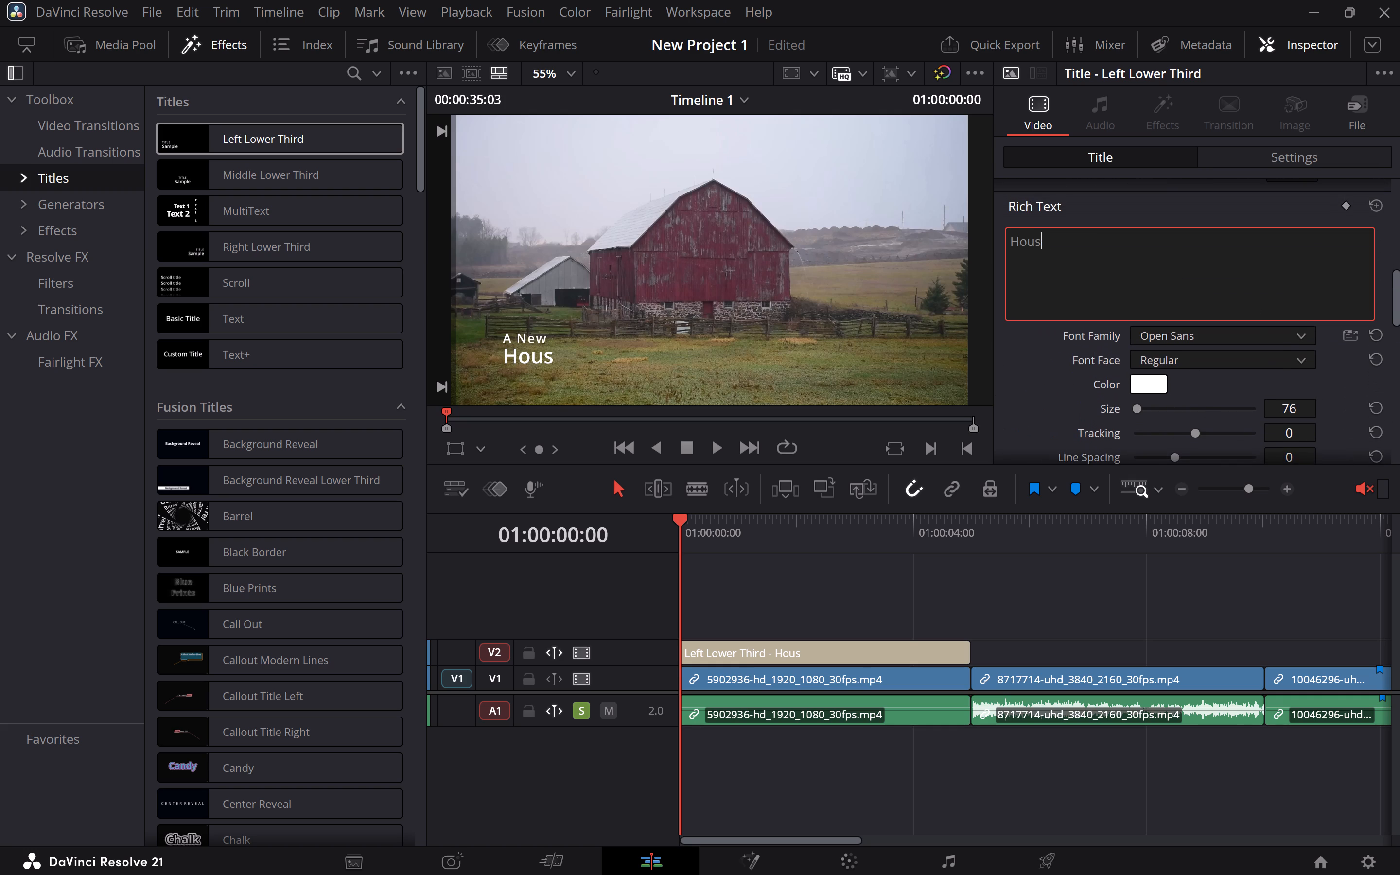
{"action": "type", "text": "Farm House"}
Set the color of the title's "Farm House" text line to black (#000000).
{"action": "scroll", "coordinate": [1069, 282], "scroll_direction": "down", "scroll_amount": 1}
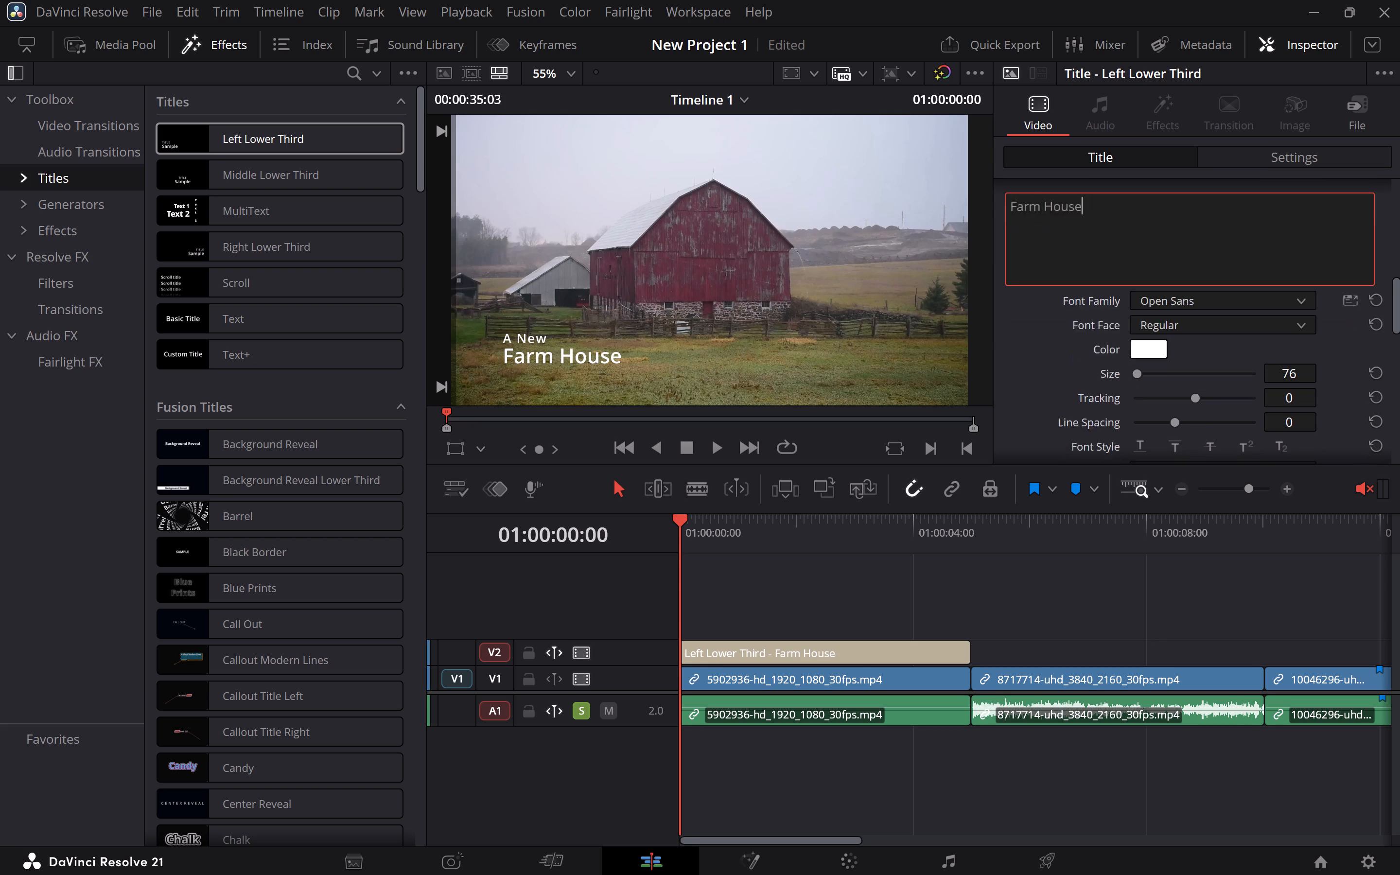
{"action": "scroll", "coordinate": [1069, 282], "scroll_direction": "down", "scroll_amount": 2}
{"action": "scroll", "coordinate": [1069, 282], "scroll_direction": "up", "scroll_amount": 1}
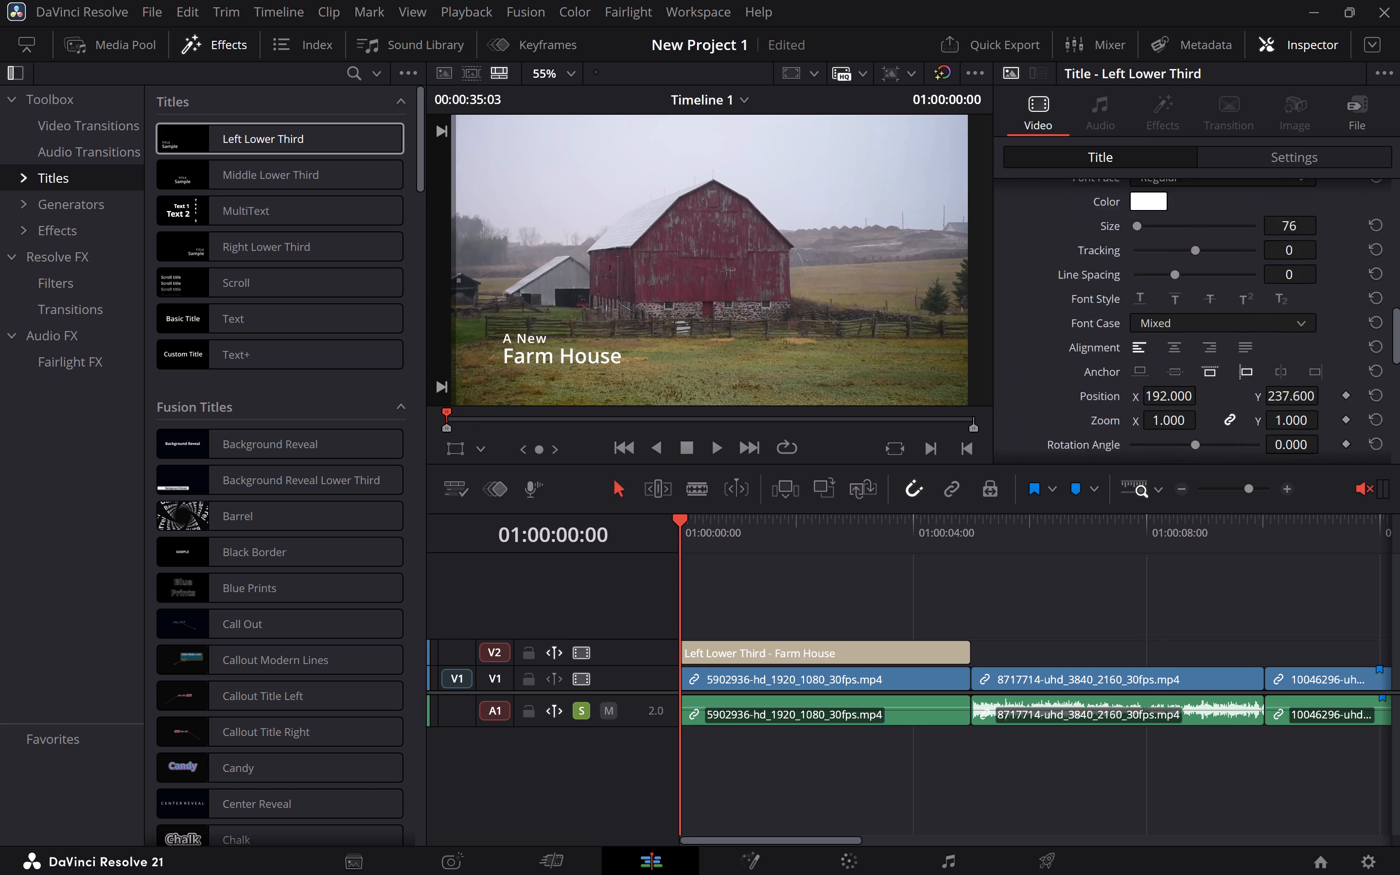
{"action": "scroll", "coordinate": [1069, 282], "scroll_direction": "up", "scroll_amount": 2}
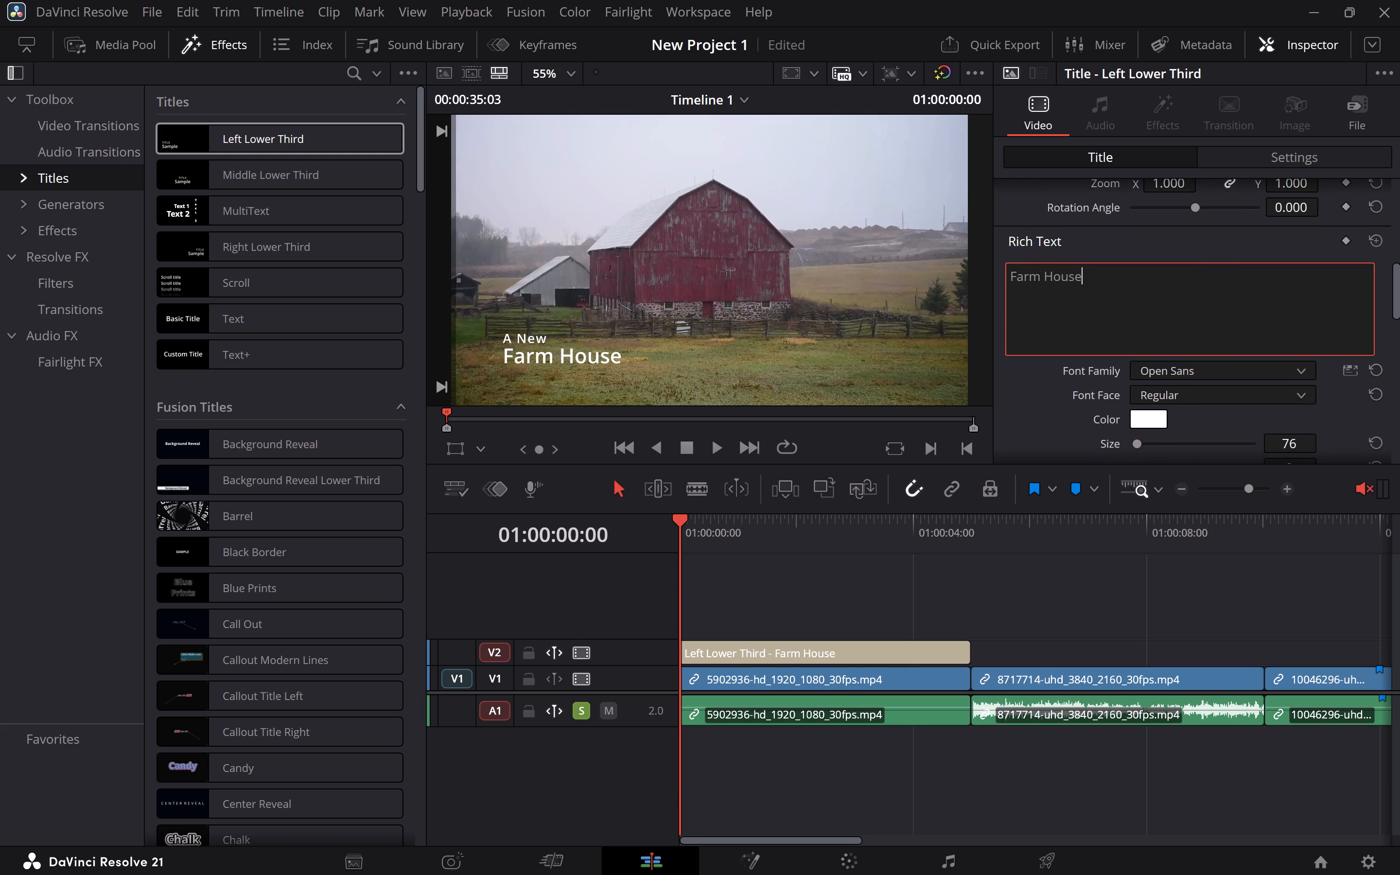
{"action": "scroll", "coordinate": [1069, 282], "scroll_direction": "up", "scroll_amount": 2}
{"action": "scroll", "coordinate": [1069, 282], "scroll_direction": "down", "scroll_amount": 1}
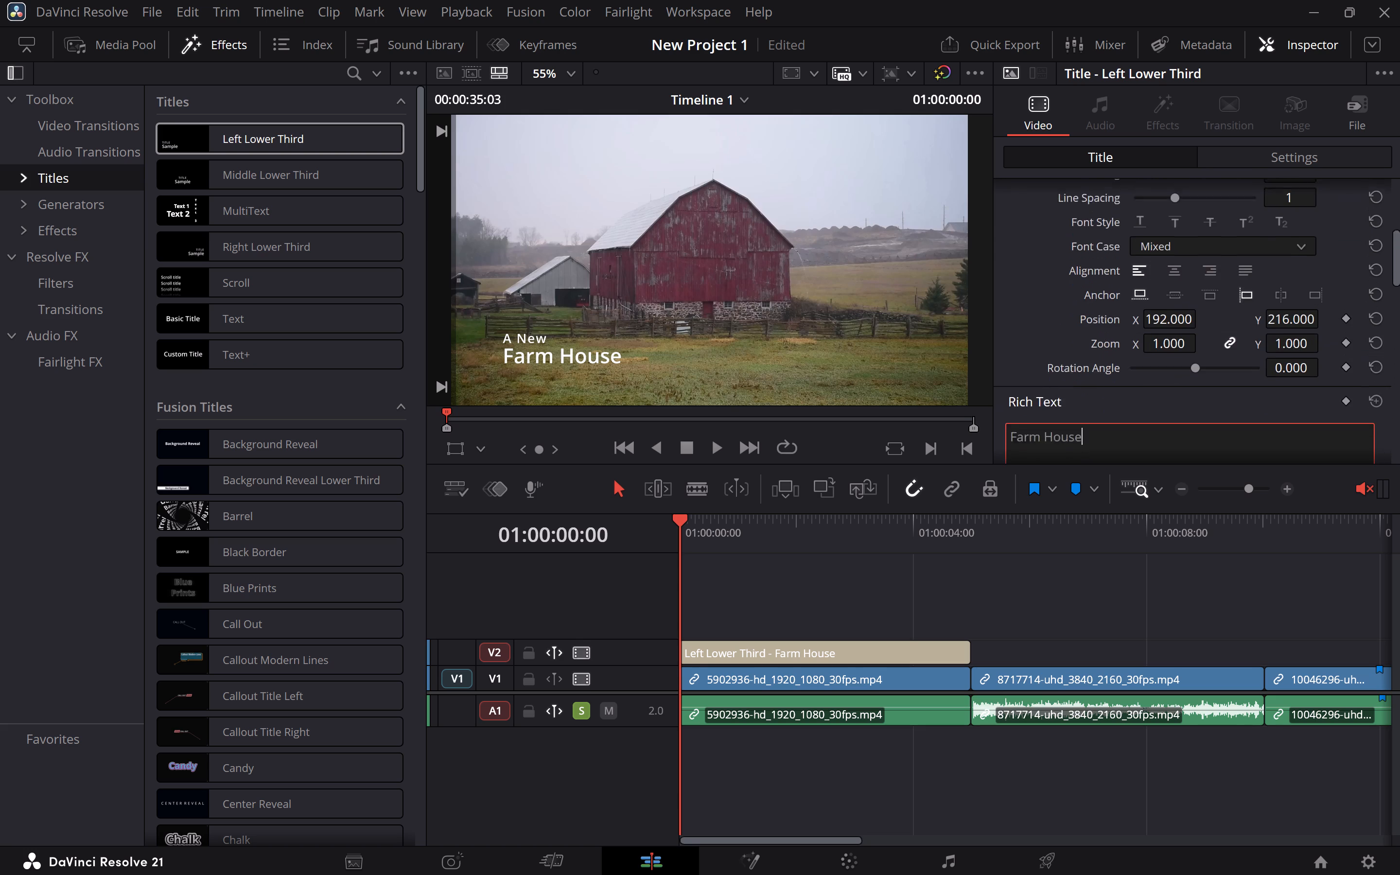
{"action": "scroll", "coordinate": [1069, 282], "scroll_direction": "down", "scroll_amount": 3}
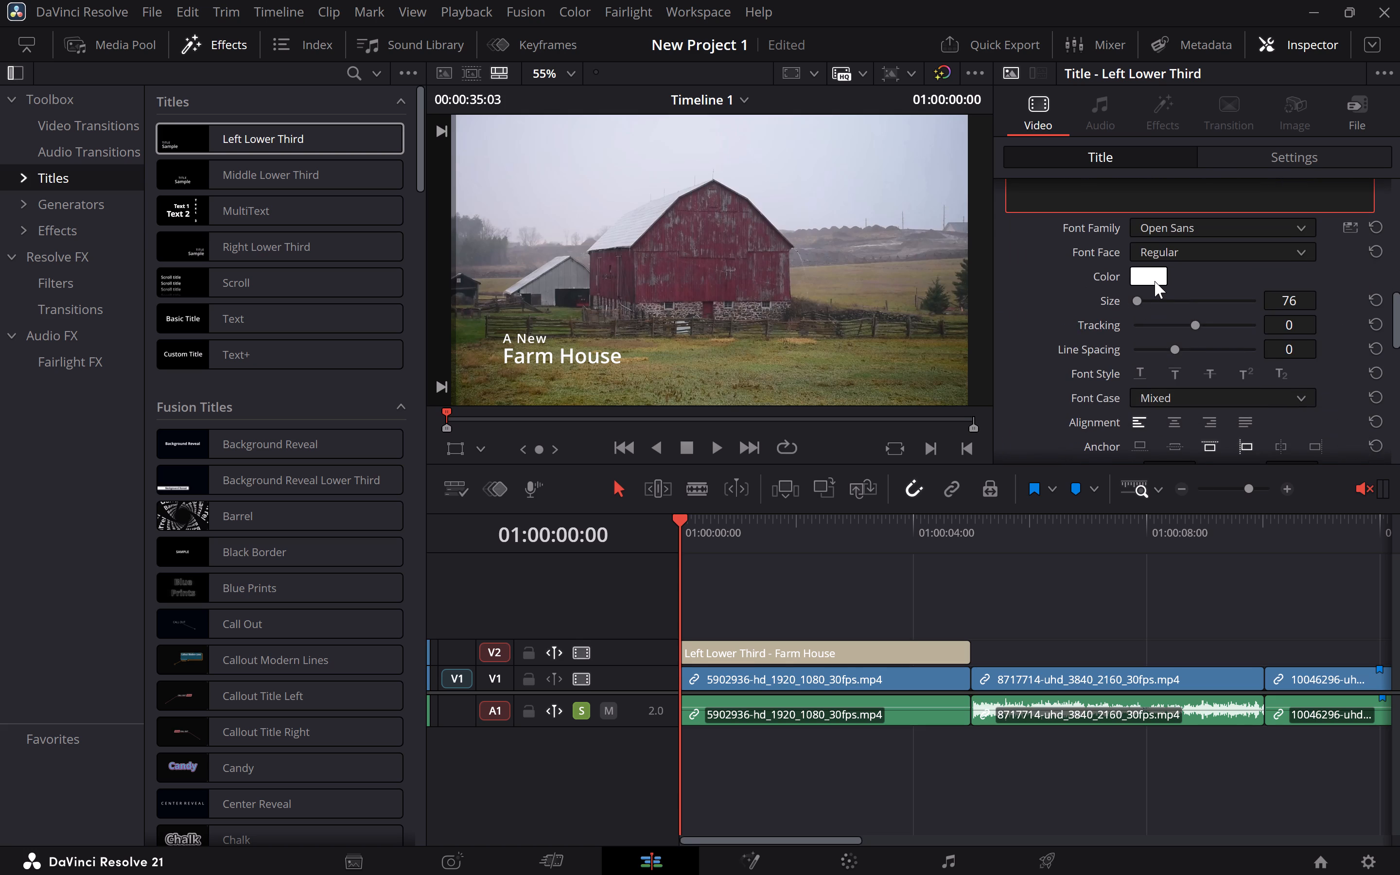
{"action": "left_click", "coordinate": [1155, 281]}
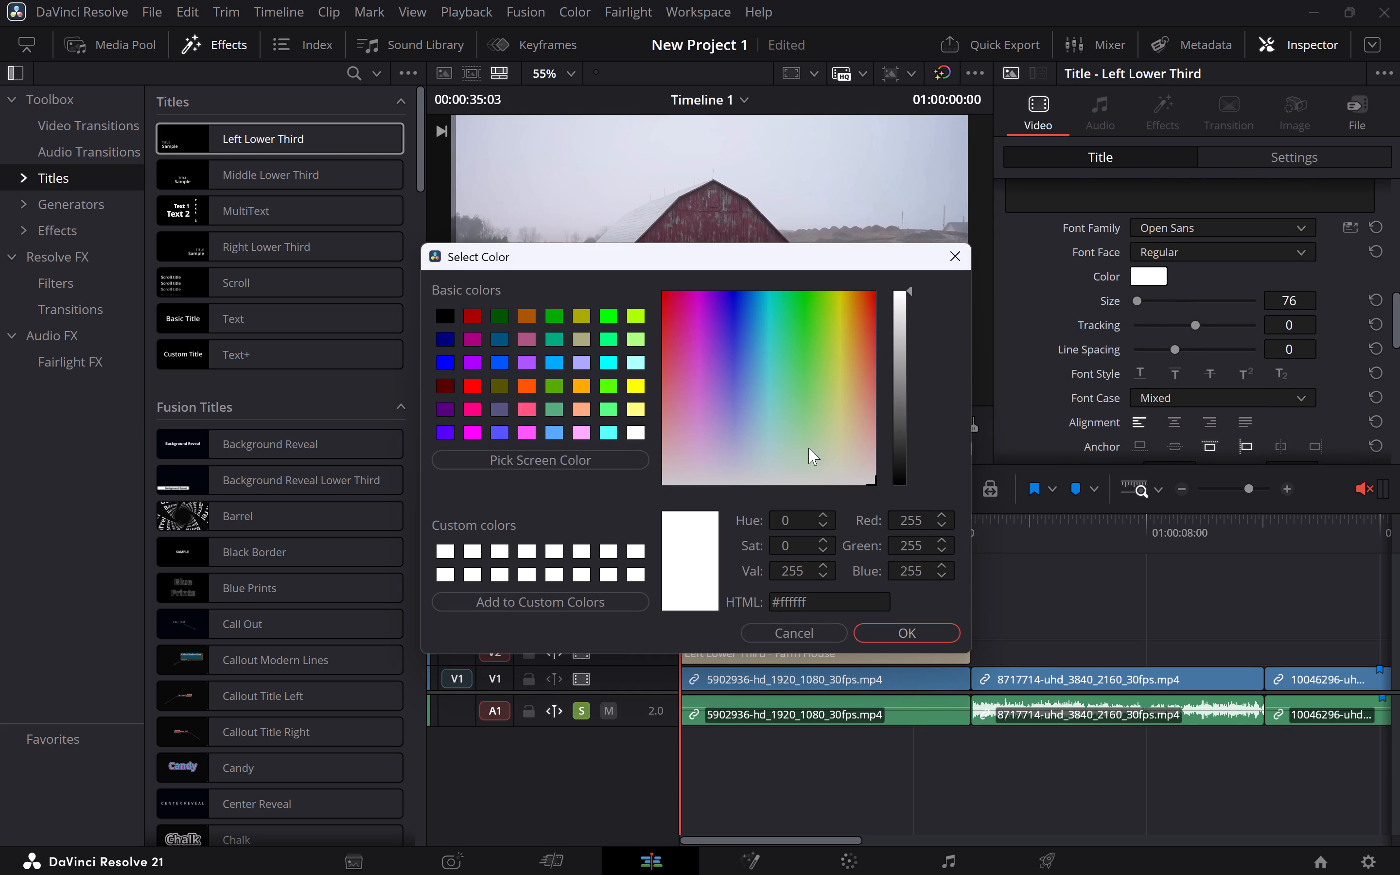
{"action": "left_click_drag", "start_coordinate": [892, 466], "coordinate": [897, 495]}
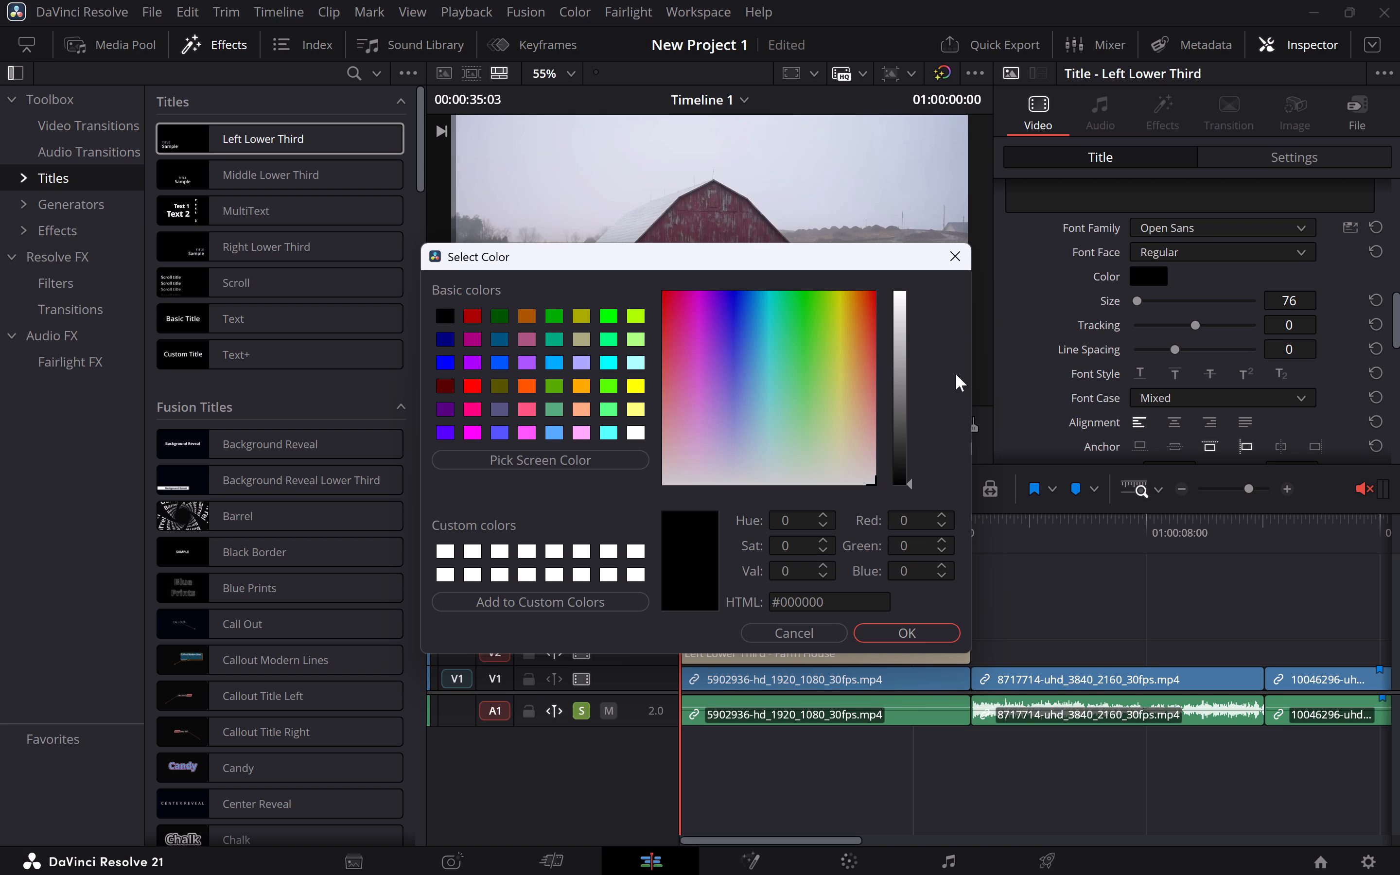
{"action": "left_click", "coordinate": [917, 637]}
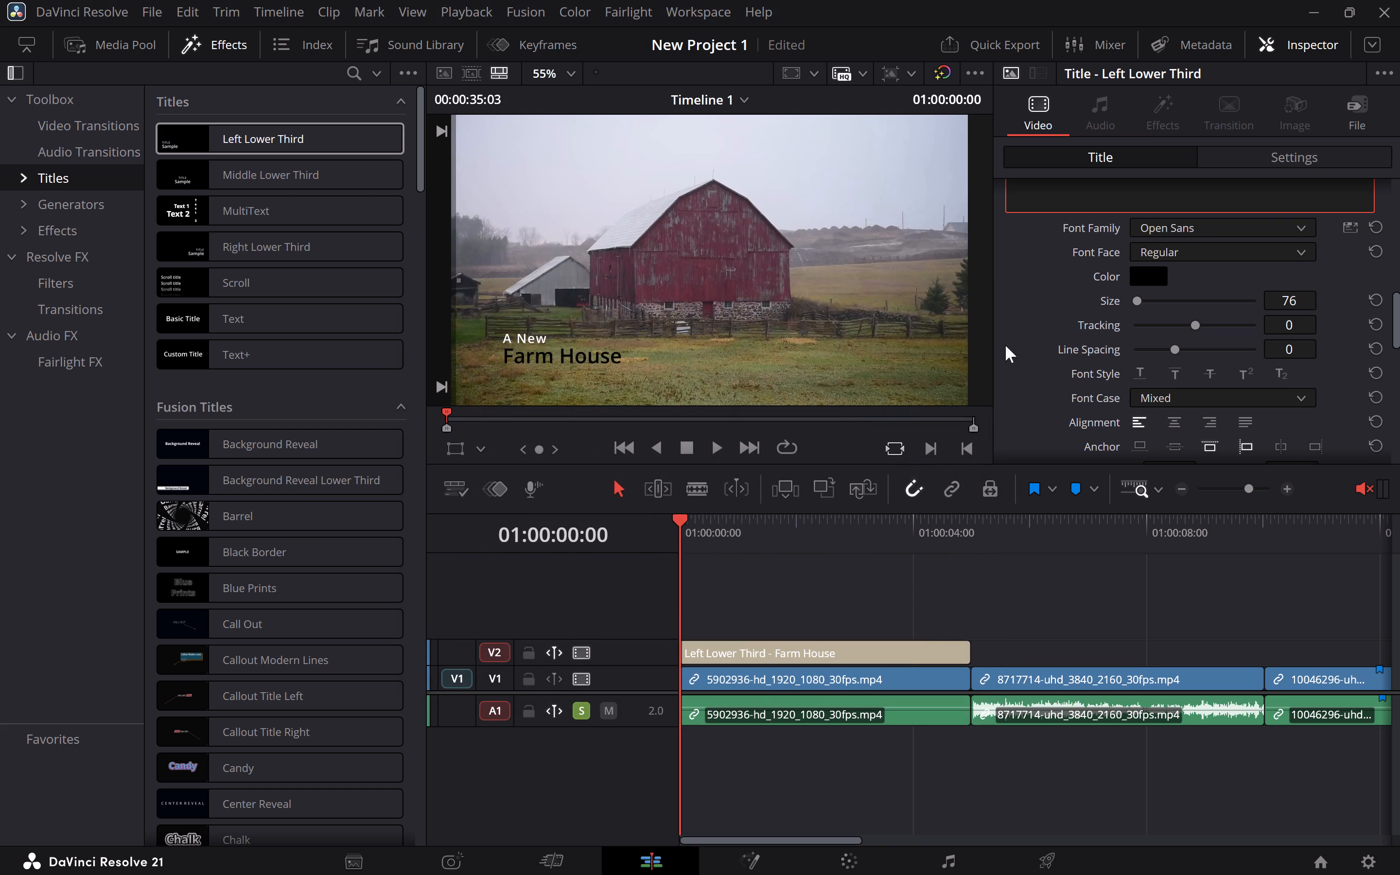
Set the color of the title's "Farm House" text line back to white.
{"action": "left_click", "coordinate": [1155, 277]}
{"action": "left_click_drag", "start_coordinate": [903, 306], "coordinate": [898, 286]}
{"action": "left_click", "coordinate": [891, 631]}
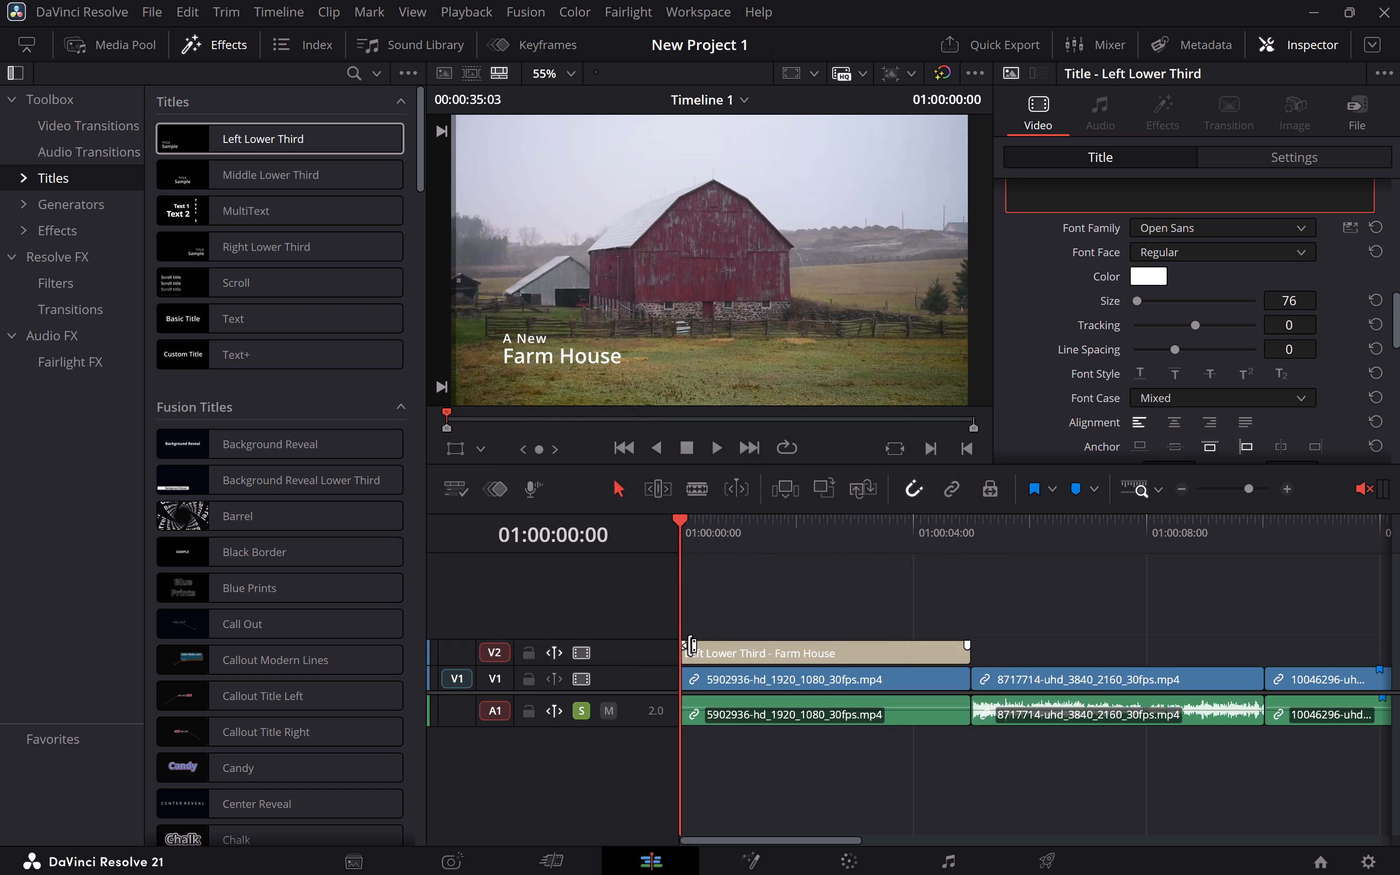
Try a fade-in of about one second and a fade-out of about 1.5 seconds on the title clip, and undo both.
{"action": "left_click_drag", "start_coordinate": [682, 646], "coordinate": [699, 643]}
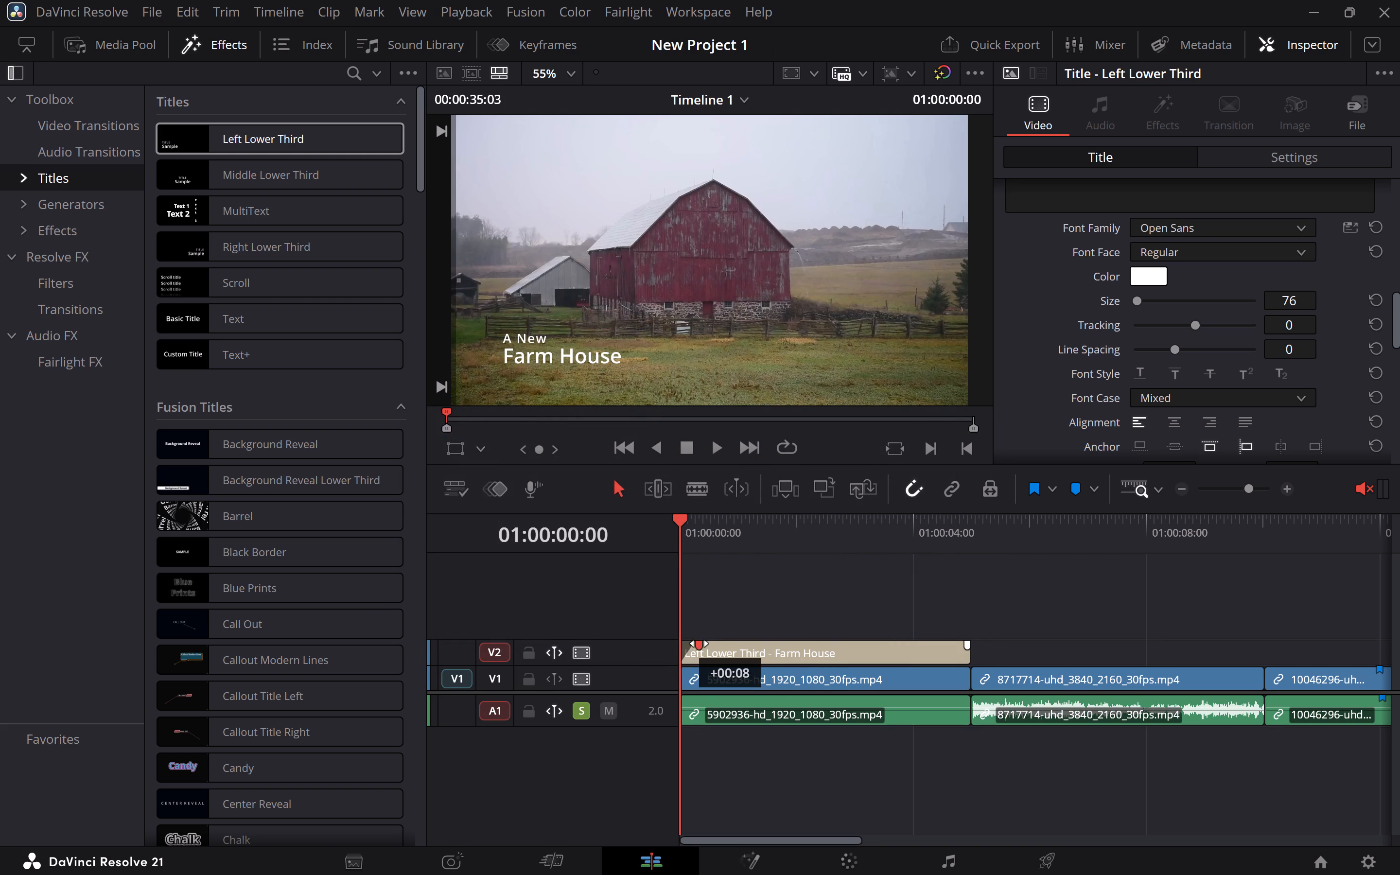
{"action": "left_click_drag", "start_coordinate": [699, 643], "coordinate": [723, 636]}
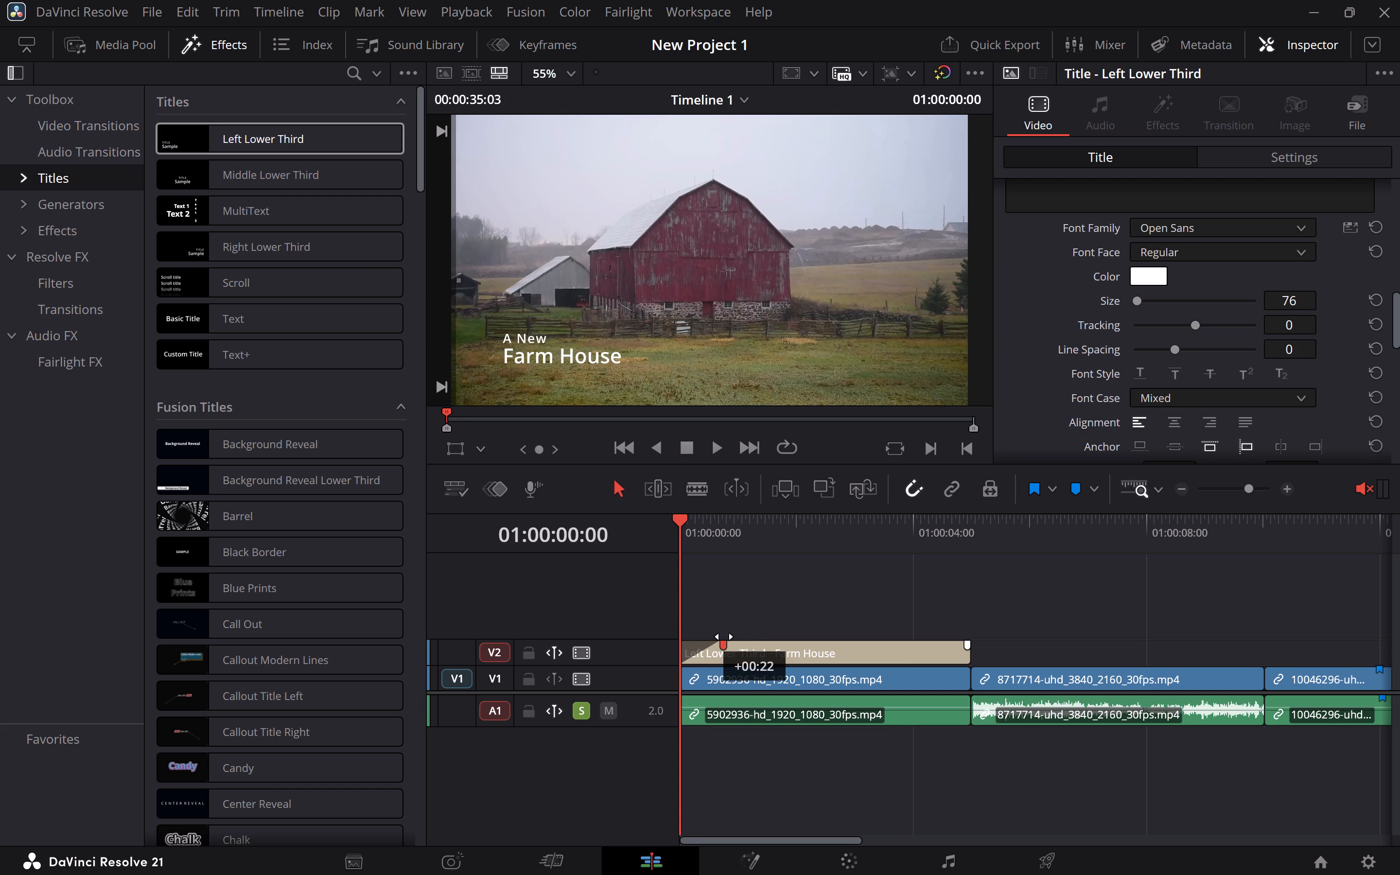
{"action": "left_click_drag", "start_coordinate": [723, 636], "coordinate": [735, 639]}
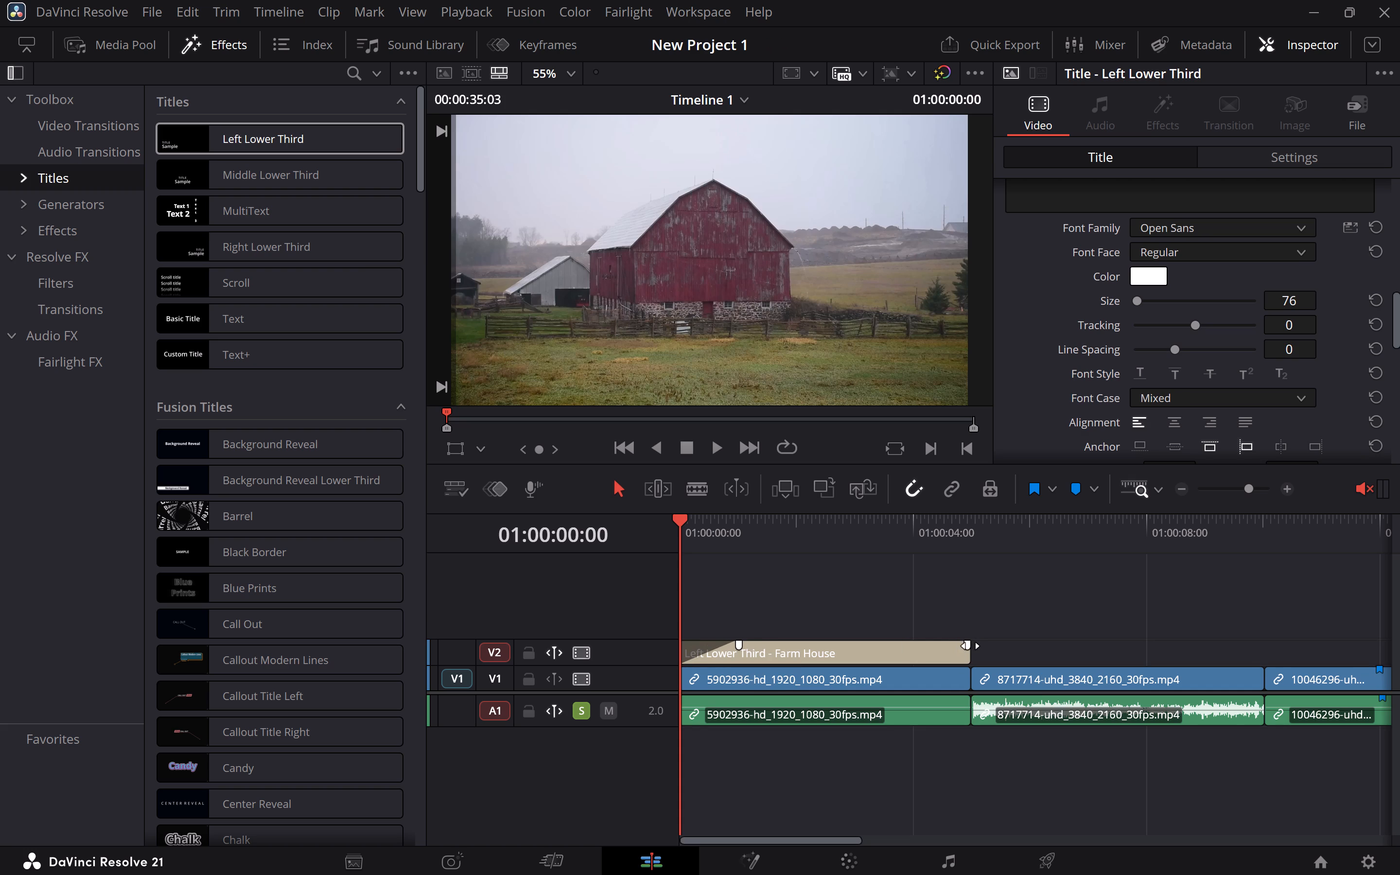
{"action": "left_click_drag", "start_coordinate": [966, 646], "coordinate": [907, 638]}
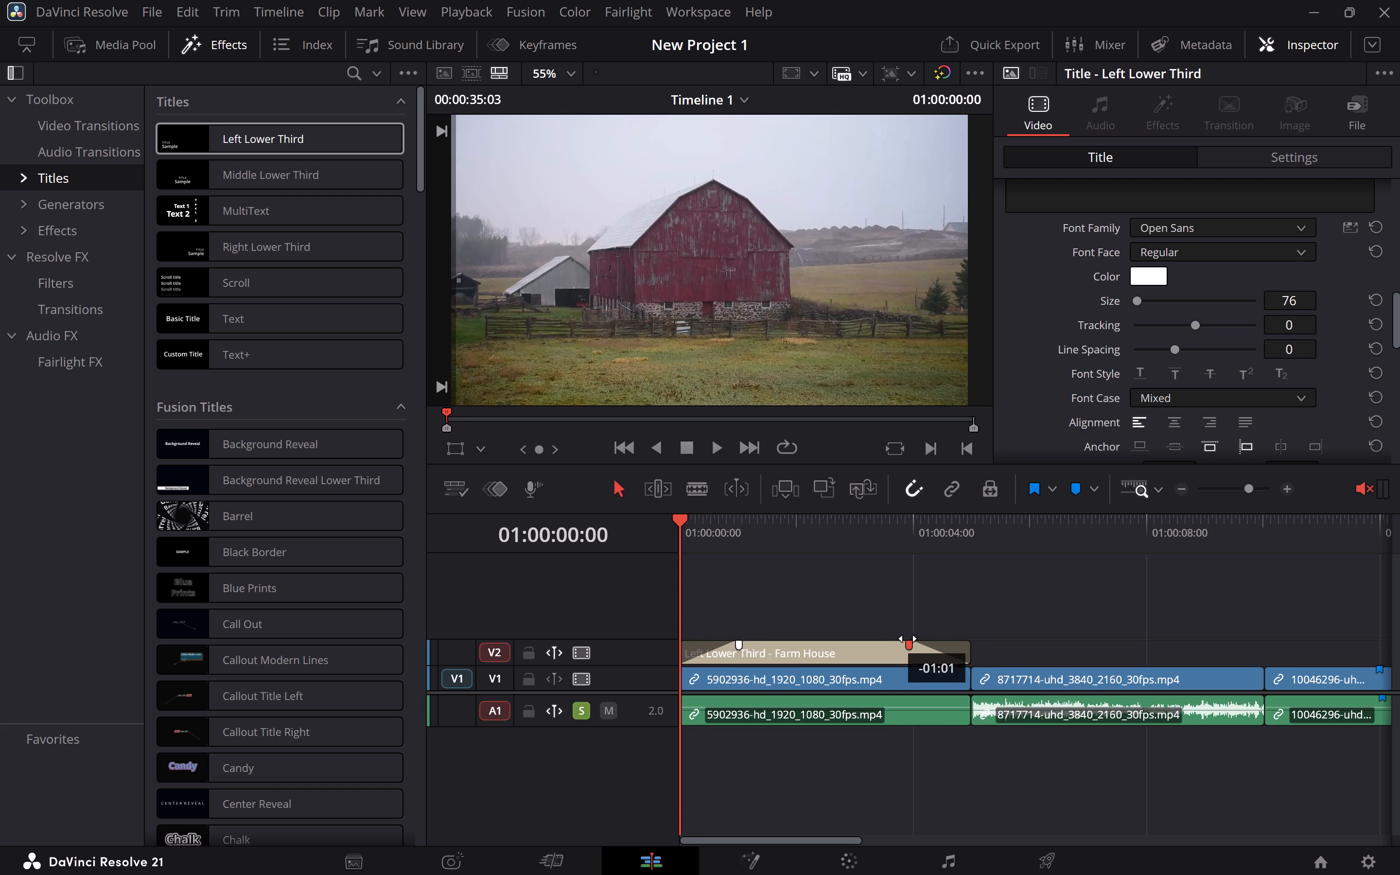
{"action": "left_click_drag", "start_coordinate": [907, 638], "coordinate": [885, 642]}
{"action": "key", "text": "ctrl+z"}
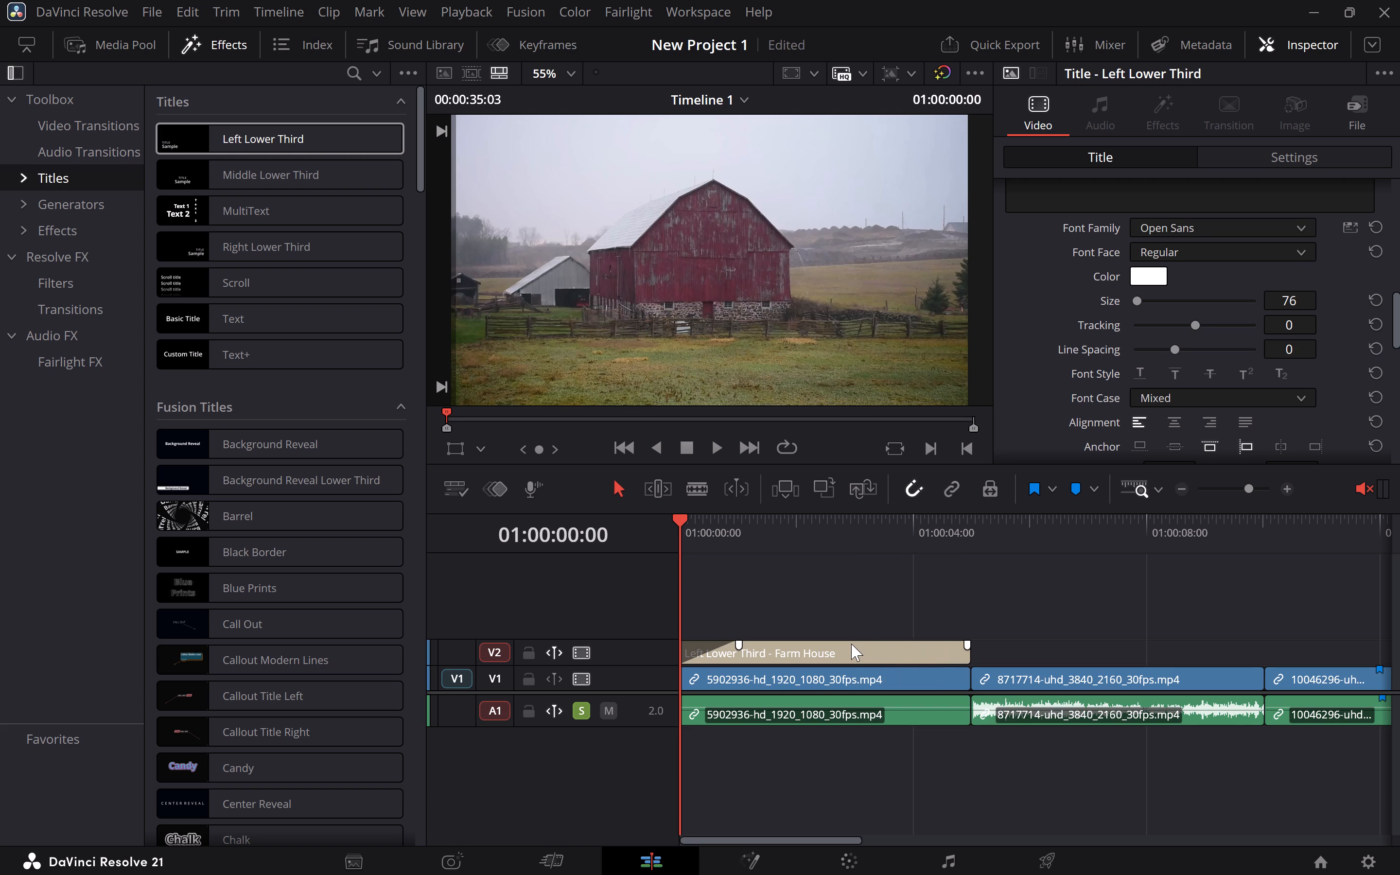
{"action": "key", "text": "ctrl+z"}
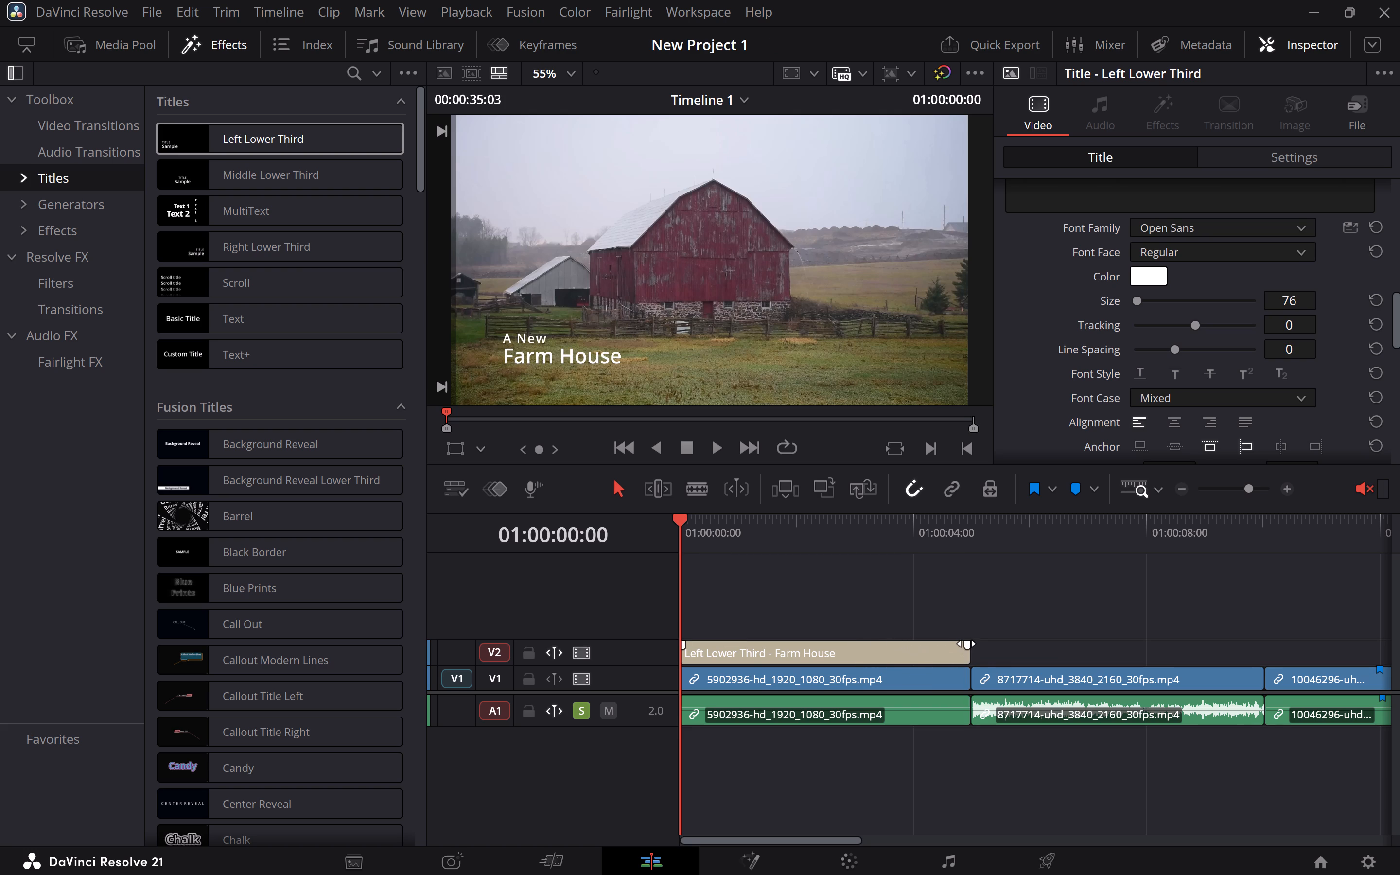
Add a fade-out of about 1.5 seconds to the end of the "Farm House" title clip on V2.
{"action": "left_click_drag", "start_coordinate": [966, 643], "coordinate": [873, 641]}
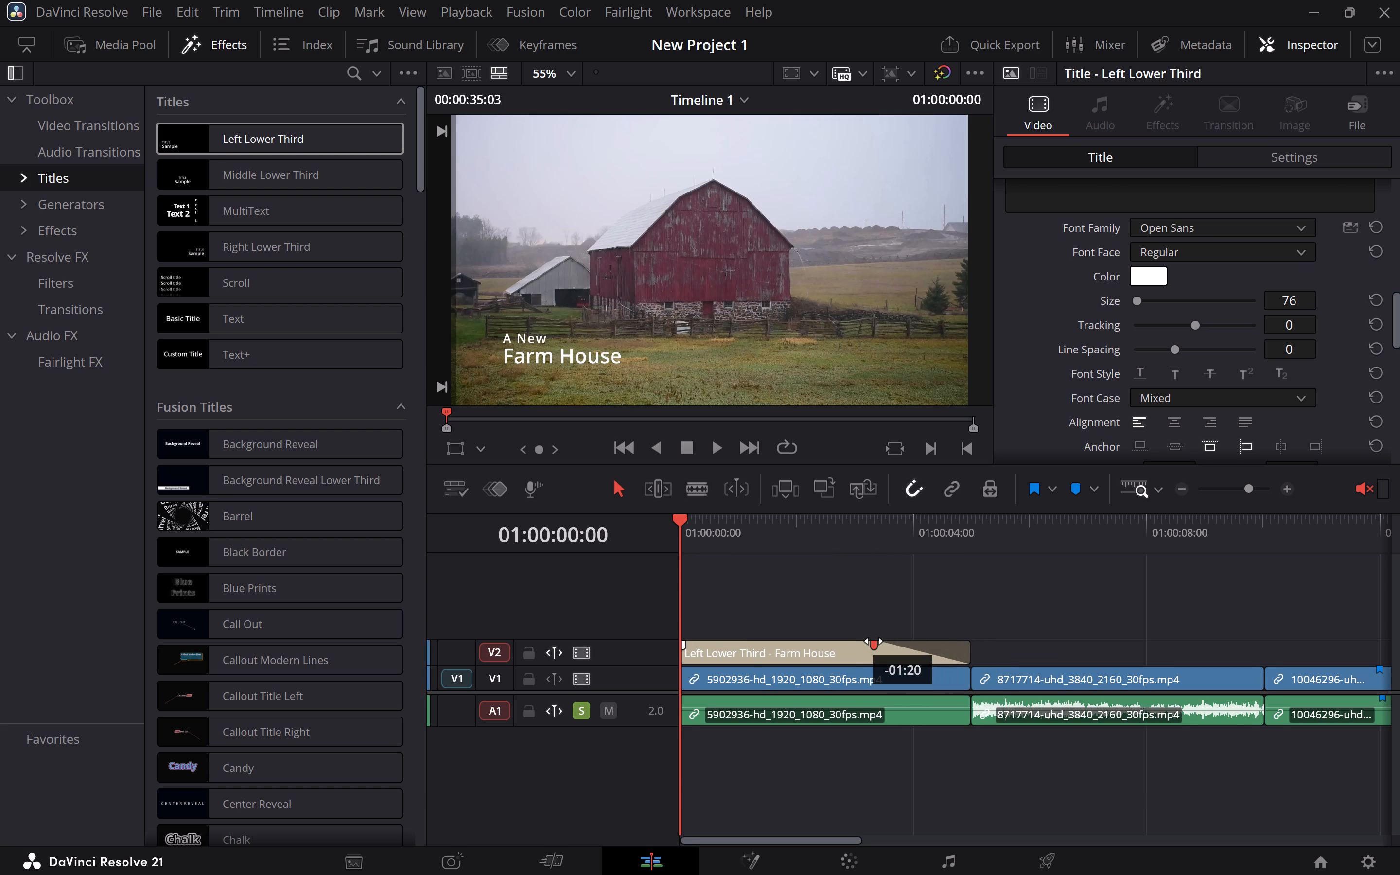
{"action": "left_click_drag", "start_coordinate": [873, 641], "coordinate": [883, 640]}
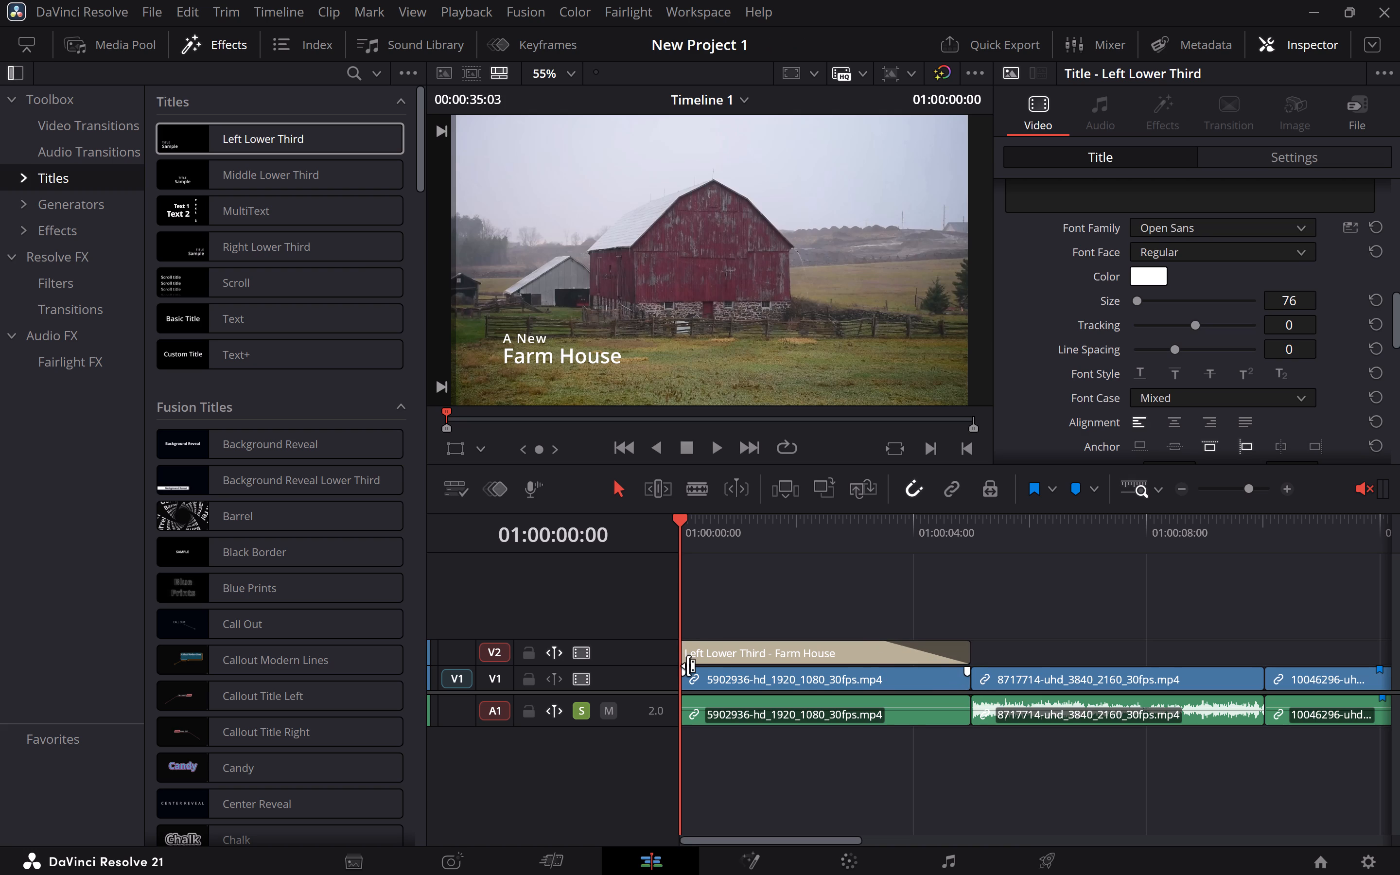
Add a fade-in of about 1.2 seconds to the start of the opening barn clip on V1.
{"action": "left_click_drag", "start_coordinate": [684, 674], "coordinate": [722, 667]}
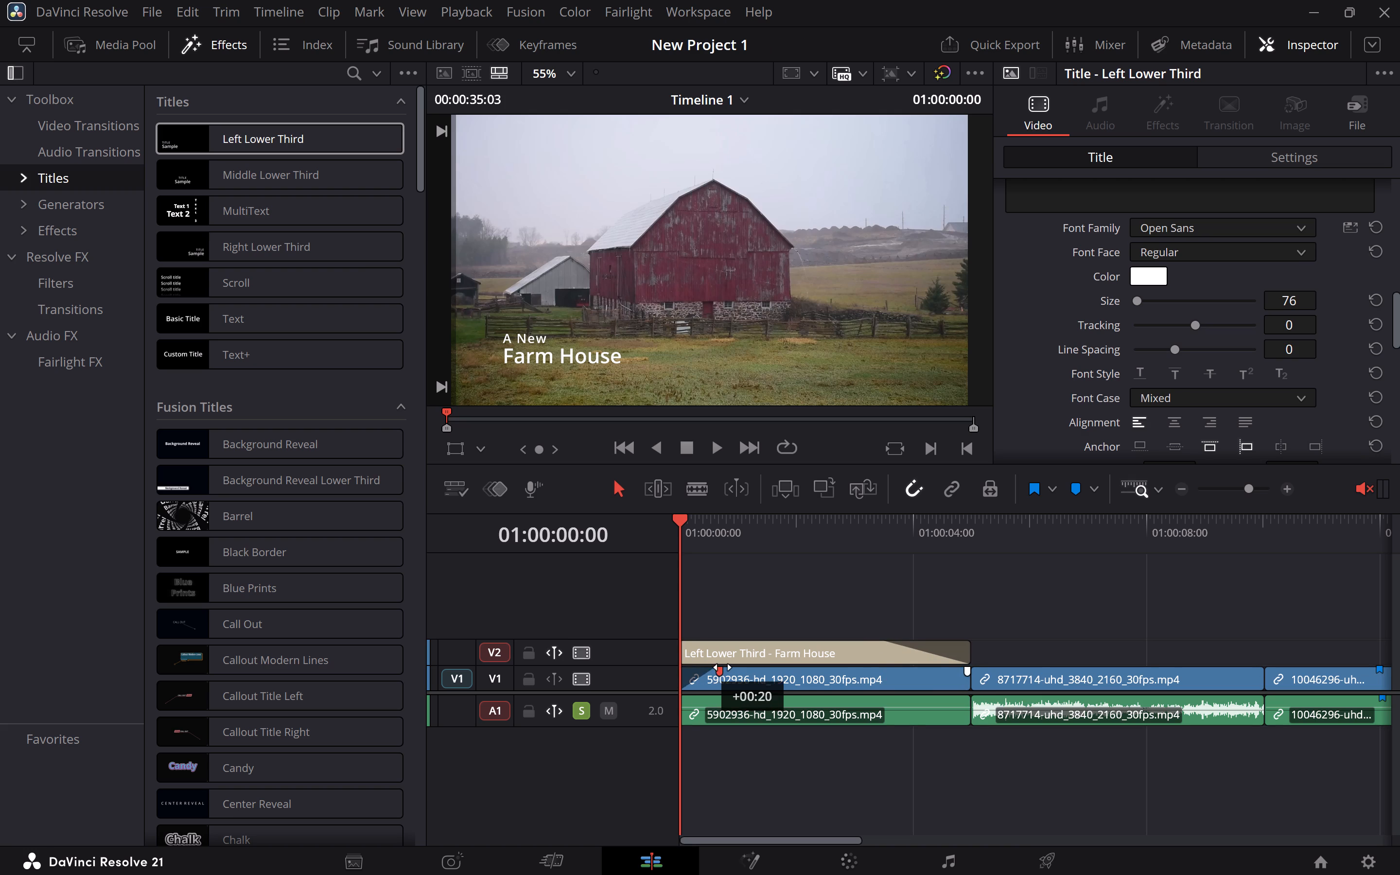
{"action": "left_click_drag", "start_coordinate": [722, 667], "coordinate": [752, 662]}
Play Timeline 1 from the start to review the opening fade-in and the title's fade-out.
{"action": "key", "text": "space"}
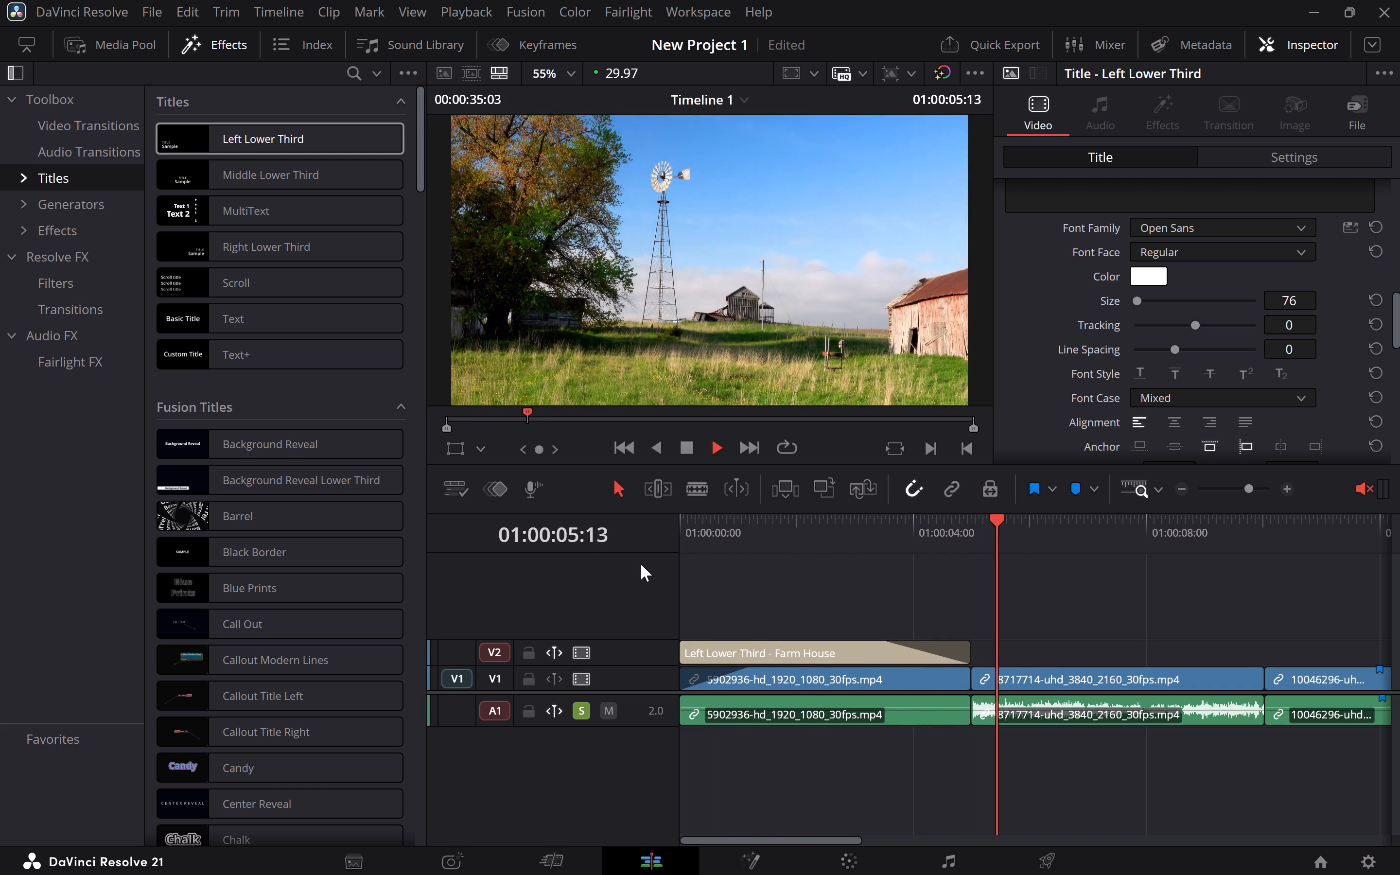
Add a fade-in of about 1.3 seconds to the "Farm House" title on V2 and lengthen its fade-out to about 1.8 seconds.
{"action": "key", "text": "space"}
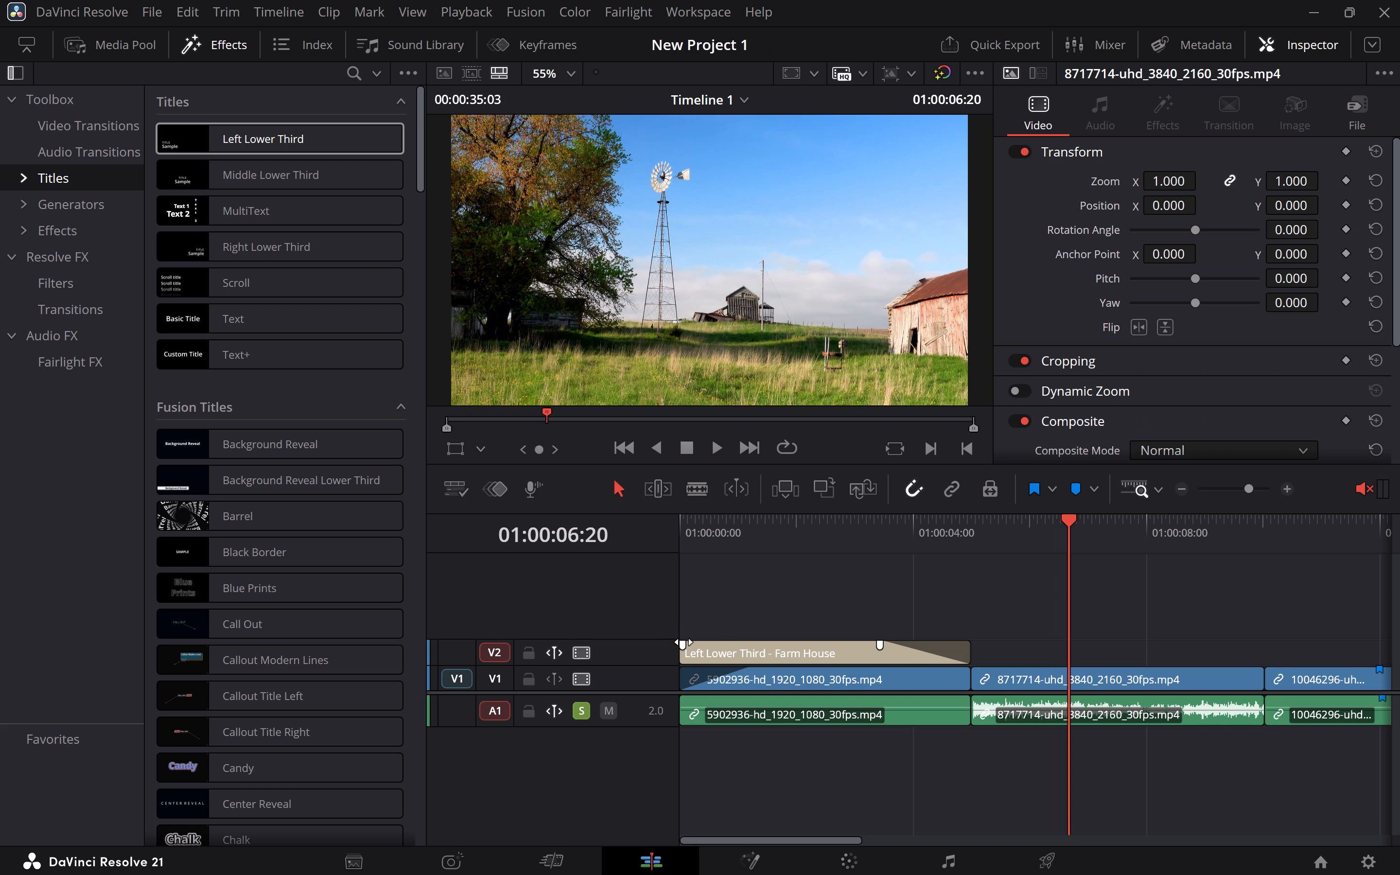
{"action": "left_click_drag", "start_coordinate": [683, 642], "coordinate": [742, 646]}
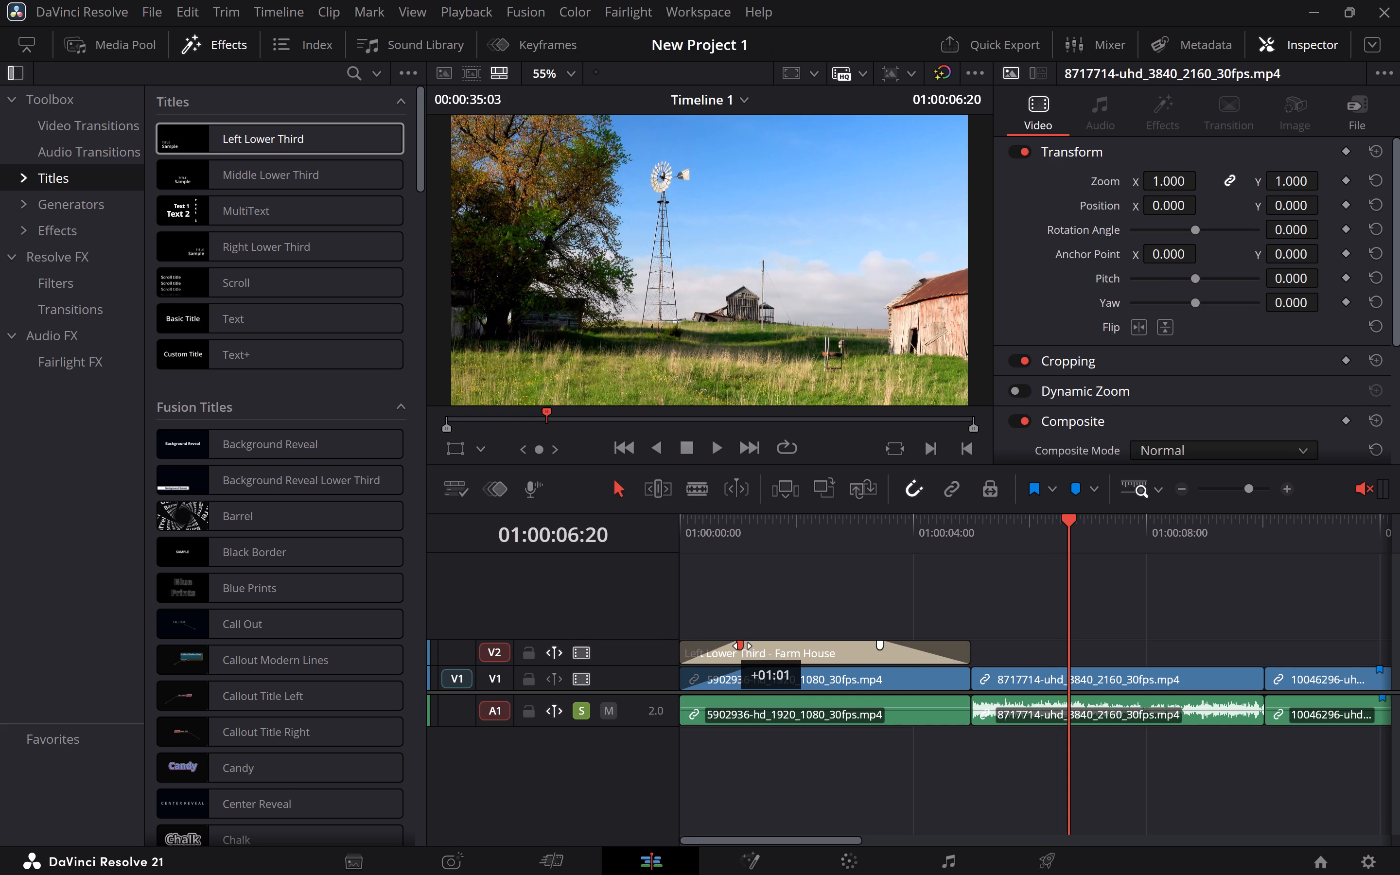
{"action": "left_click_drag", "start_coordinate": [742, 646], "coordinate": [755, 646]}
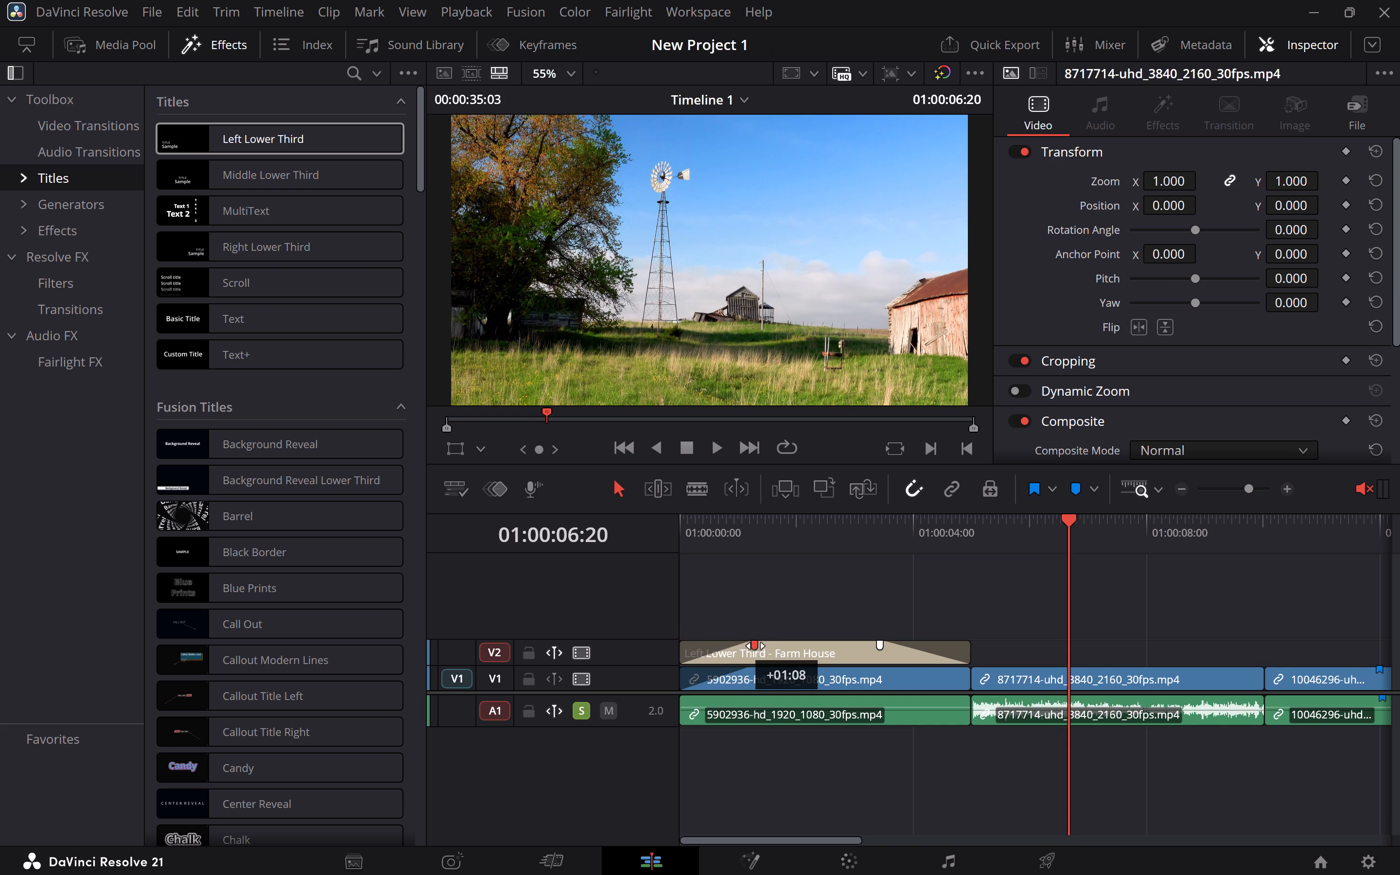
{"action": "left_click_drag", "start_coordinate": [755, 646], "coordinate": [752, 646]}
{"action": "left_click_drag", "start_coordinate": [880, 645], "coordinate": [869, 645]}
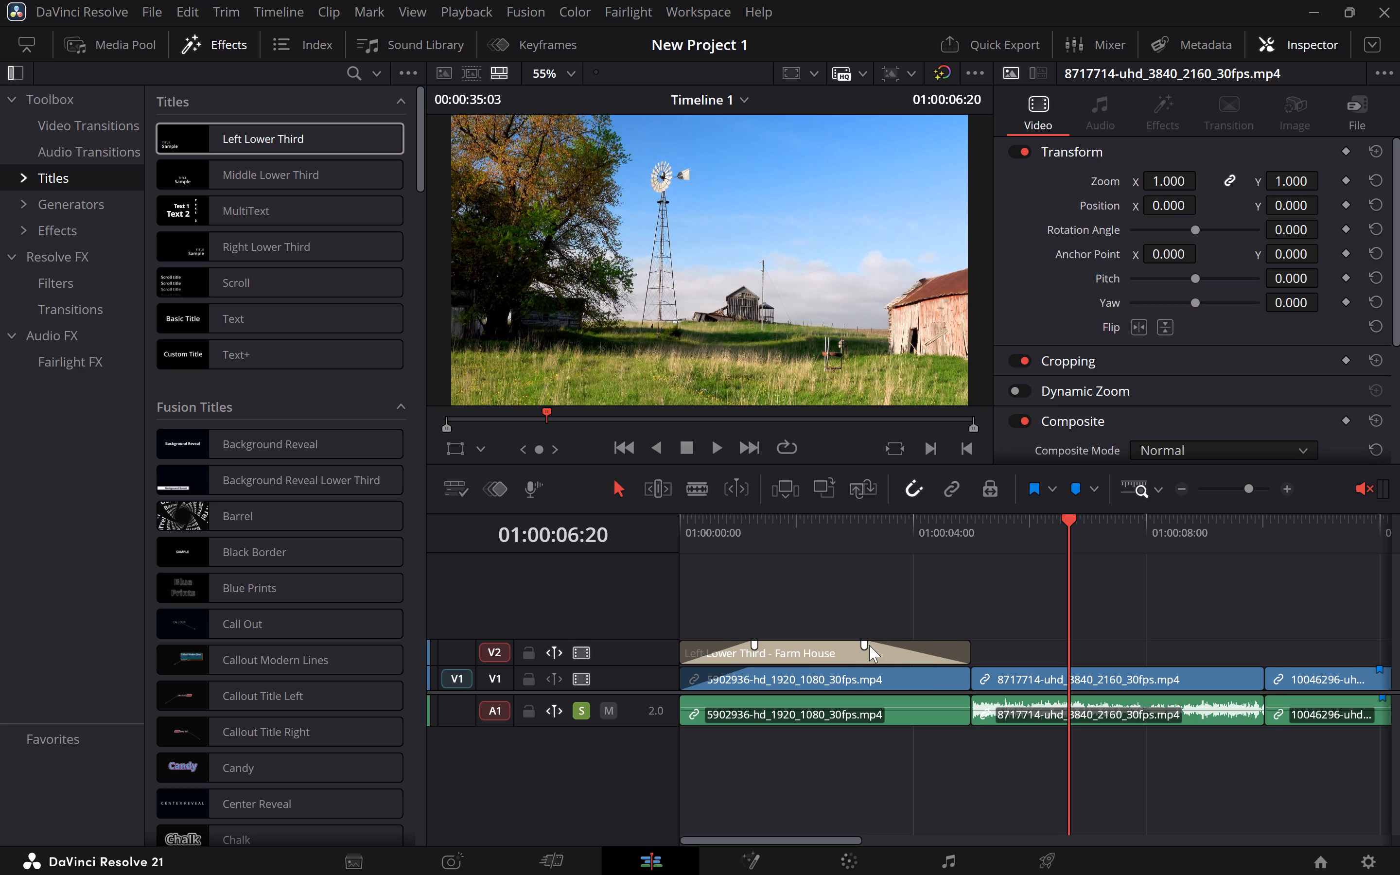
Play Timeline 1 from the start, following along to review the title fades and the cuts between the farm clips.
{"action": "left_click_drag", "start_coordinate": [1068, 521], "coordinate": [689, 515]}
{"action": "key", "text": "space"}
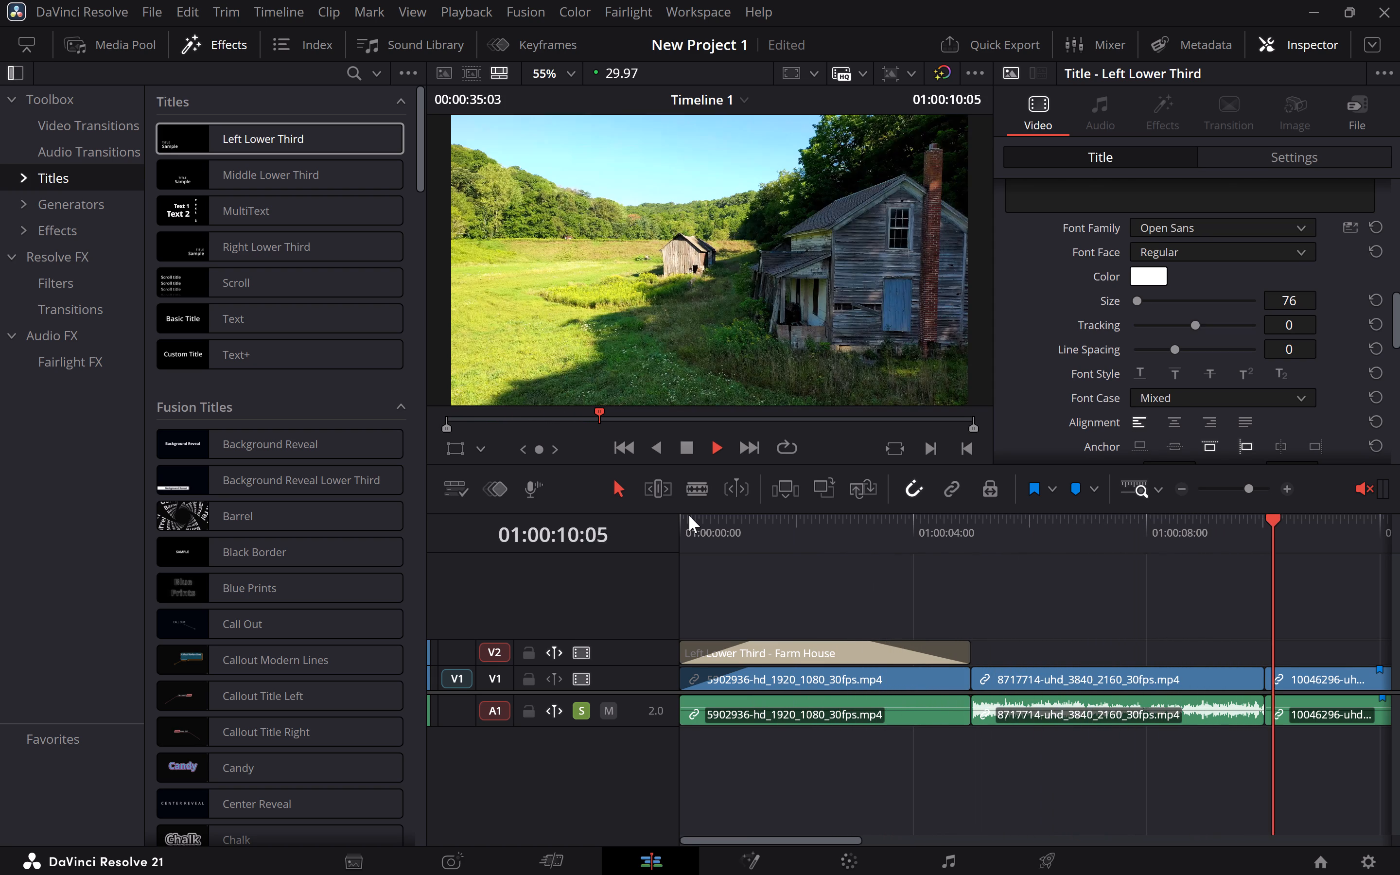
{"action": "scroll", "coordinate": [918, 689], "scroll_direction": "left", "scroll_amount": 2}
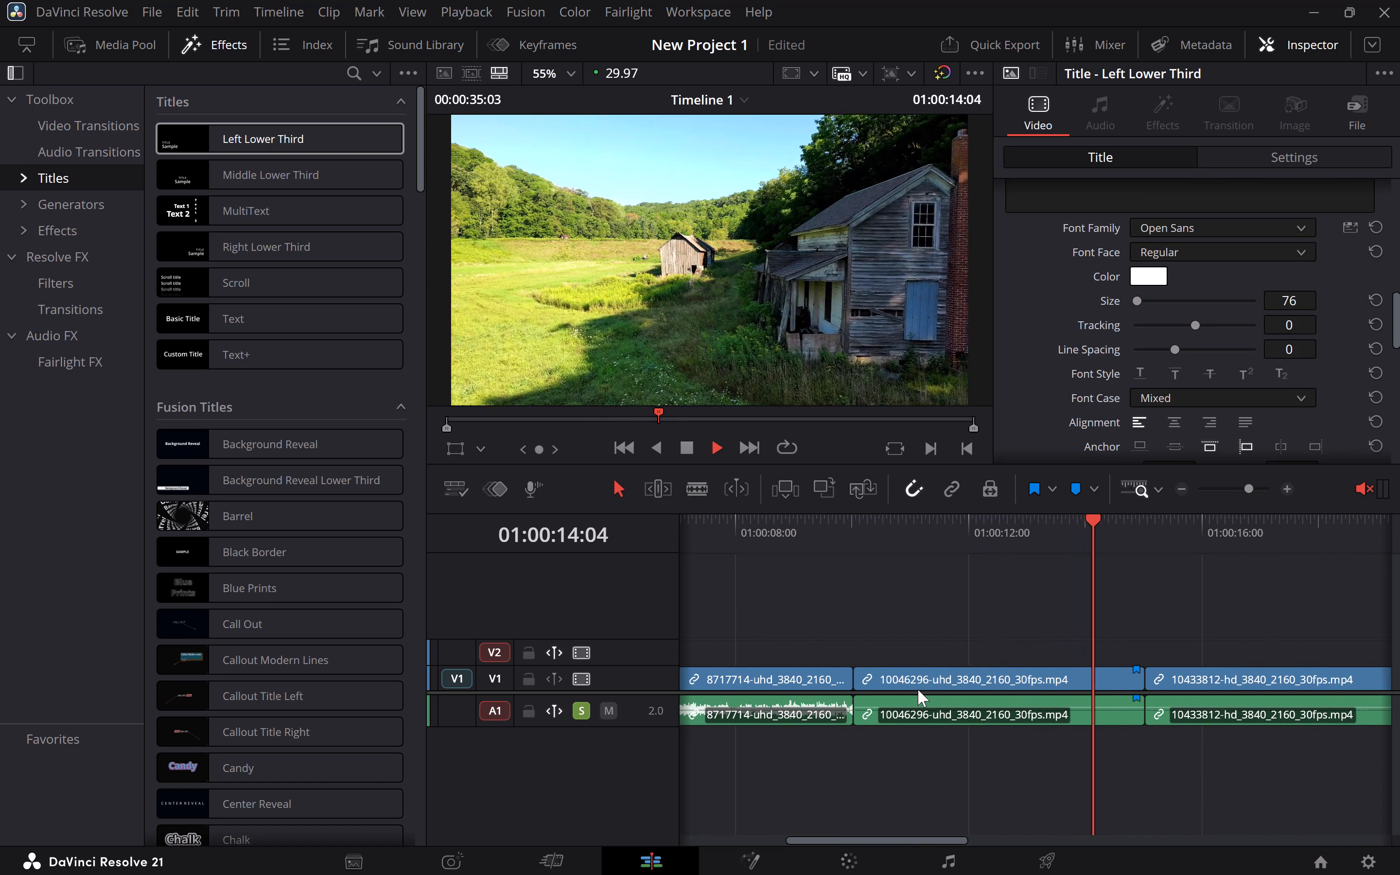
{"action": "scroll", "coordinate": [918, 689], "scroll_direction": "left", "scroll_amount": 2}
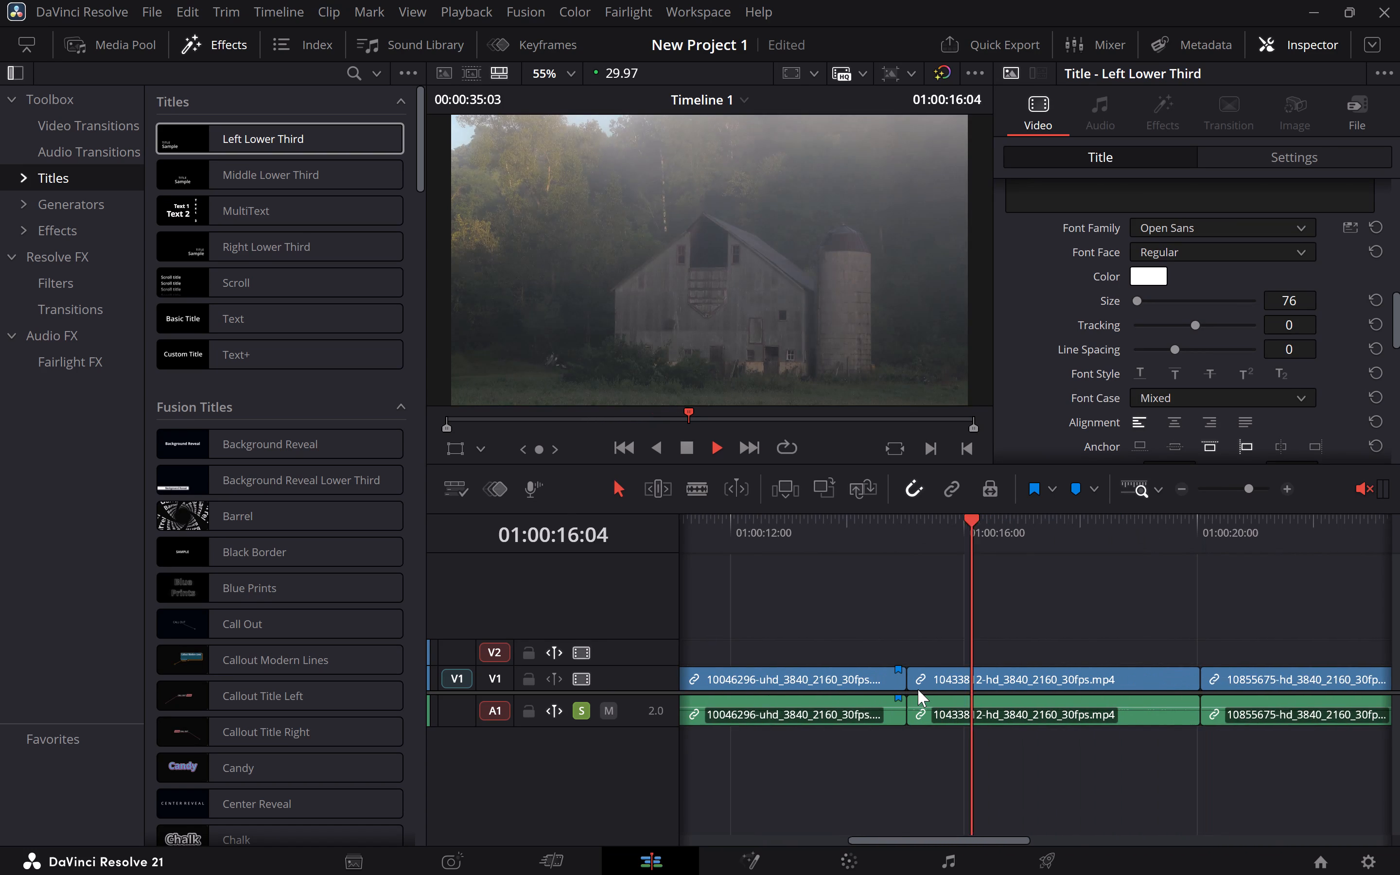
{"action": "scroll", "coordinate": [918, 689], "scroll_direction": "left", "scroll_amount": 4}
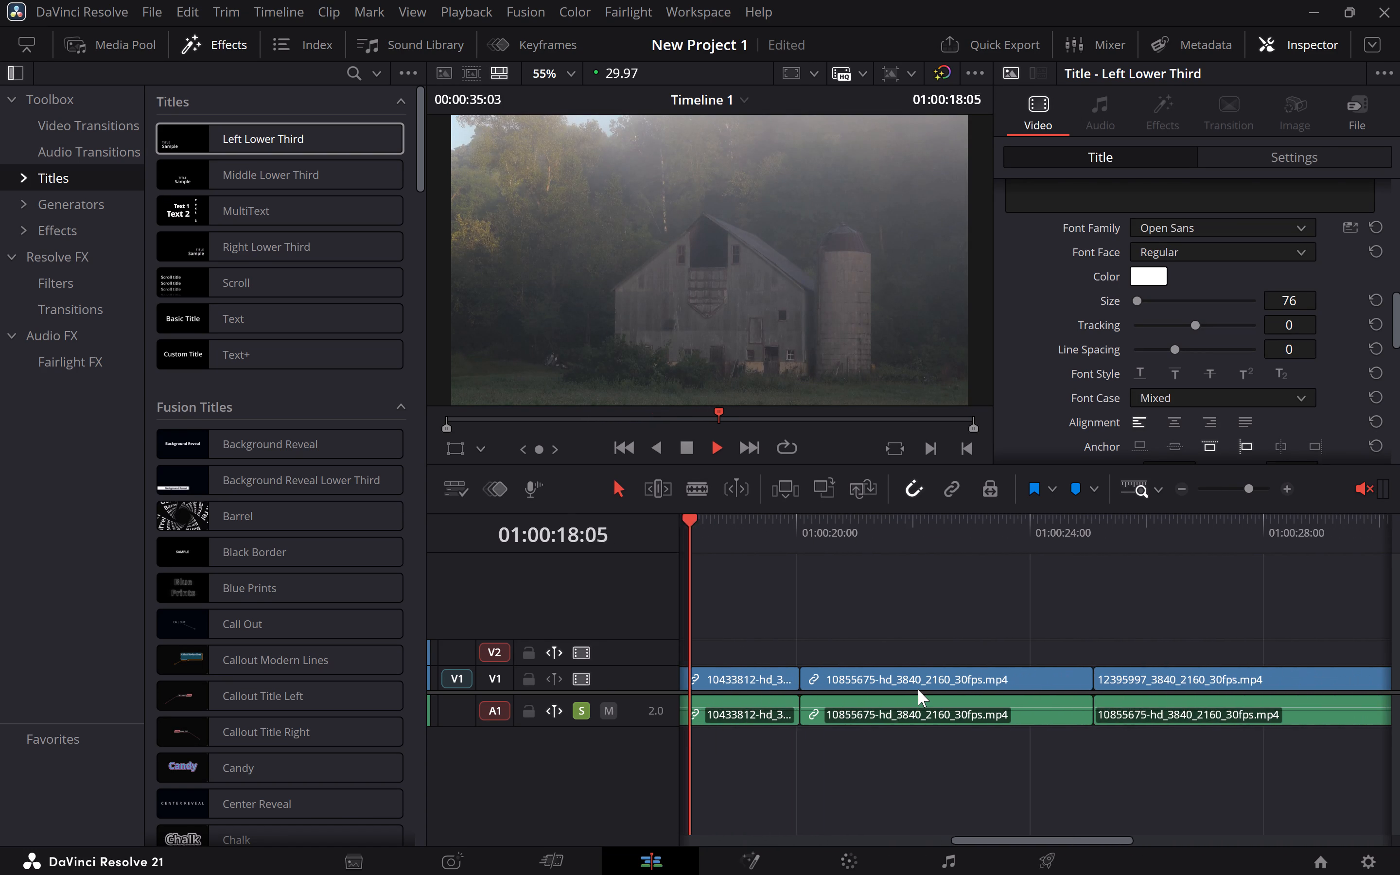
{"action": "scroll", "coordinate": [918, 689], "scroll_direction": "left", "scroll_amount": 4}
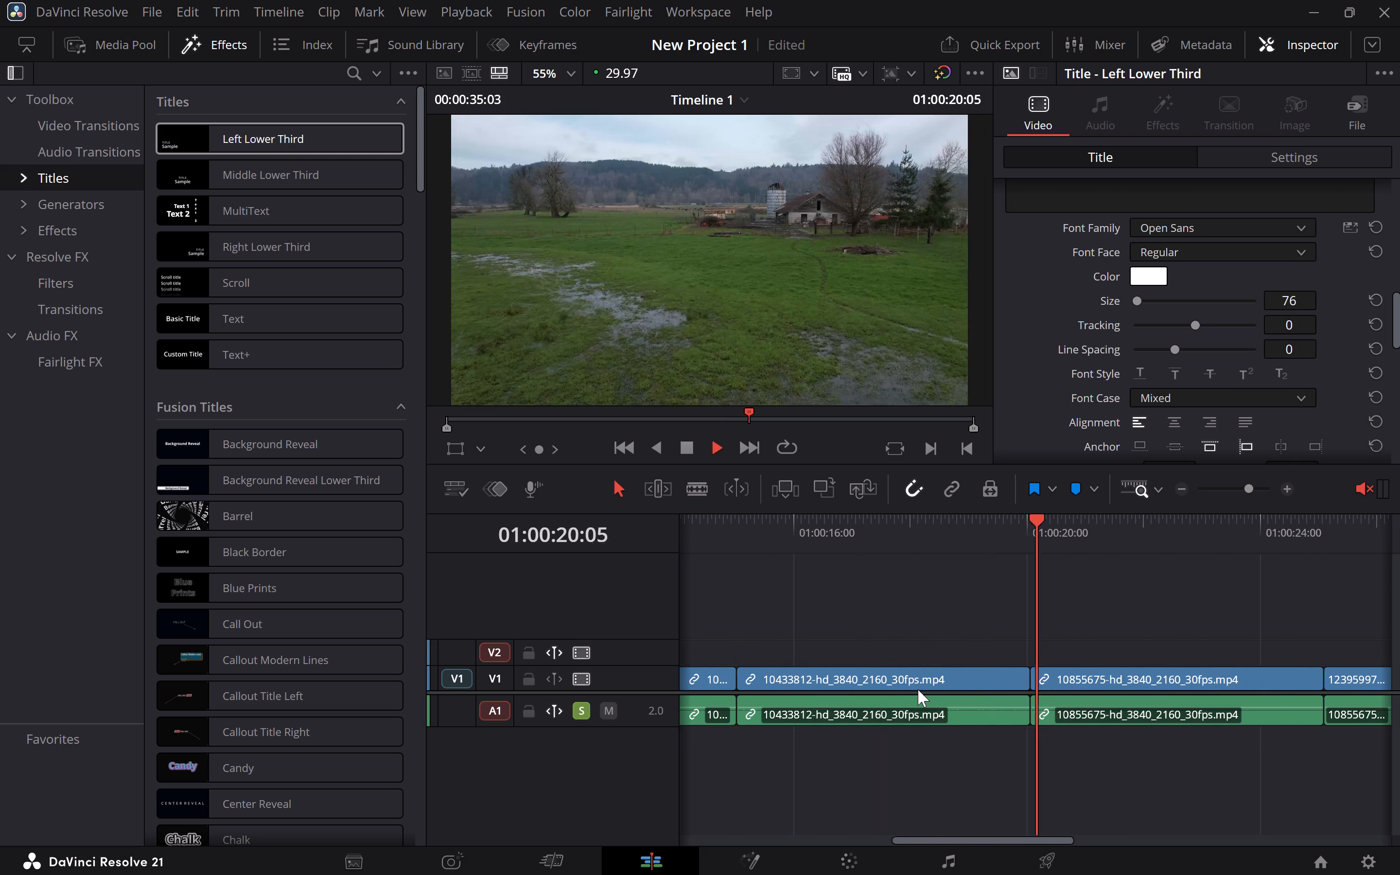
{"action": "scroll", "coordinate": [918, 689], "scroll_direction": "up", "scroll_amount": 2}
{"action": "scroll", "coordinate": [918, 689], "scroll_direction": "down", "scroll_amount": 1, "text": "ctrl"}
{"action": "scroll", "coordinate": [918, 689], "scroll_direction": "left", "scroll_amount": 6}
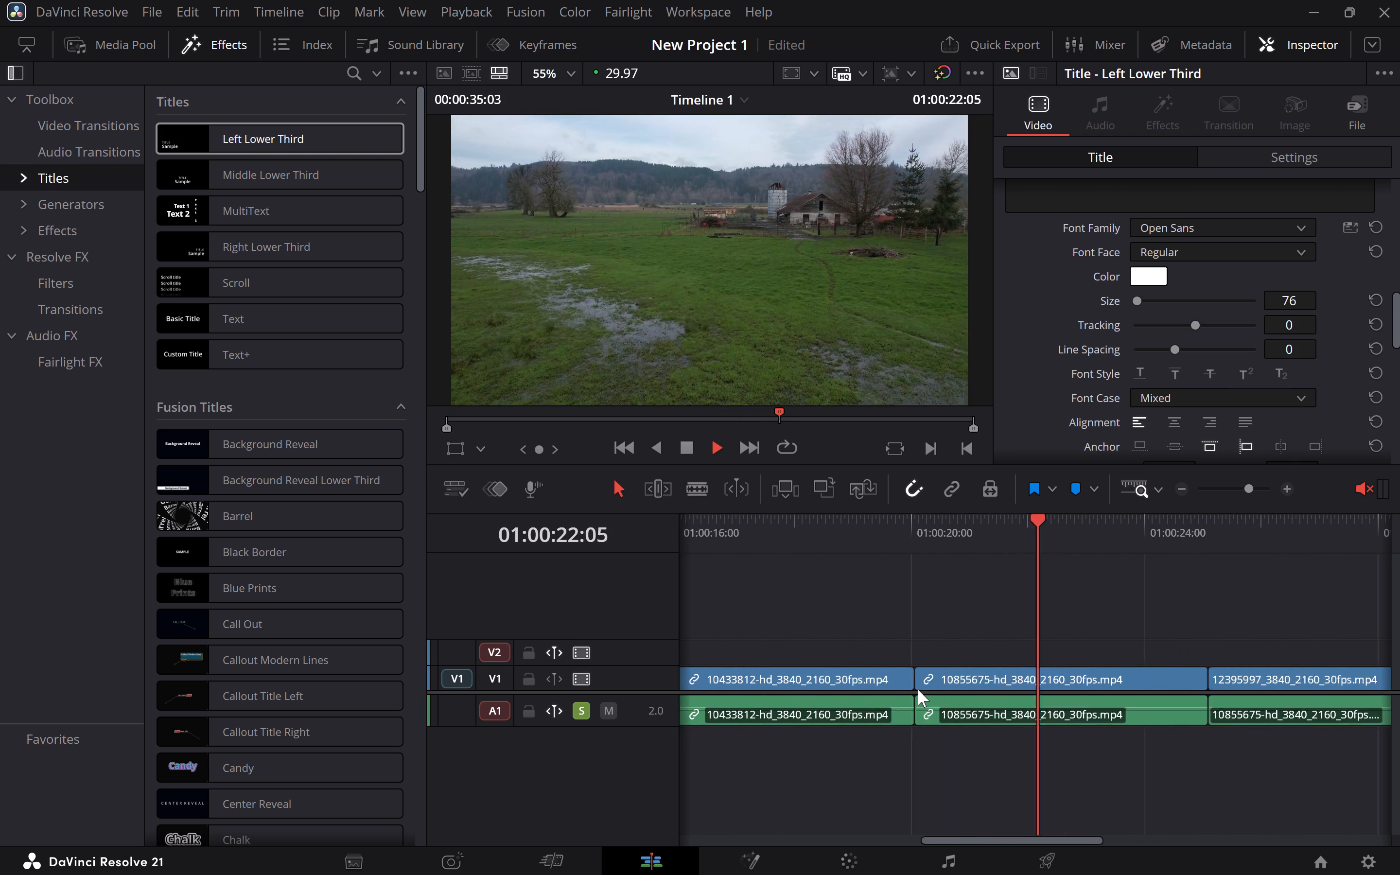
{"action": "scroll", "coordinate": [918, 689], "scroll_direction": "left", "scroll_amount": 10}
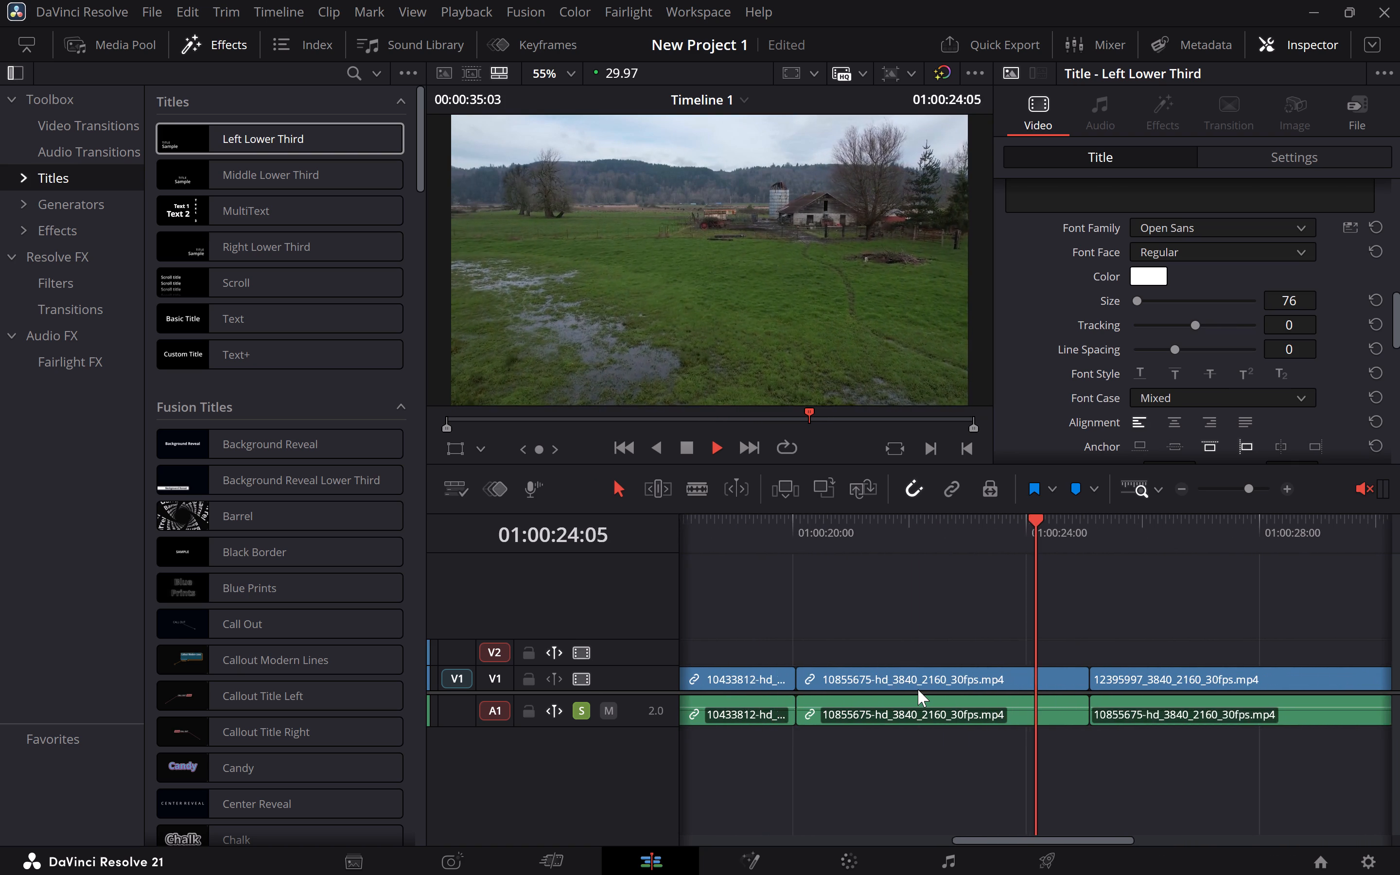
Add a fade-out of about 1.5 seconds to the end of the last clip, 14457940, on V1.
{"action": "scroll", "coordinate": [918, 689], "scroll_direction": "left", "scroll_amount": 1}
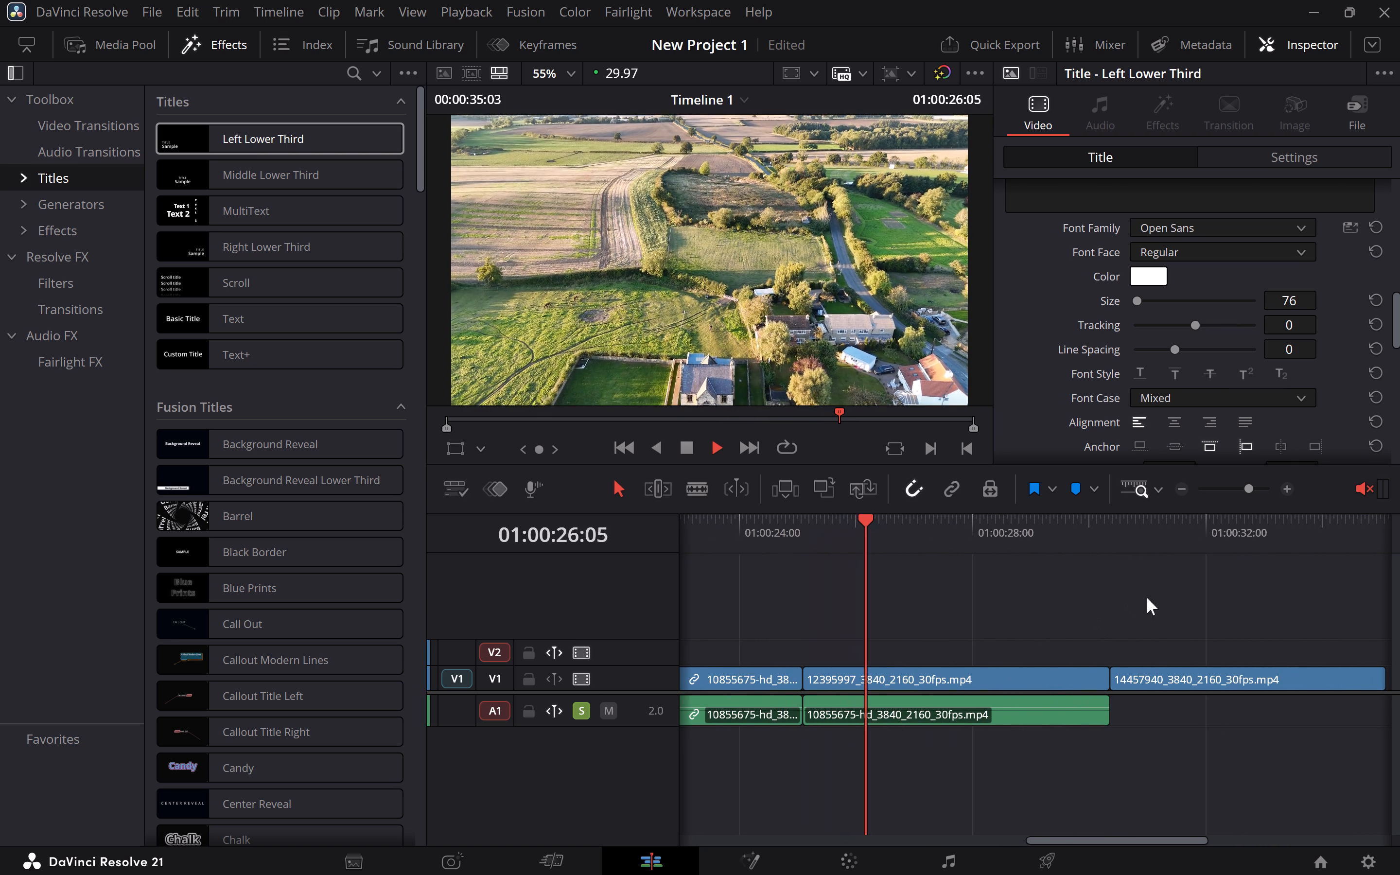
{"action": "scroll", "coordinate": [1161, 668], "scroll_direction": "left", "scroll_amount": 15}
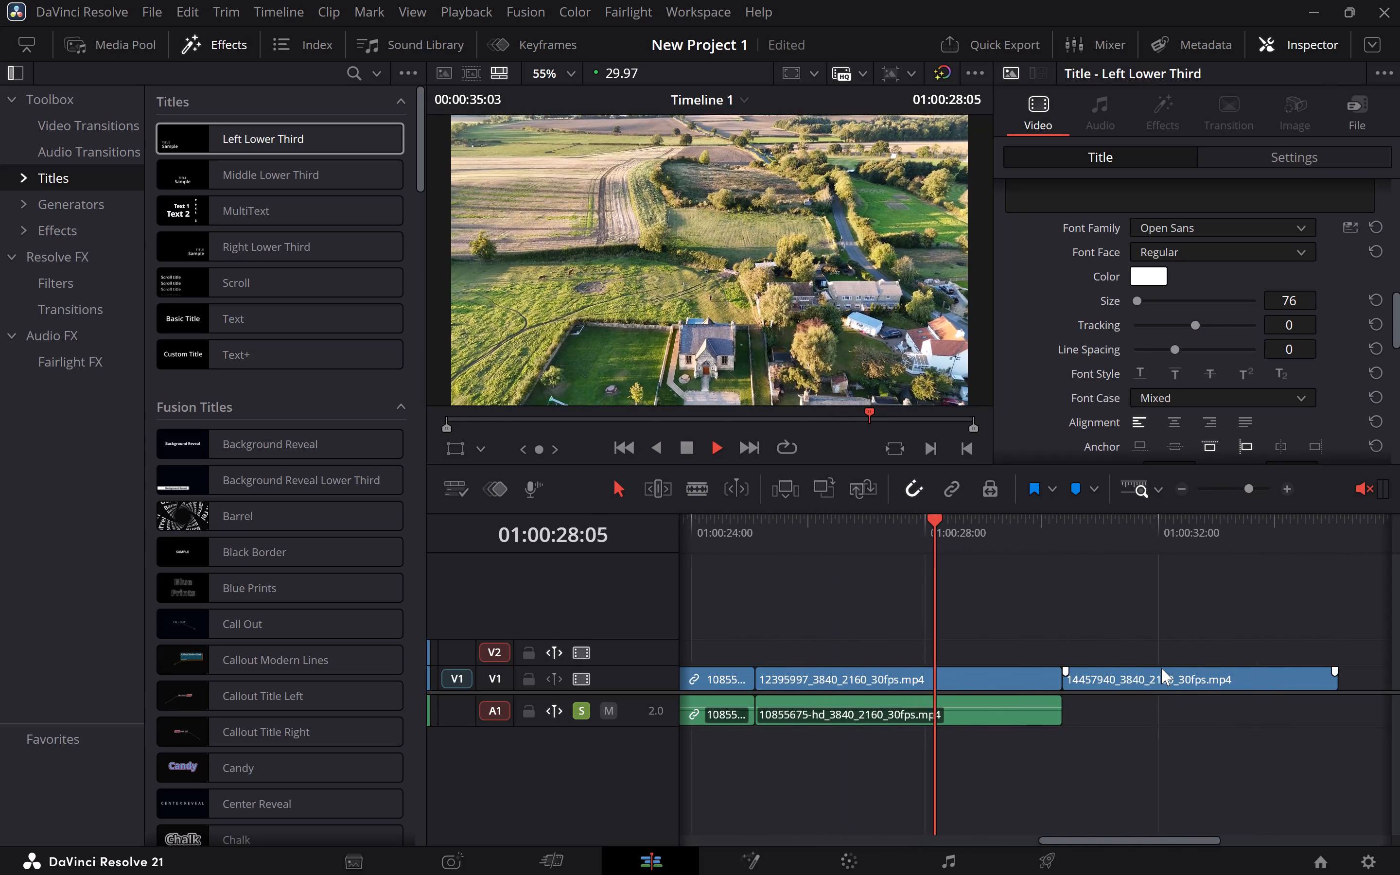
{"action": "scroll", "coordinate": [1161, 668], "scroll_direction": "left", "scroll_amount": 2}
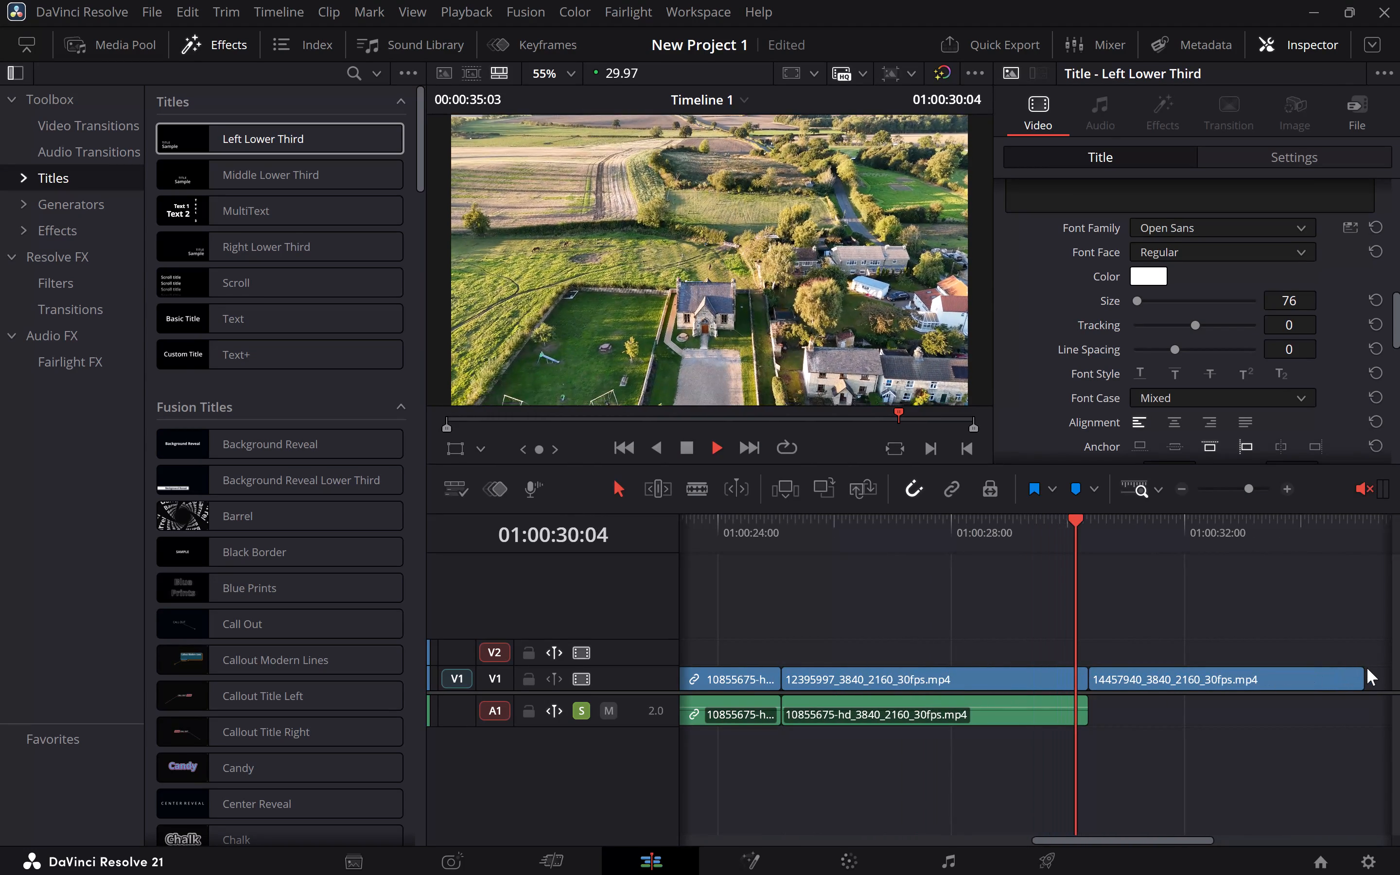
{"action": "left_click_drag", "start_coordinate": [1363, 669], "coordinate": [1306, 674]}
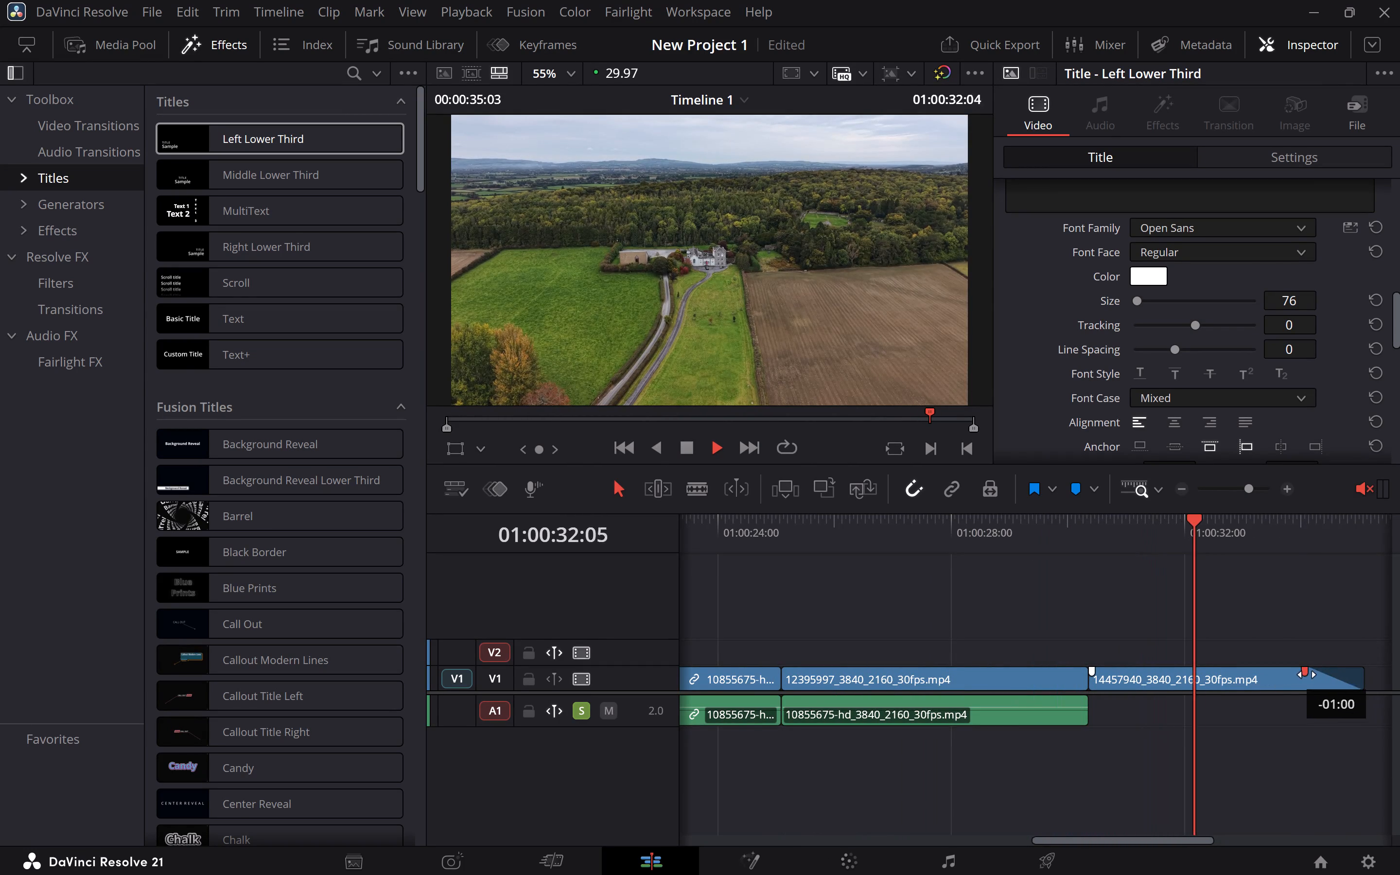
{"action": "left_click_drag", "start_coordinate": [1306, 674], "coordinate": [1277, 673]}
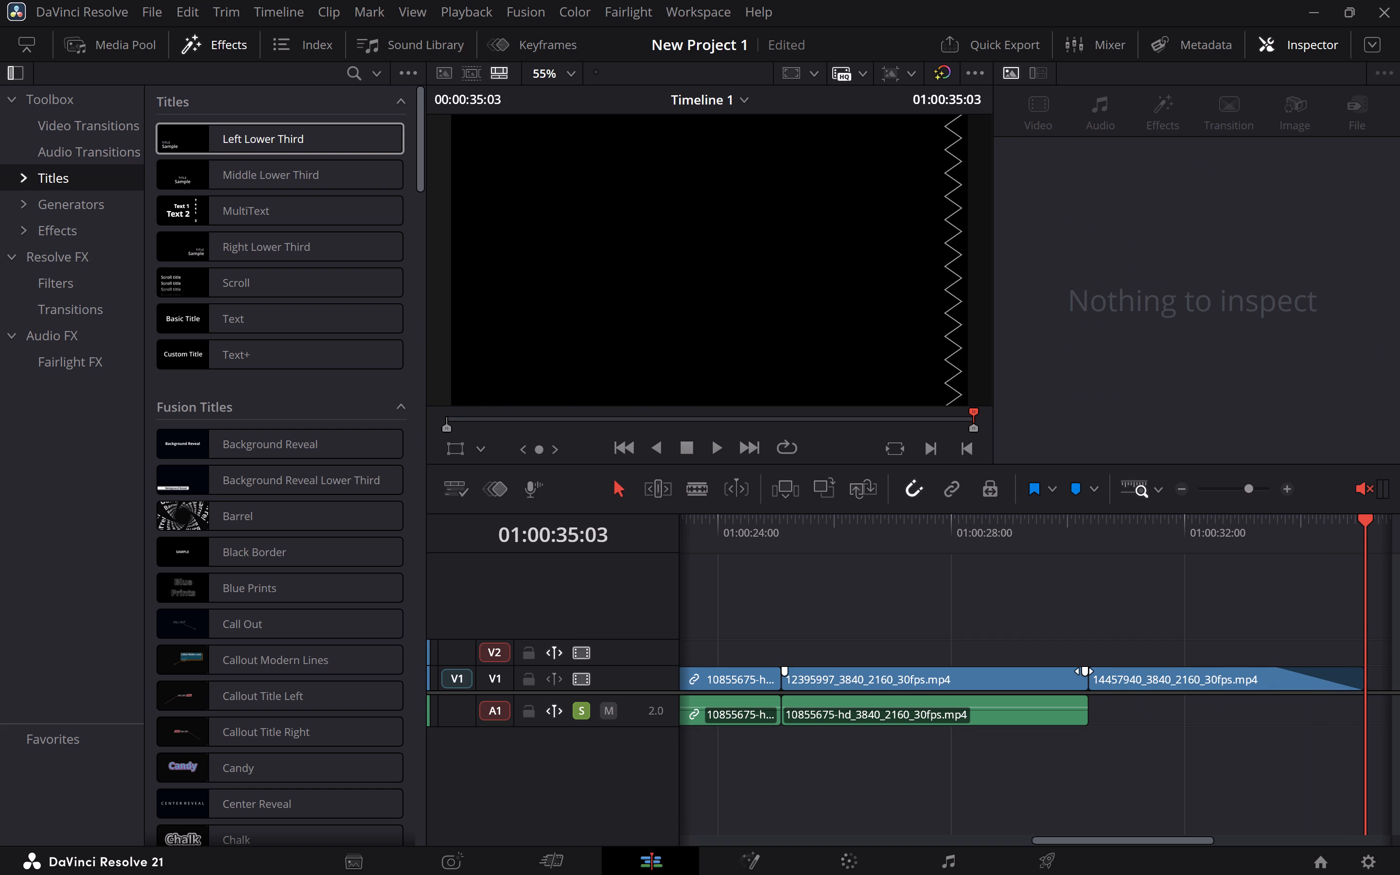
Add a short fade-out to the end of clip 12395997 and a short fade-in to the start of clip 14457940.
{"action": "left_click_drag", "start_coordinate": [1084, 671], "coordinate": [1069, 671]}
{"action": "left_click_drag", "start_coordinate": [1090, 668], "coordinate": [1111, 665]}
Play back the closing section to review the fades around the cut between clips 12395997 and 14457940.
{"action": "left_click_drag", "start_coordinate": [1372, 523], "coordinate": [1035, 569]}
{"action": "key", "text": "space"}
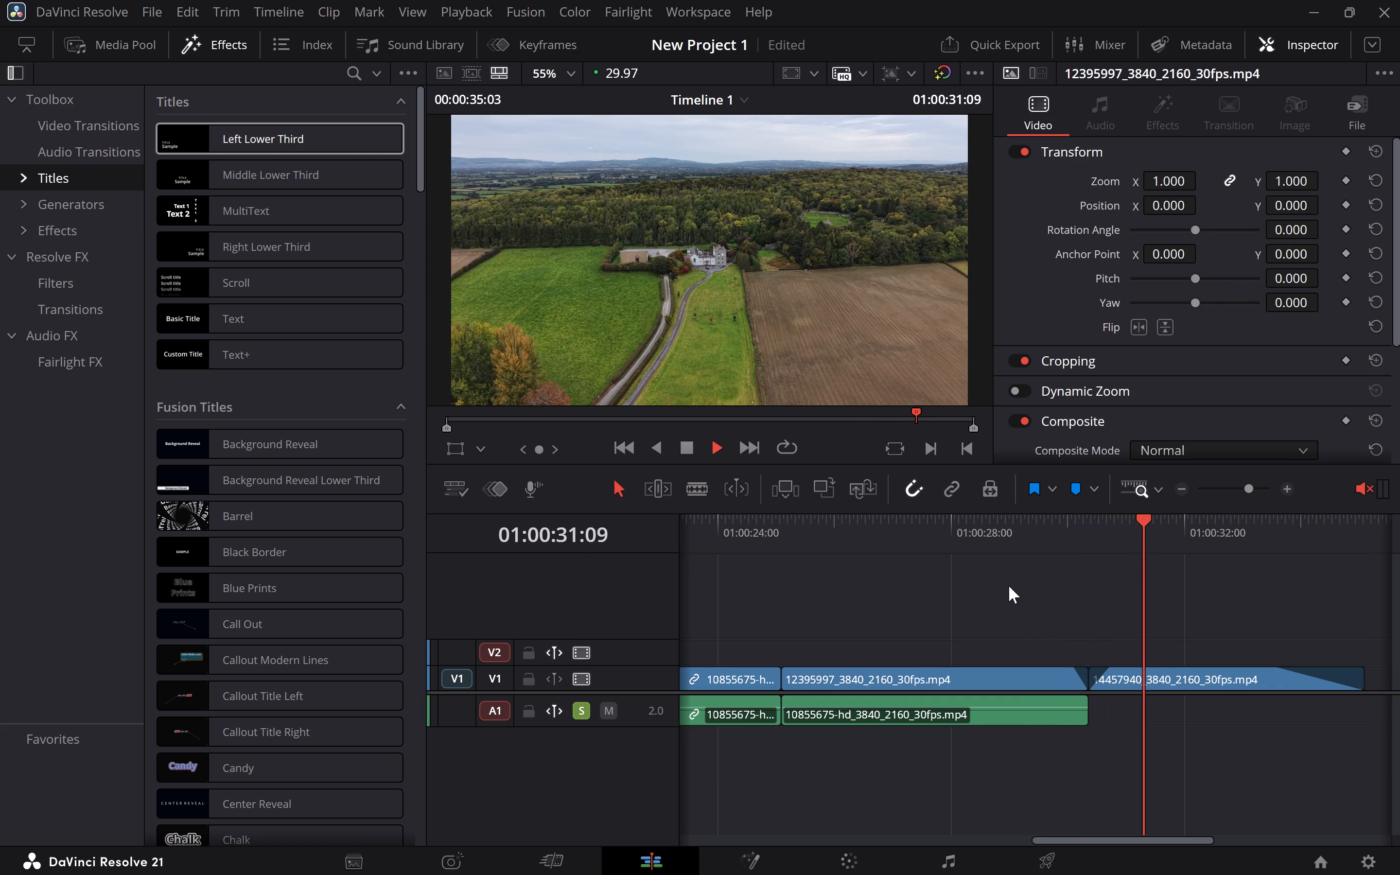
{"action": "left_click_drag", "start_coordinate": [1234, 531], "coordinate": [1167, 545]}
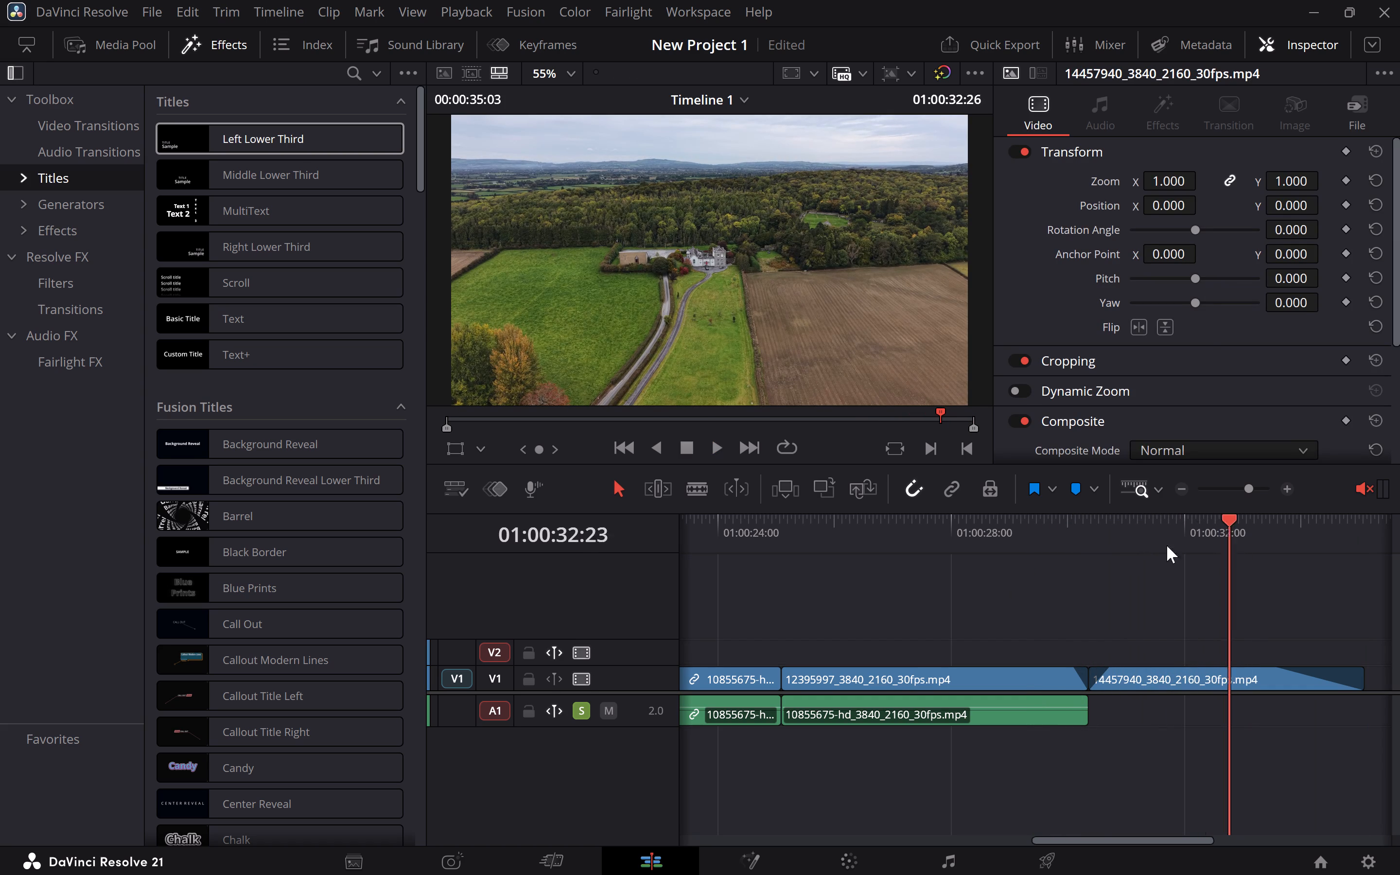
{"action": "left_click_drag", "start_coordinate": [1167, 545], "coordinate": [983, 591]}
{"action": "key", "text": "space"}
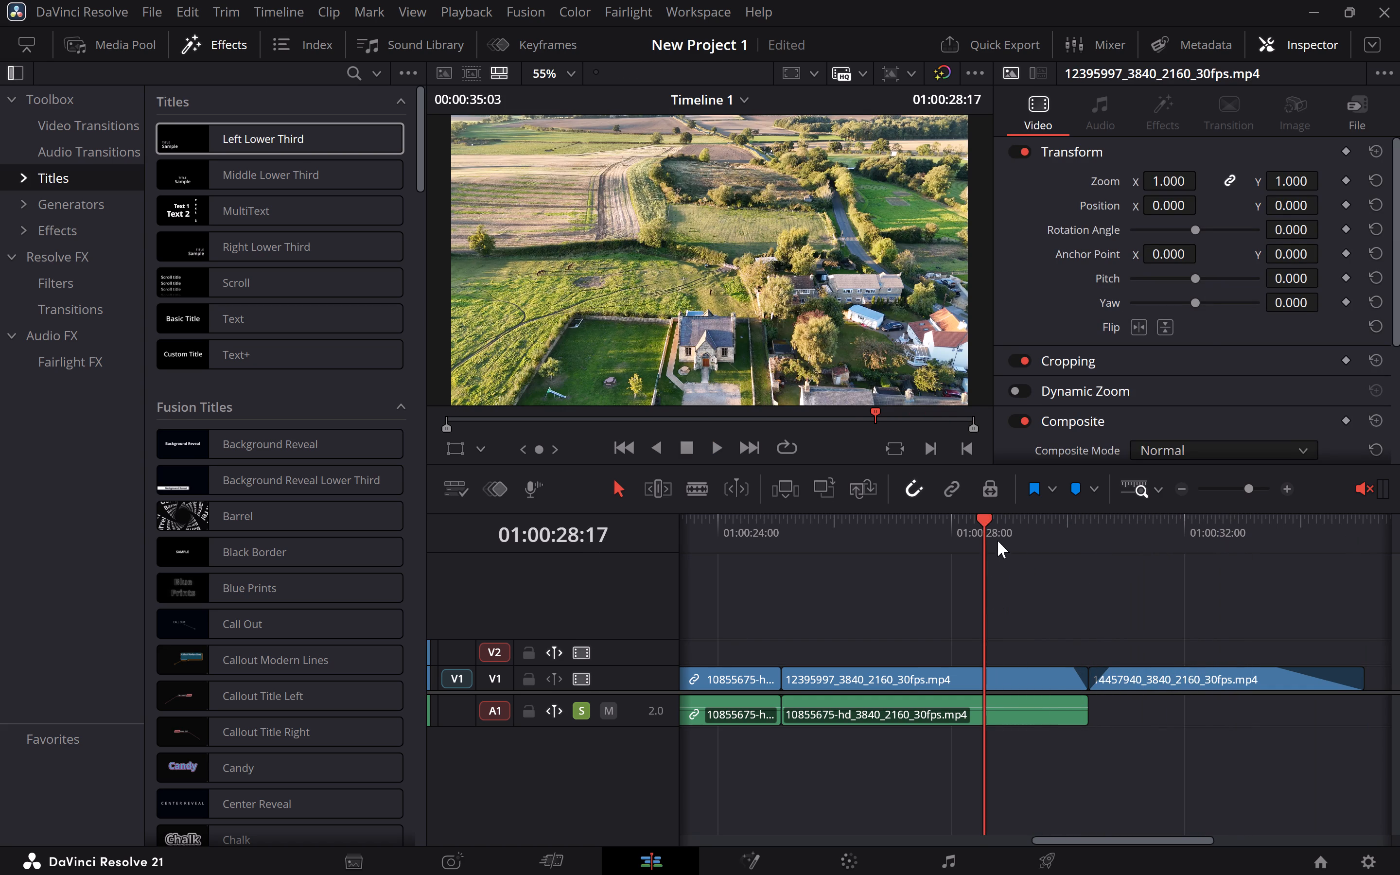
{"action": "left_click_drag", "start_coordinate": [992, 518], "coordinate": [750, 548]}
{"action": "key", "text": "space"}
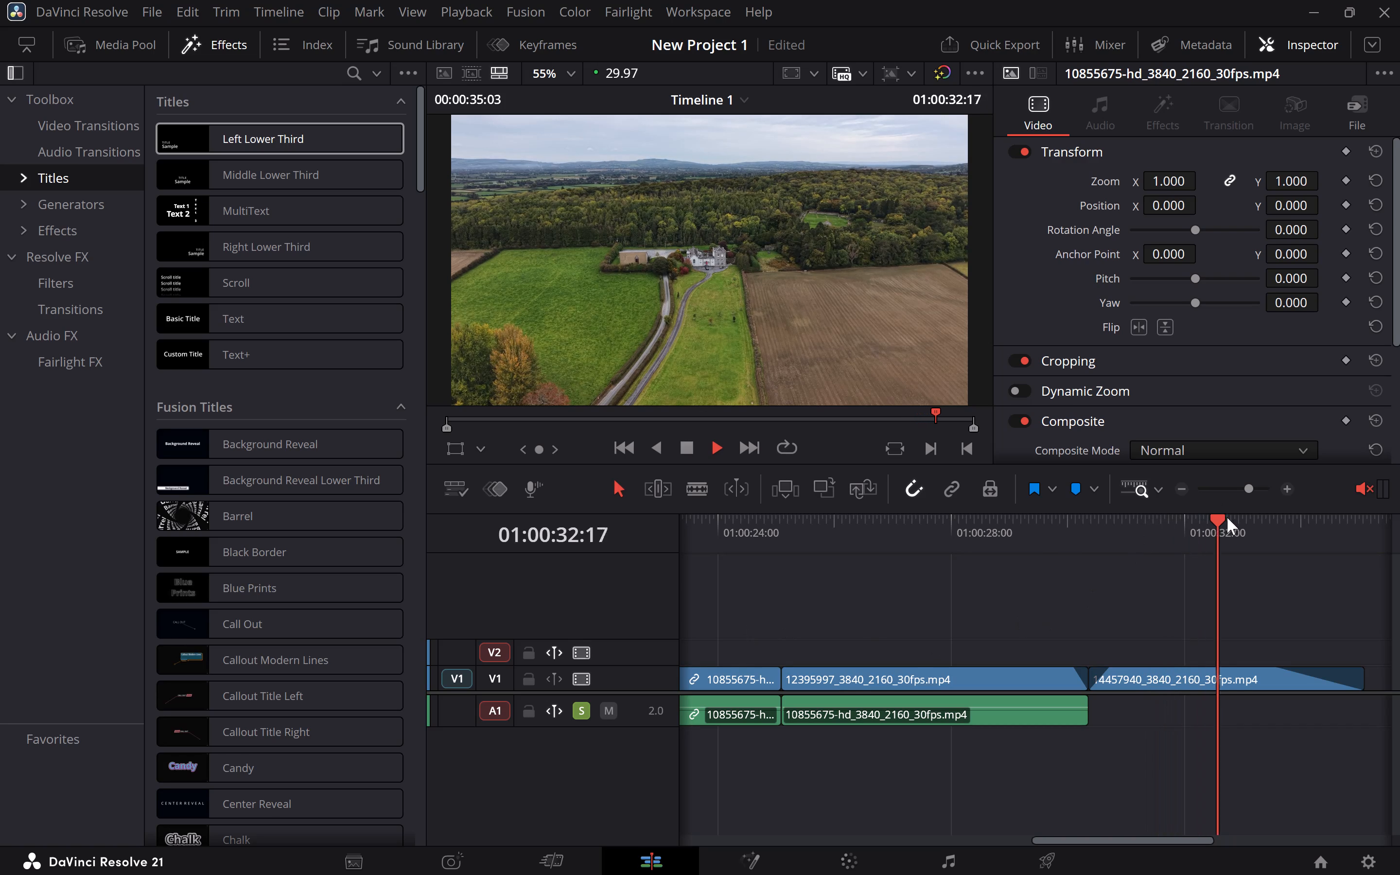
{"action": "left_click_drag", "start_coordinate": [1226, 518], "coordinate": [689, 559]}
{"action": "key", "text": "space"}
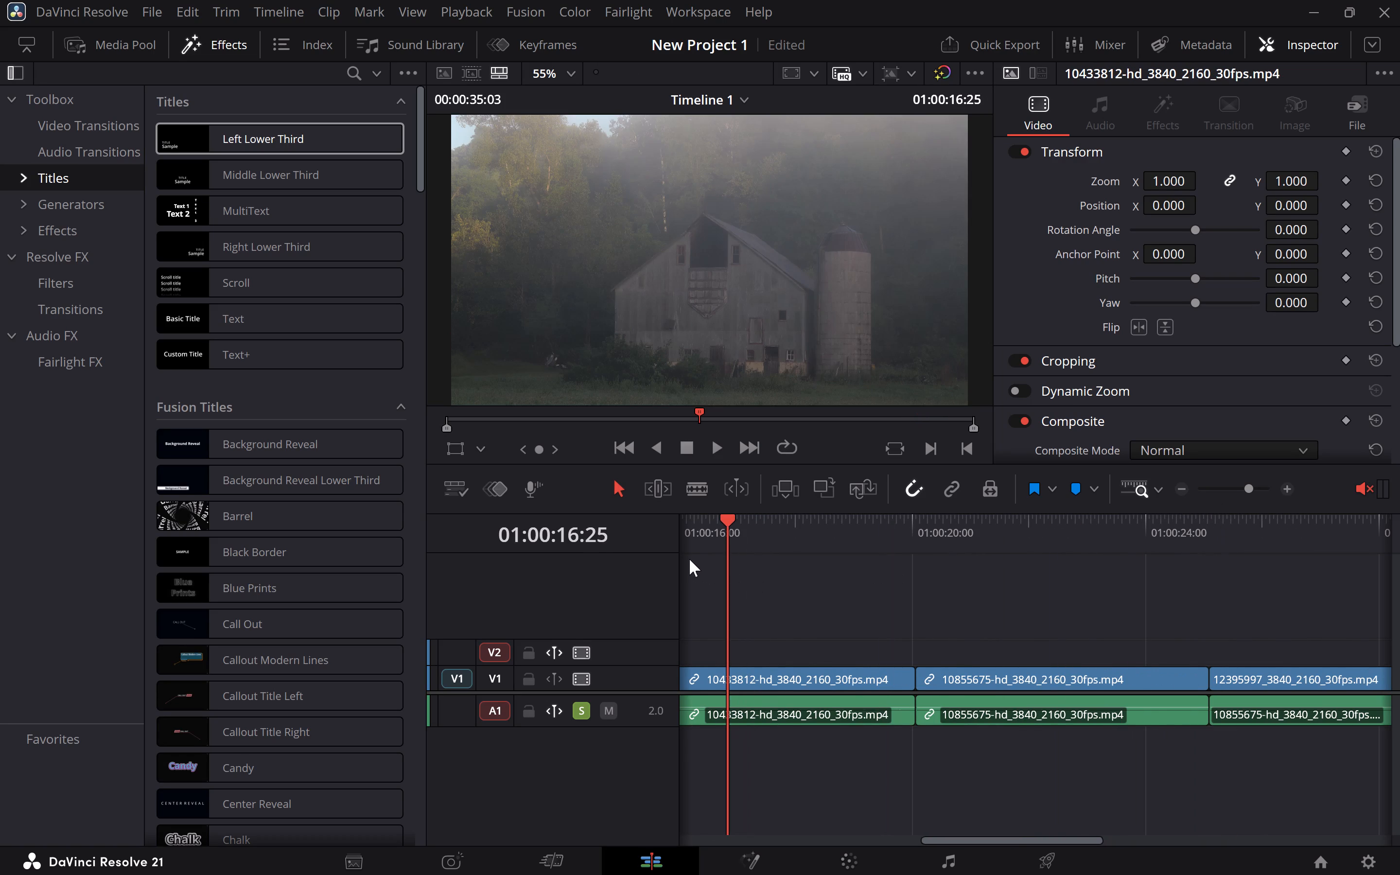
Lengthen clip 12395997's fade-out and clip 14457940's fade-in to about half a second each.
{"action": "scroll", "coordinate": [1147, 629], "scroll_direction": "left", "scroll_amount": 1}
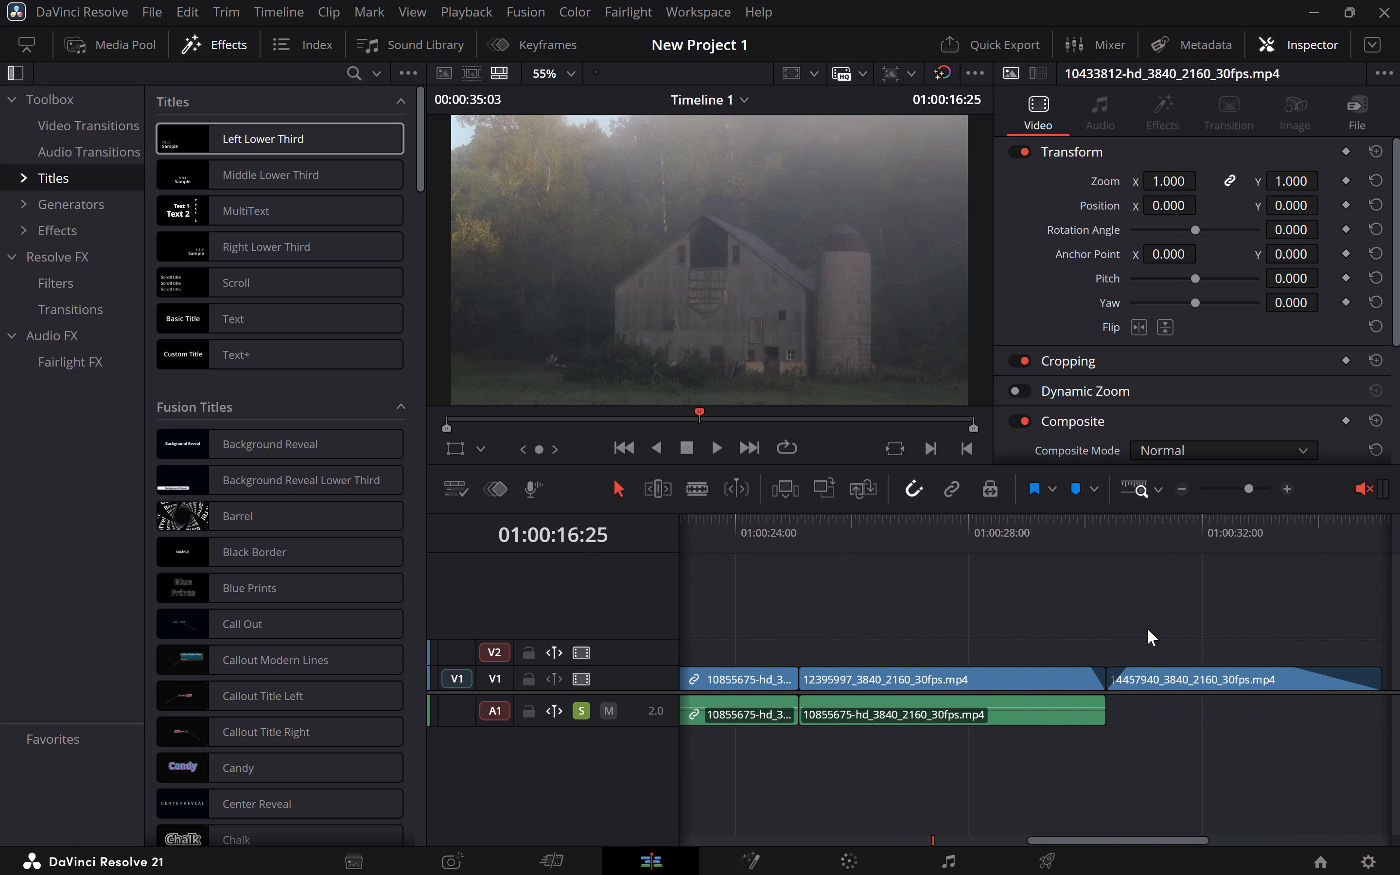
{"action": "left_click_drag", "start_coordinate": [1089, 672], "coordinate": [1078, 673]}
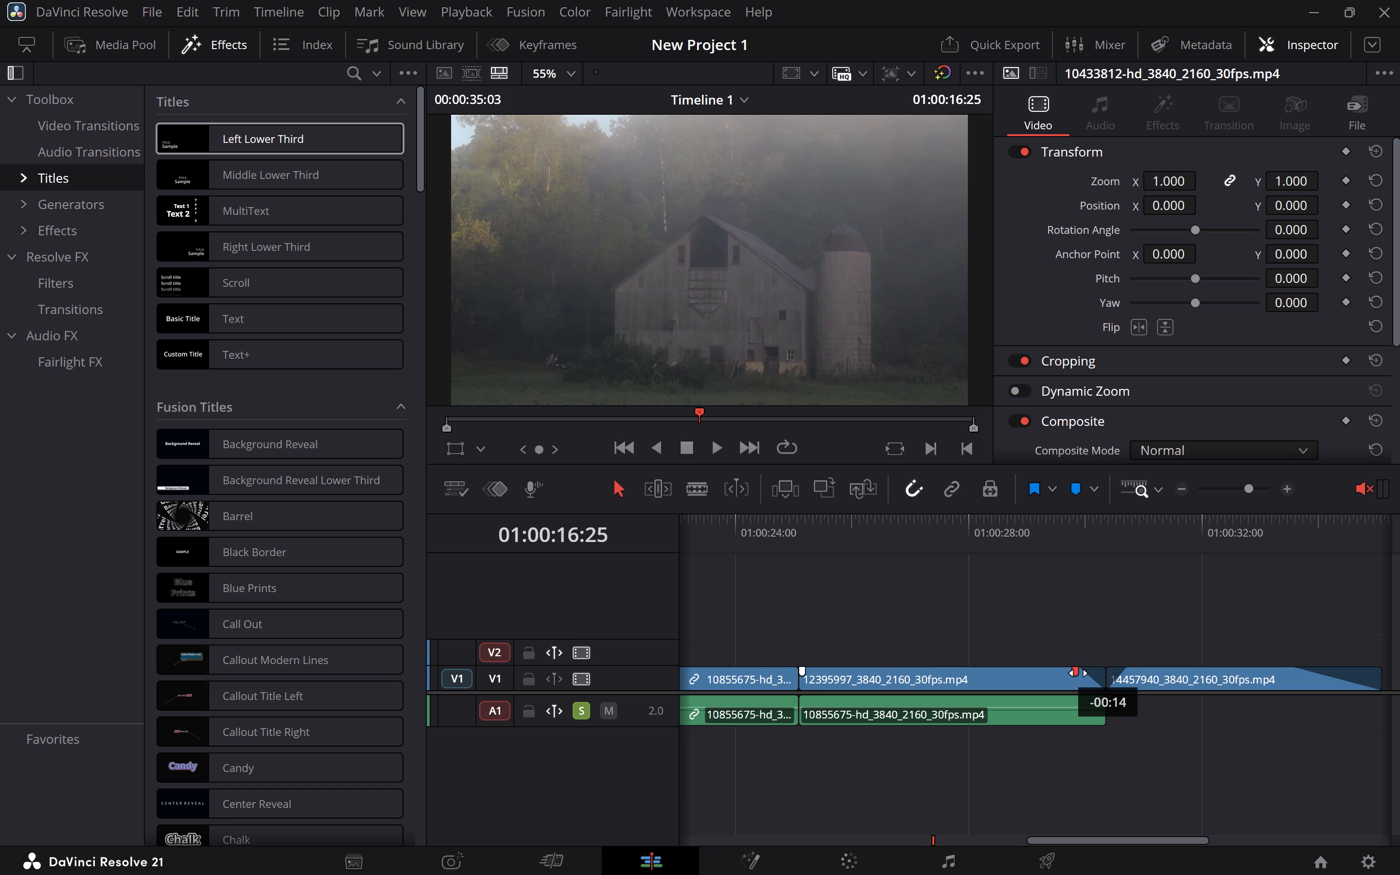
{"action": "left_click_drag", "start_coordinate": [1078, 673], "coordinate": [1077, 673]}
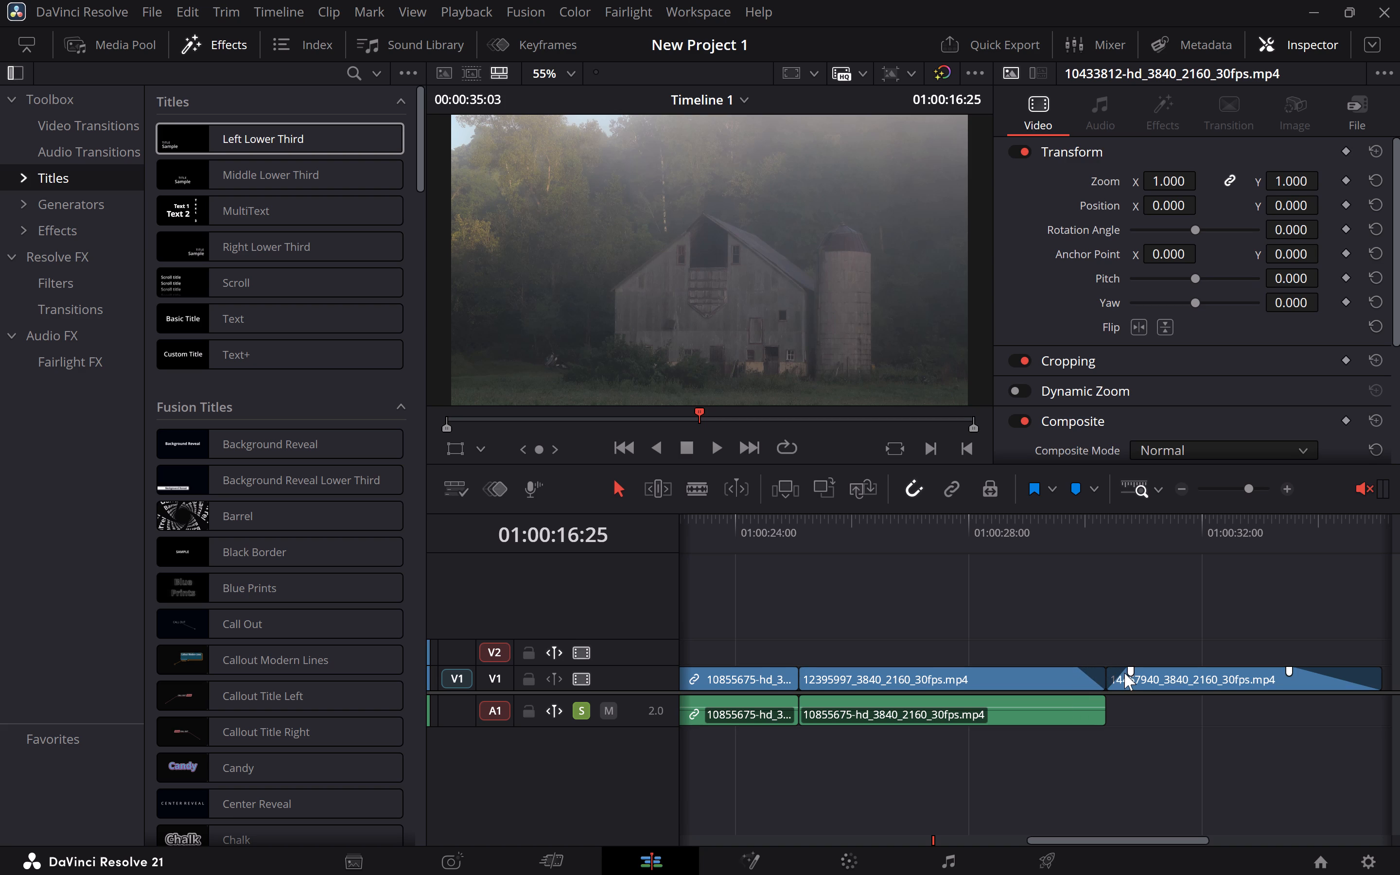
{"action": "left_click_drag", "start_coordinate": [1128, 672], "coordinate": [1132, 672]}
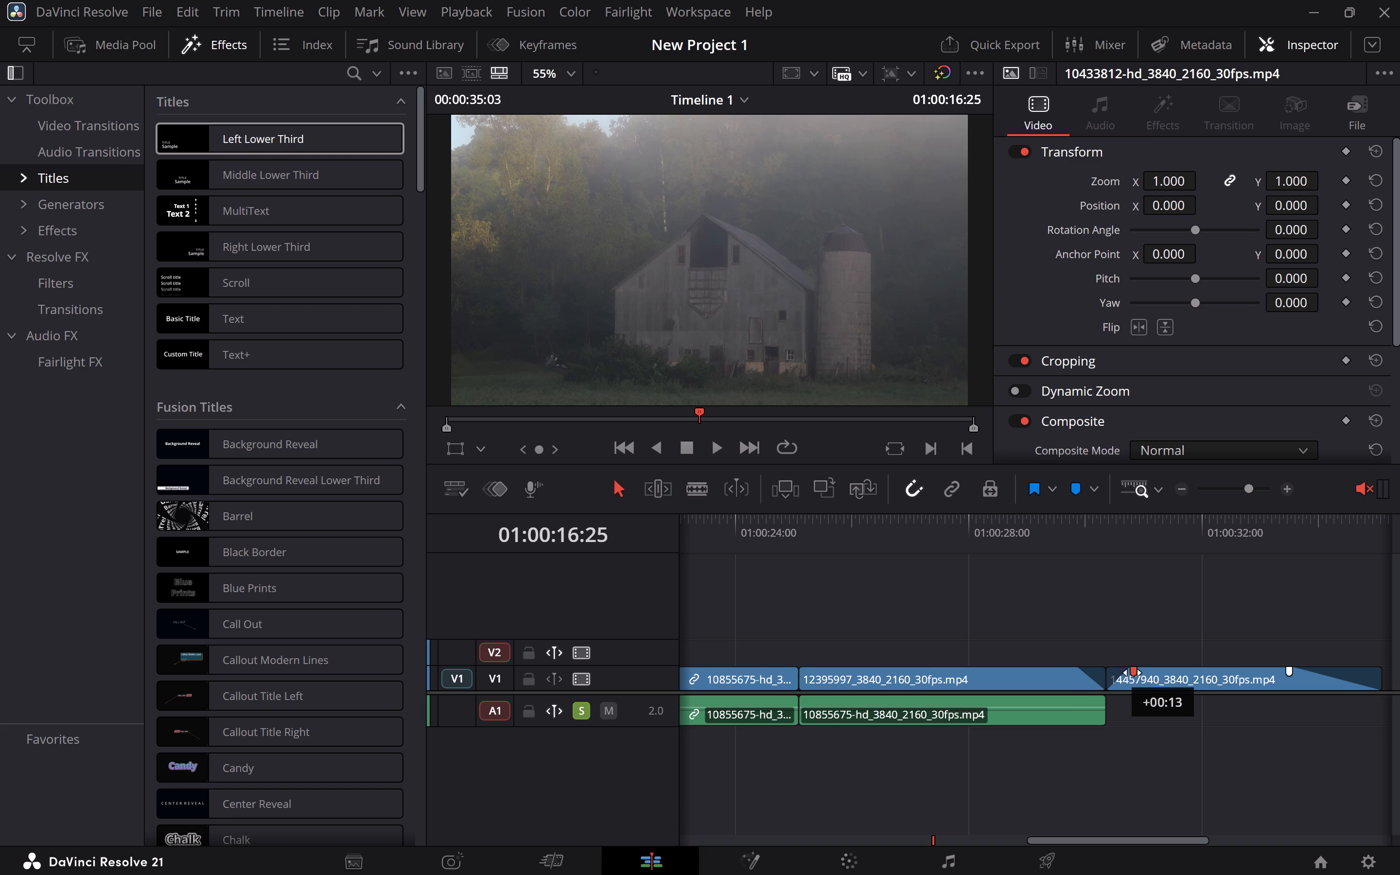
{"action": "left_click_drag", "start_coordinate": [1132, 672], "coordinate": [1137, 672]}
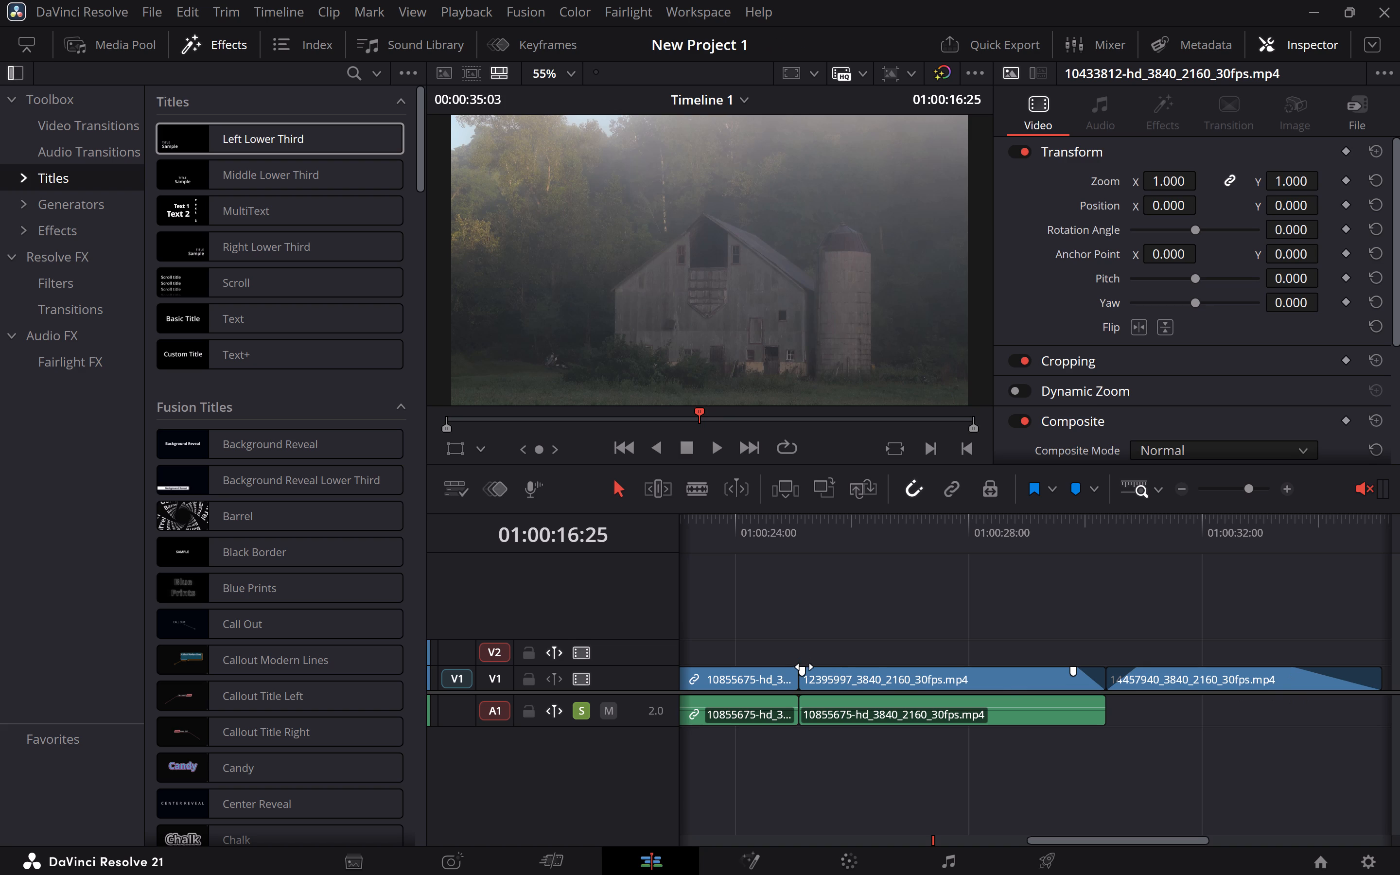
Add a fade-in to the start of clip 12395997 and a fade-out to the end of clip 10855675, each about half a second.
{"action": "left_click_drag", "start_coordinate": [802, 667], "coordinate": [832, 665]}
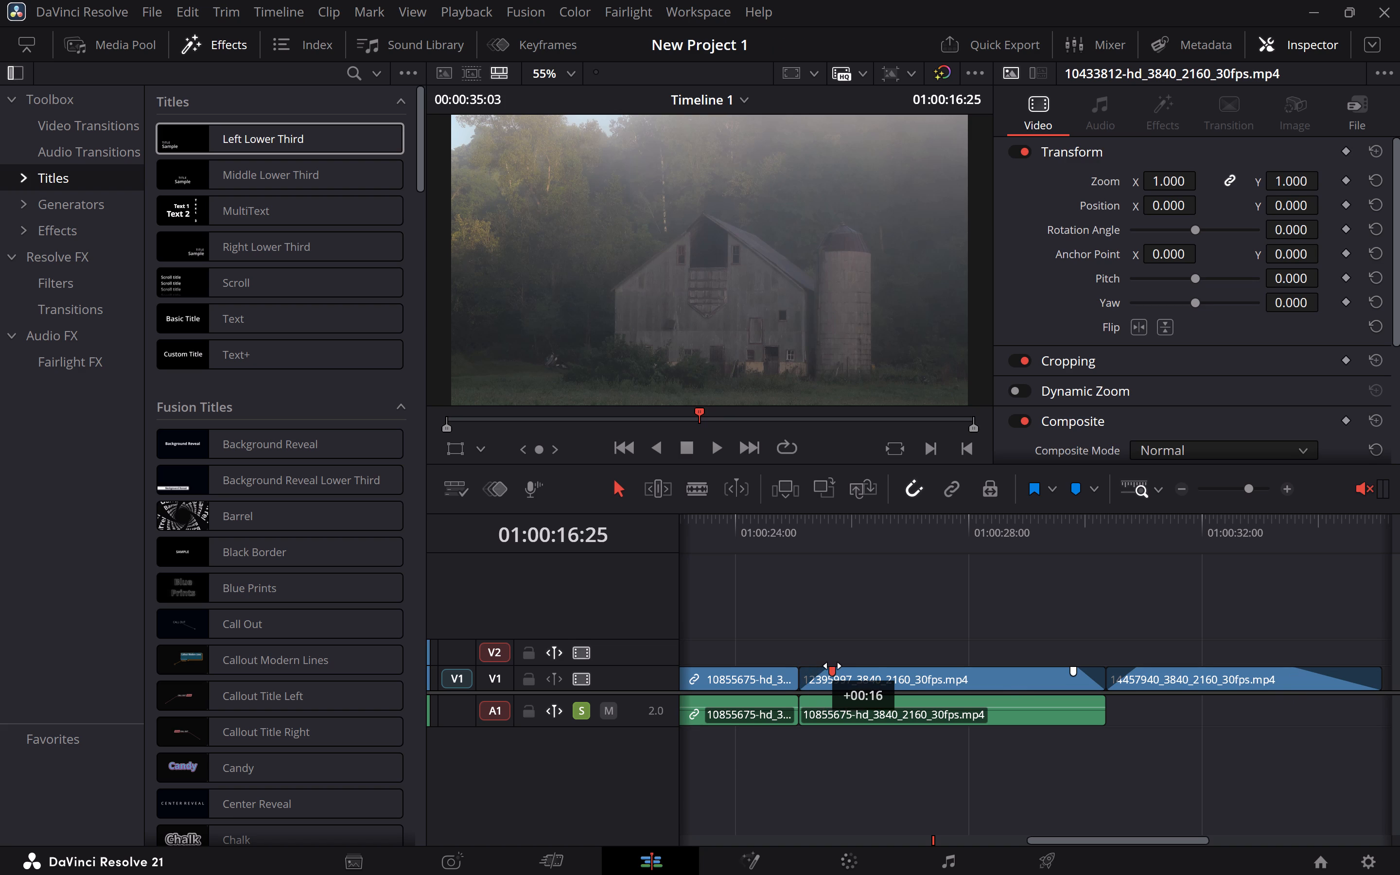
{"action": "left_click_drag", "start_coordinate": [832, 665], "coordinate": [830, 665]}
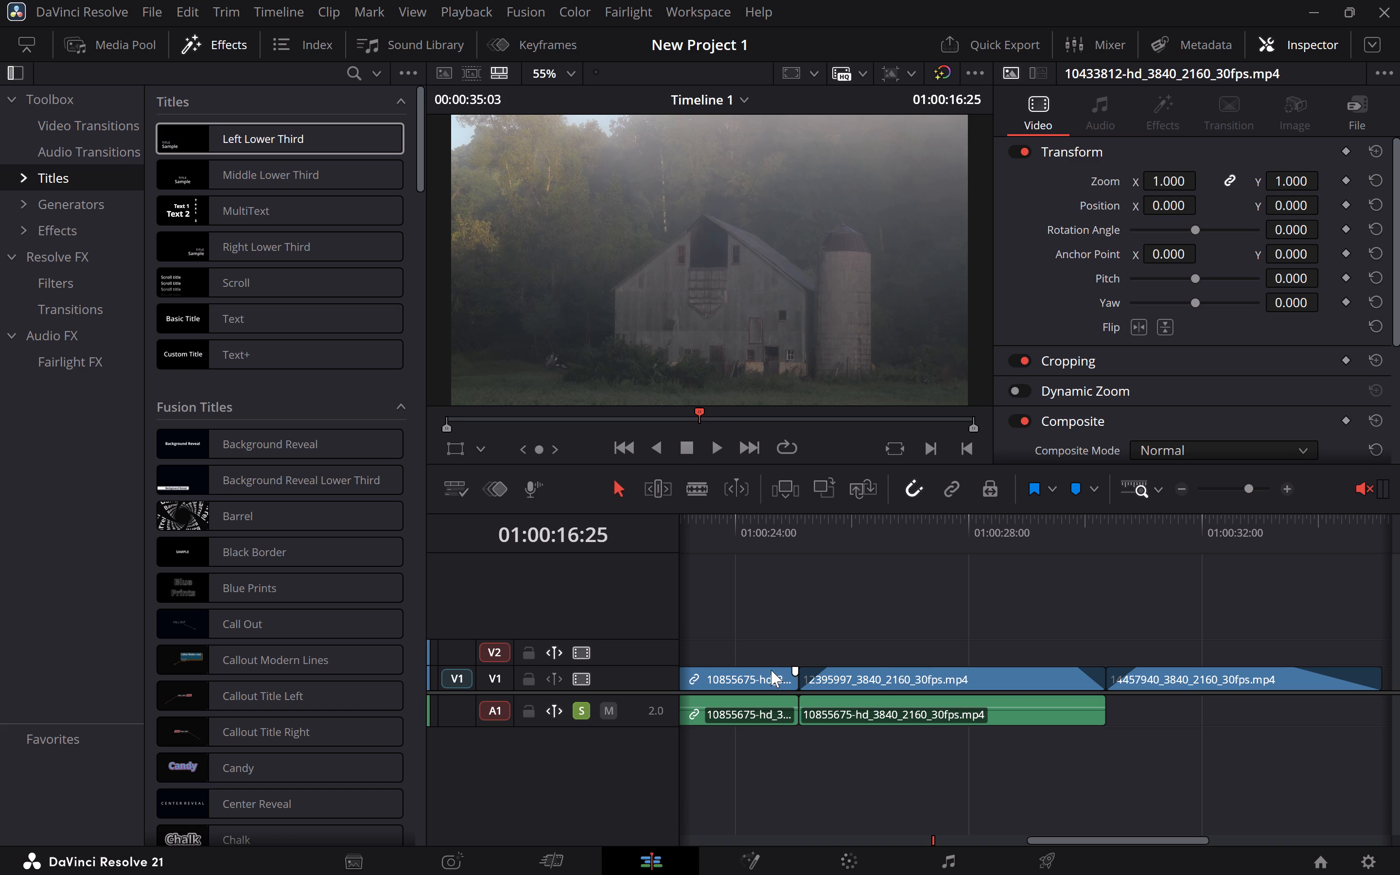
{"action": "left_click_drag", "start_coordinate": [795, 668], "coordinate": [761, 662]}
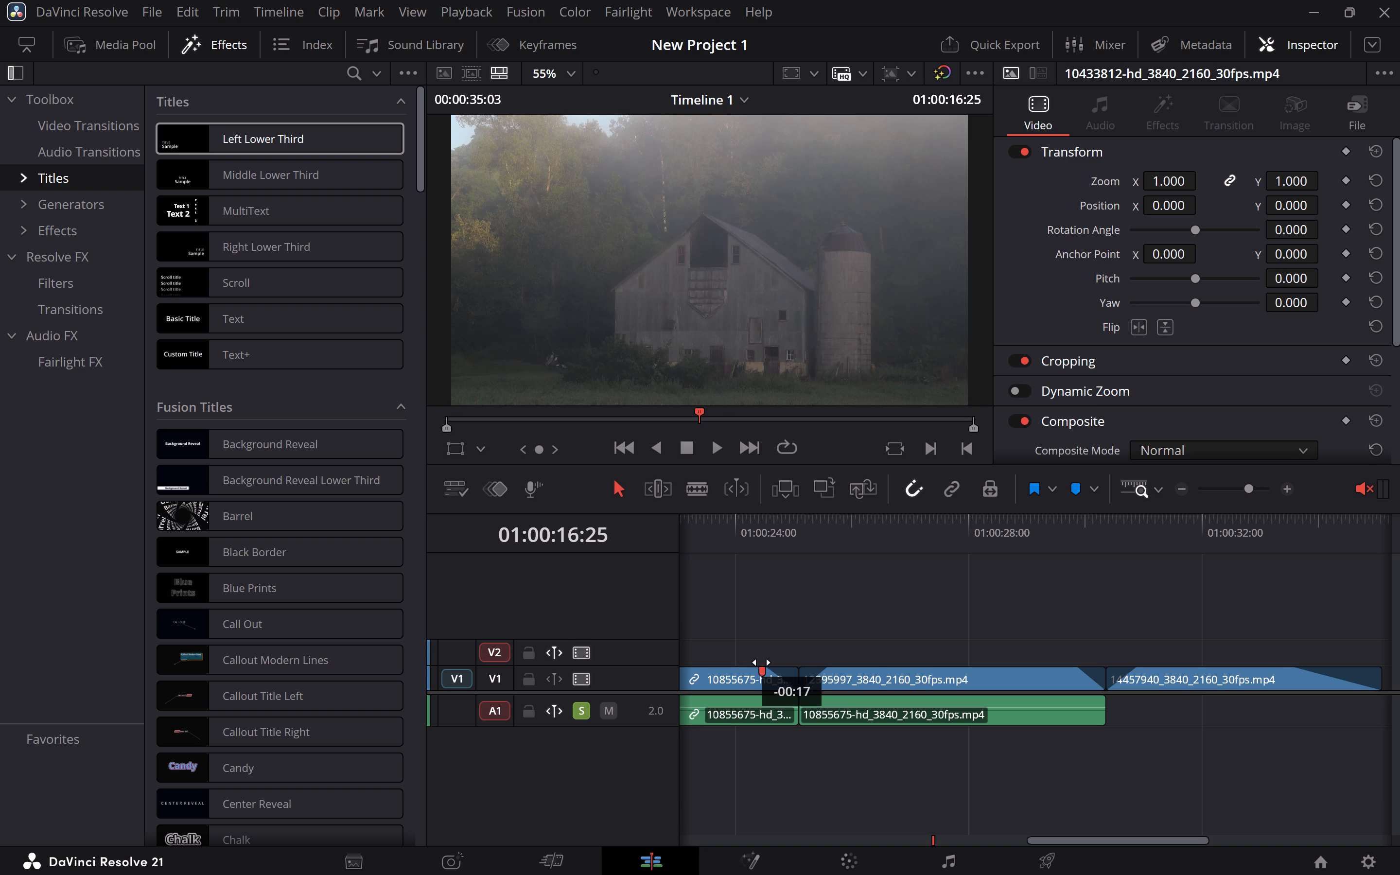
{"action": "left_click_drag", "start_coordinate": [761, 662], "coordinate": [761, 664]}
{"action": "left_click_drag", "start_coordinate": [761, 664], "coordinate": [766, 665]}
Add a fade-in of about half a second to the start of clip 10855675 on V1.
{"action": "scroll", "coordinate": [766, 665], "scroll_direction": "right", "scroll_amount": 1}
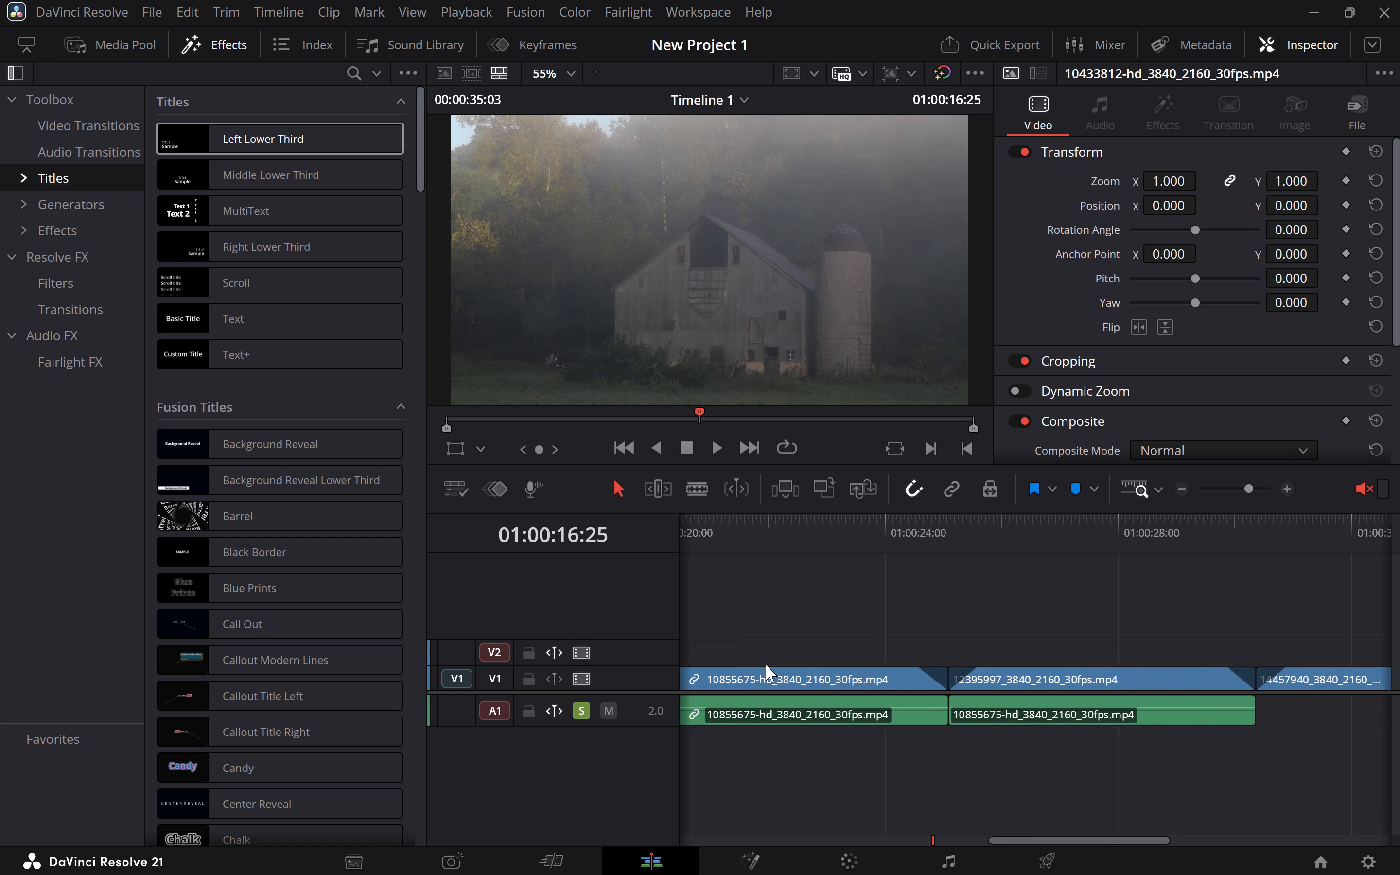
{"action": "scroll", "coordinate": [766, 665], "scroll_direction": "right", "scroll_amount": 1}
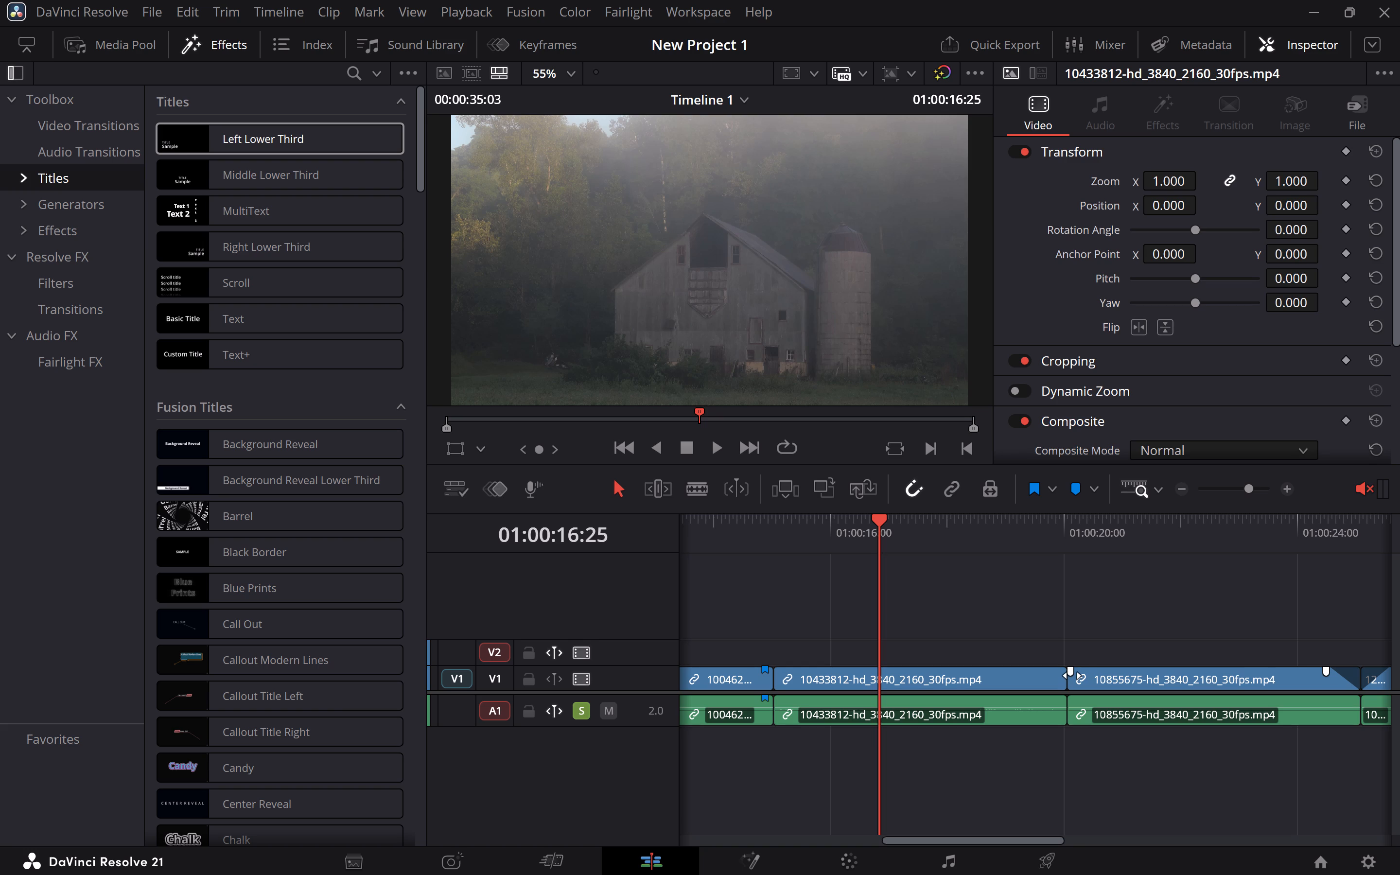
{"action": "left_click_drag", "start_coordinate": [1071, 675], "coordinate": [1097, 672]}
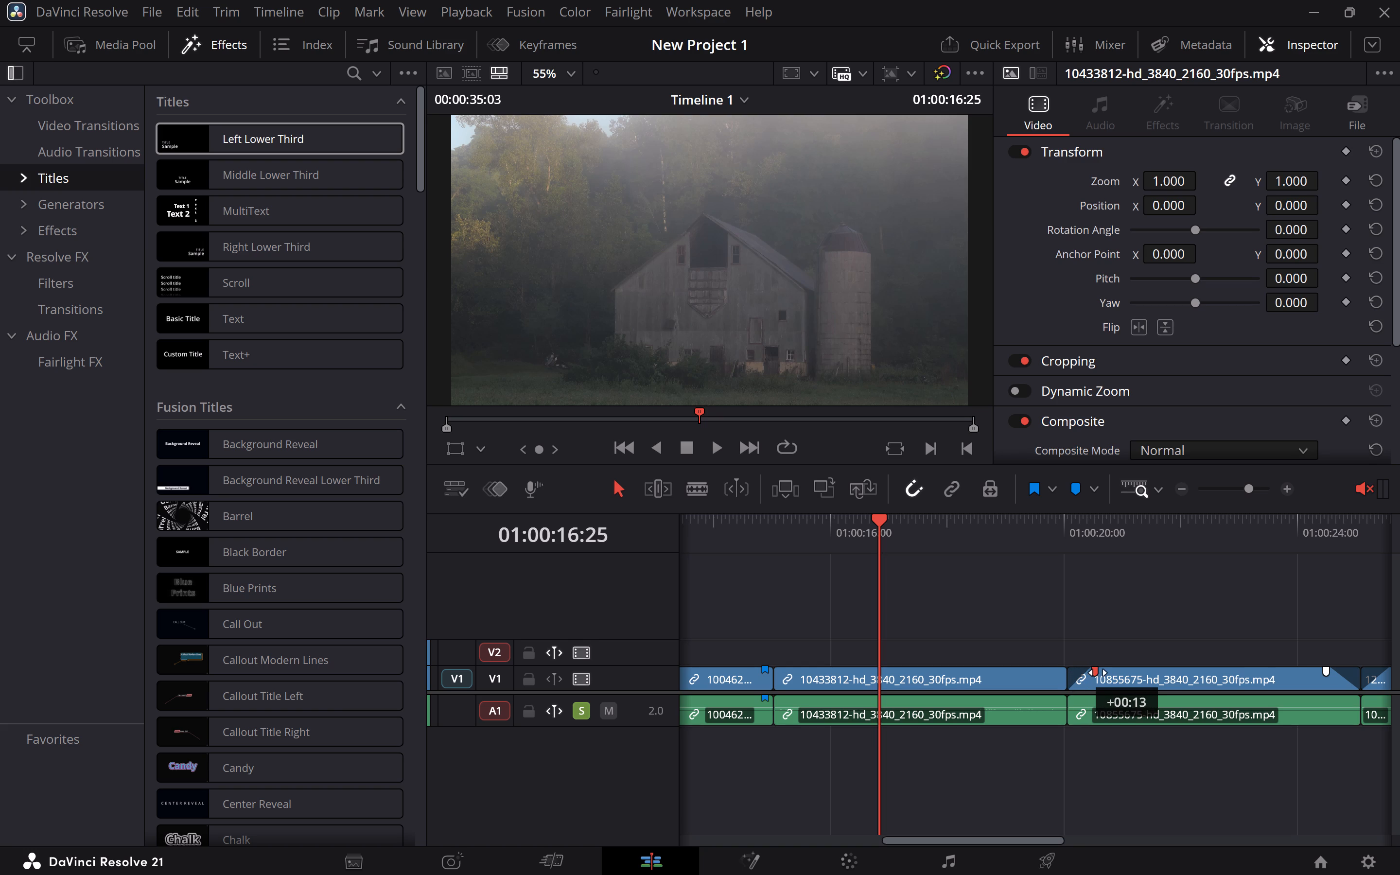
{"action": "left_click_drag", "start_coordinate": [1097, 672], "coordinate": [1100, 672]}
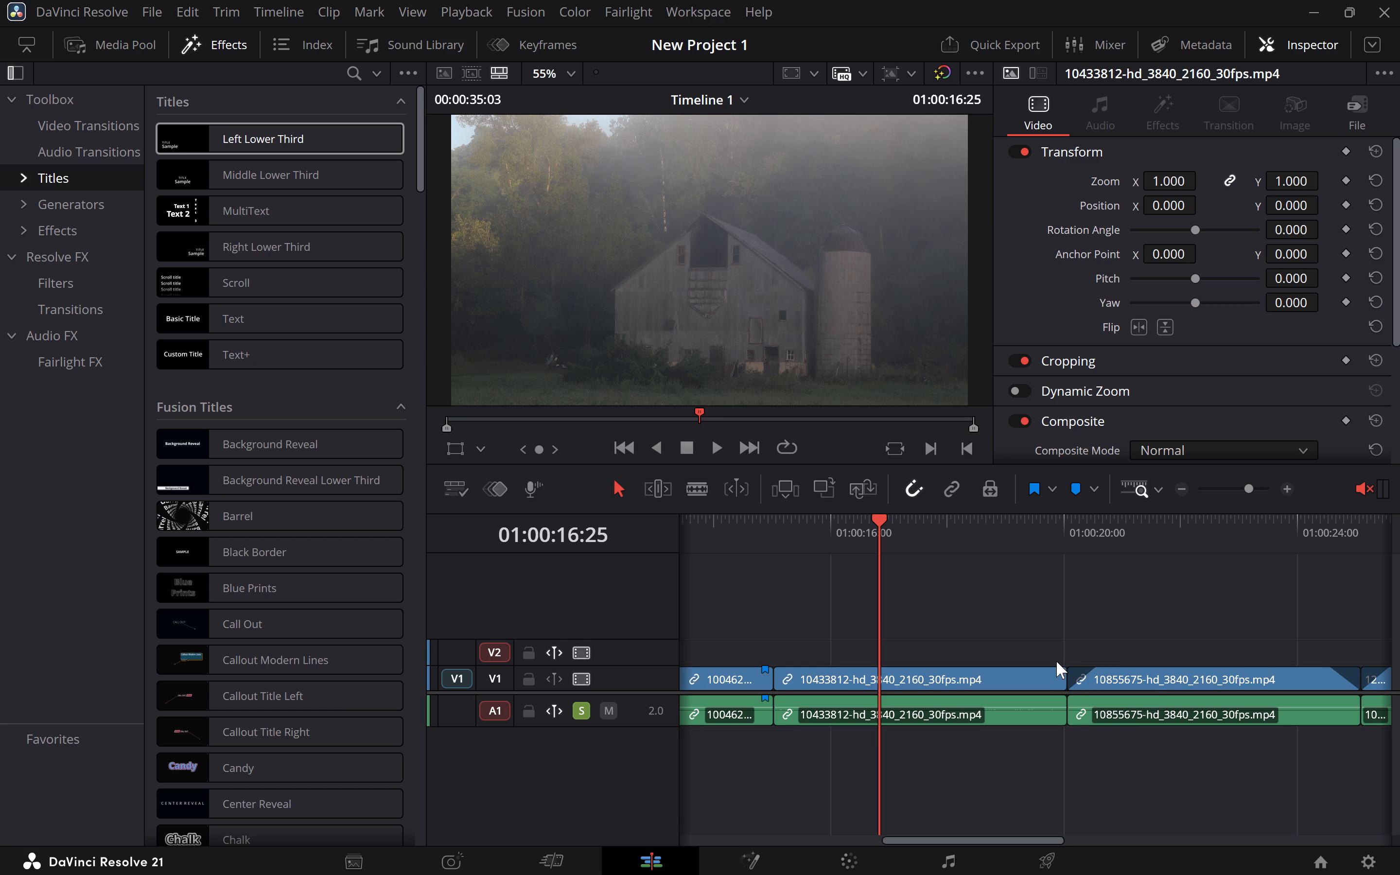
Add a fade-out to the end and a fade-in to the start of clip 10433812 on V1, each about 14 frames.
{"action": "left_click_drag", "start_coordinate": [1061, 669], "coordinate": [1033, 663]}
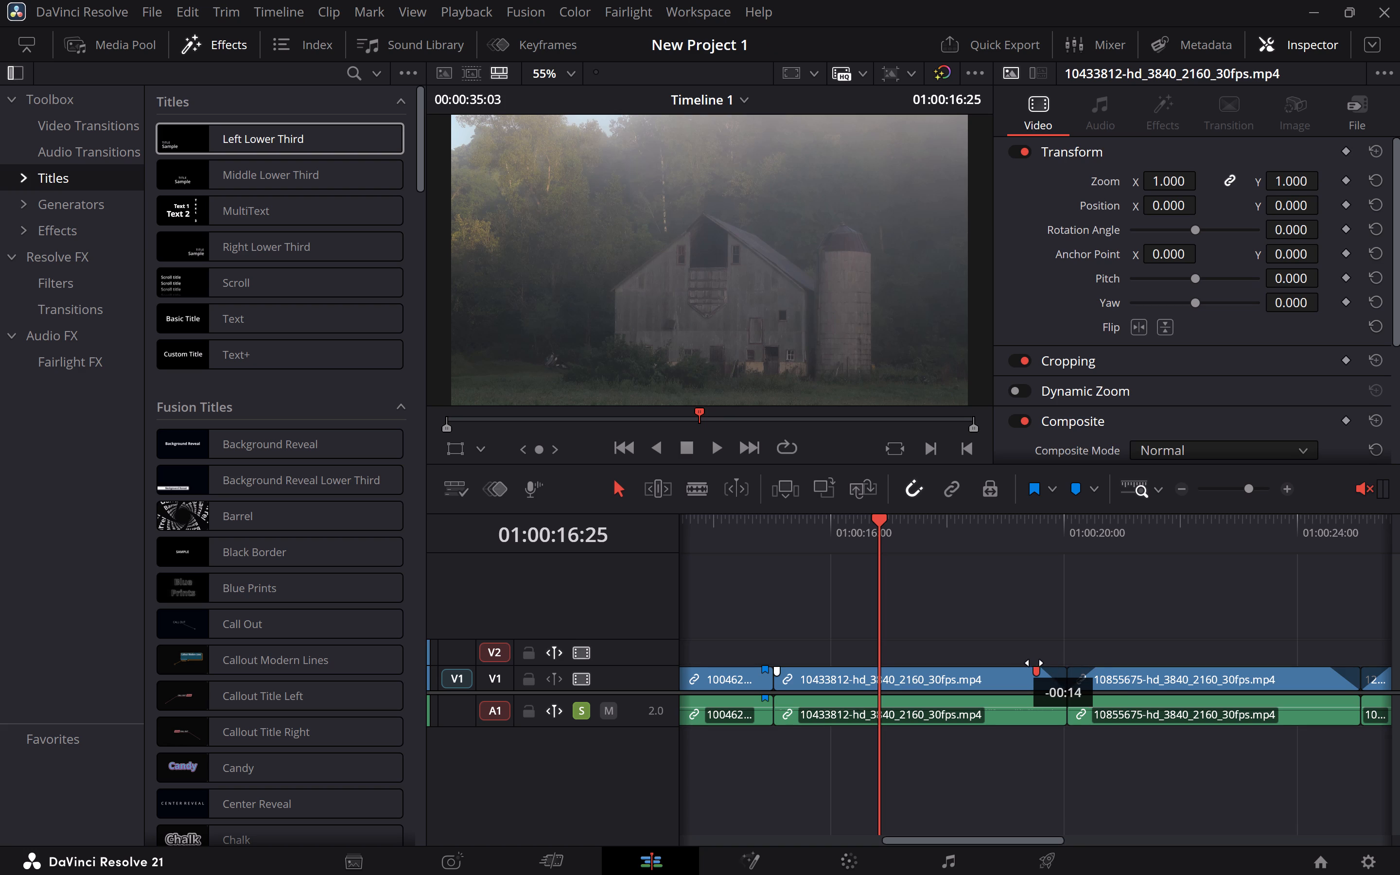
{"action": "left_click_drag", "start_coordinate": [1033, 663], "coordinate": [1032, 663]}
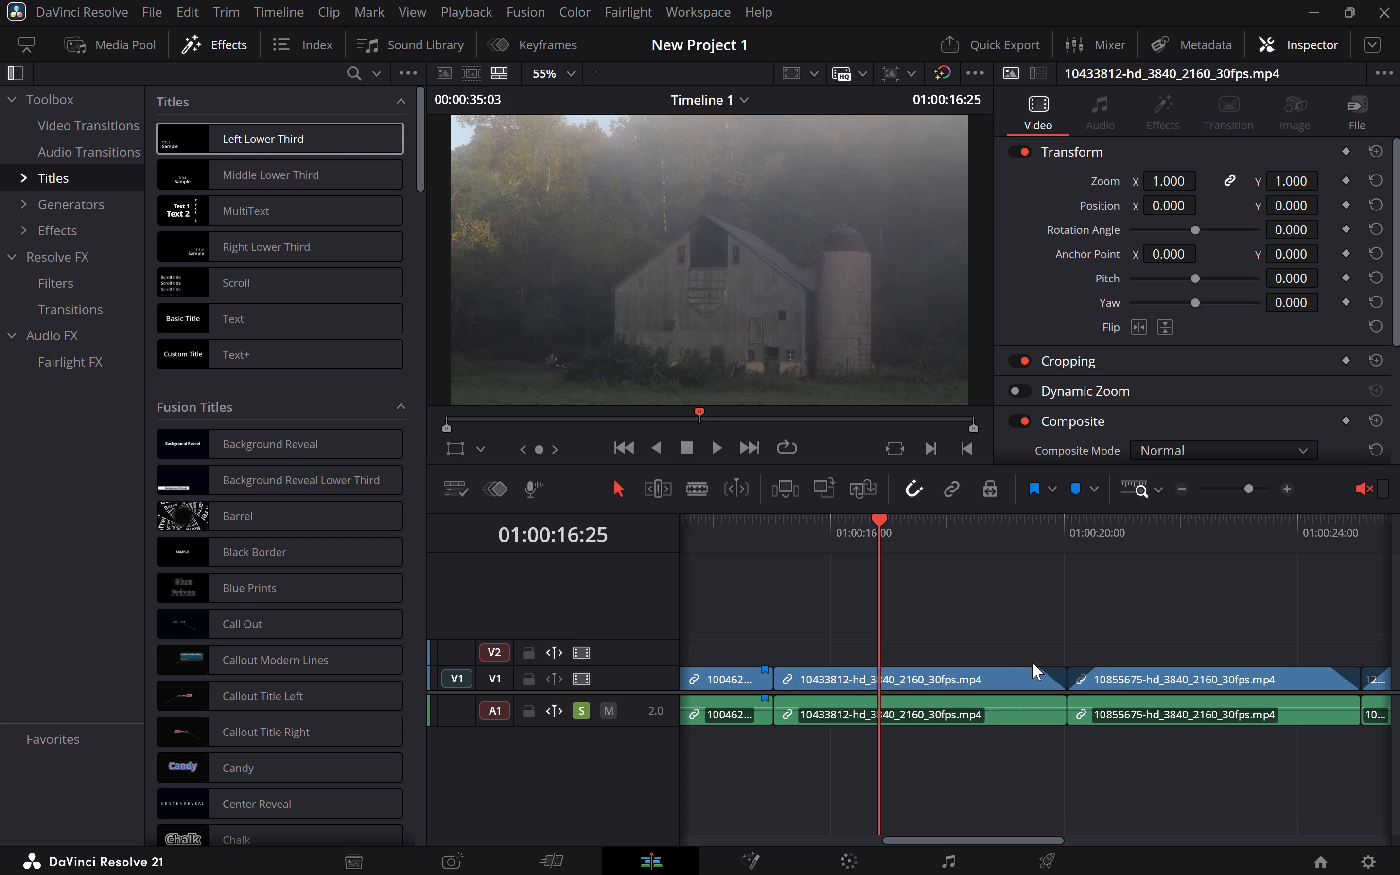
{"action": "left_click_drag", "start_coordinate": [779, 669], "coordinate": [782, 669]}
{"action": "left_click_drag", "start_coordinate": [782, 669], "coordinate": [806, 670]}
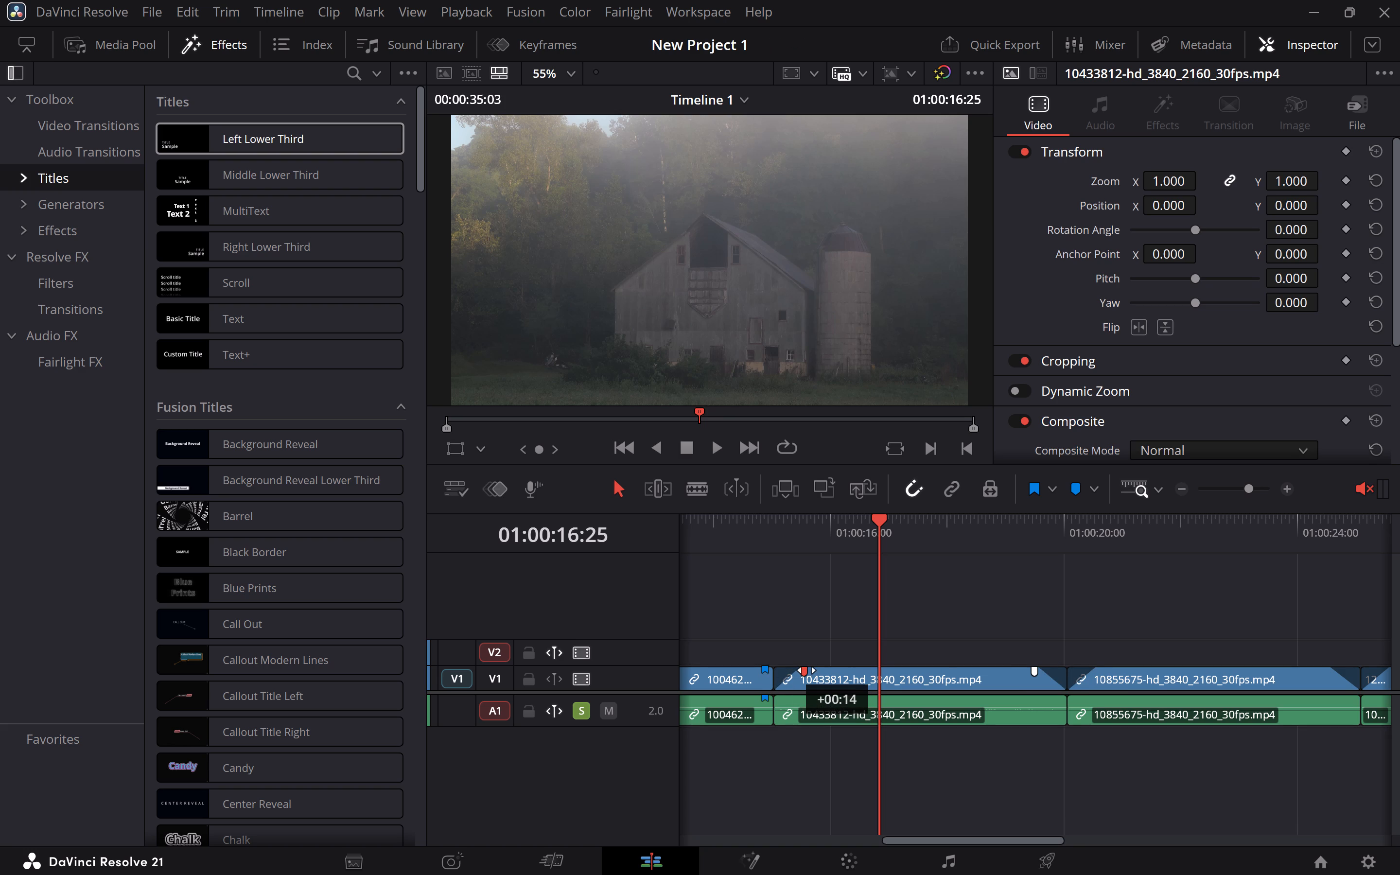
{"action": "left_click_drag", "start_coordinate": [806, 670], "coordinate": [806, 670]}
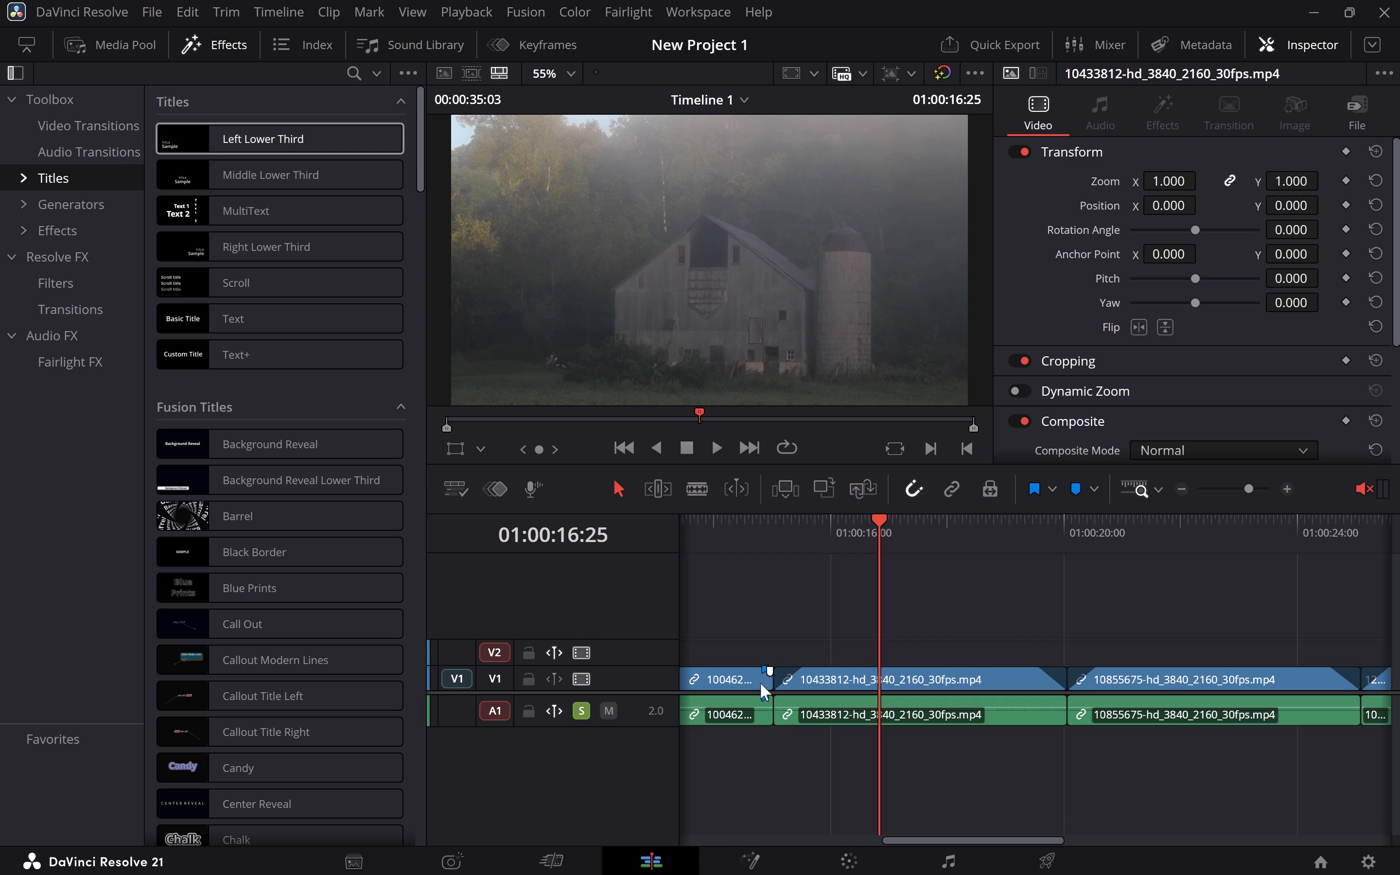
Add a fade-out of about half a second to the end of clip 10046296 on V1.
{"action": "left_click", "coordinate": [766, 675]}
{"action": "left_click_drag", "start_coordinate": [770, 672], "coordinate": [724, 667]}
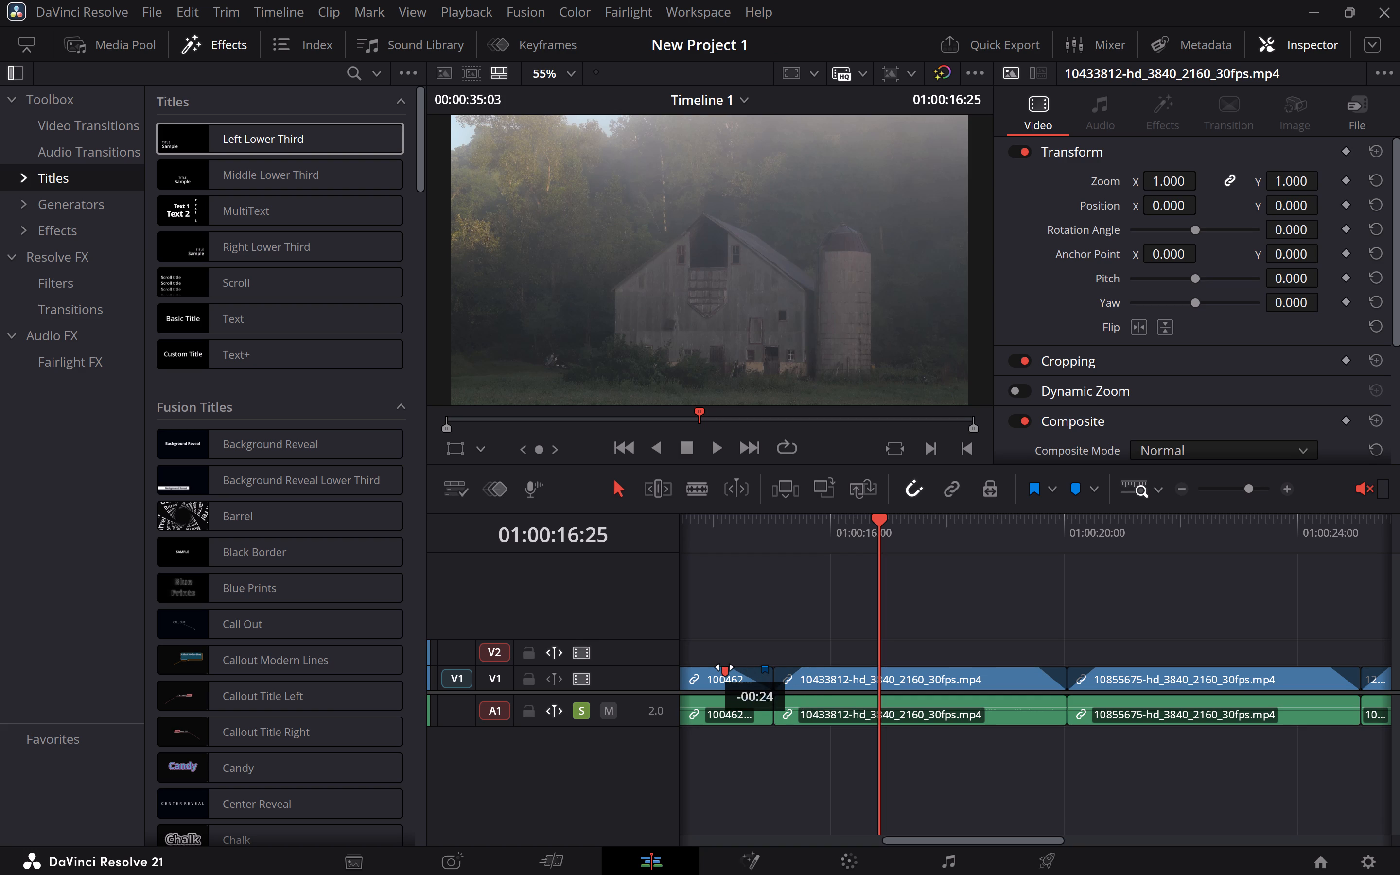
{"action": "left_click_drag", "start_coordinate": [724, 667], "coordinate": [735, 665]}
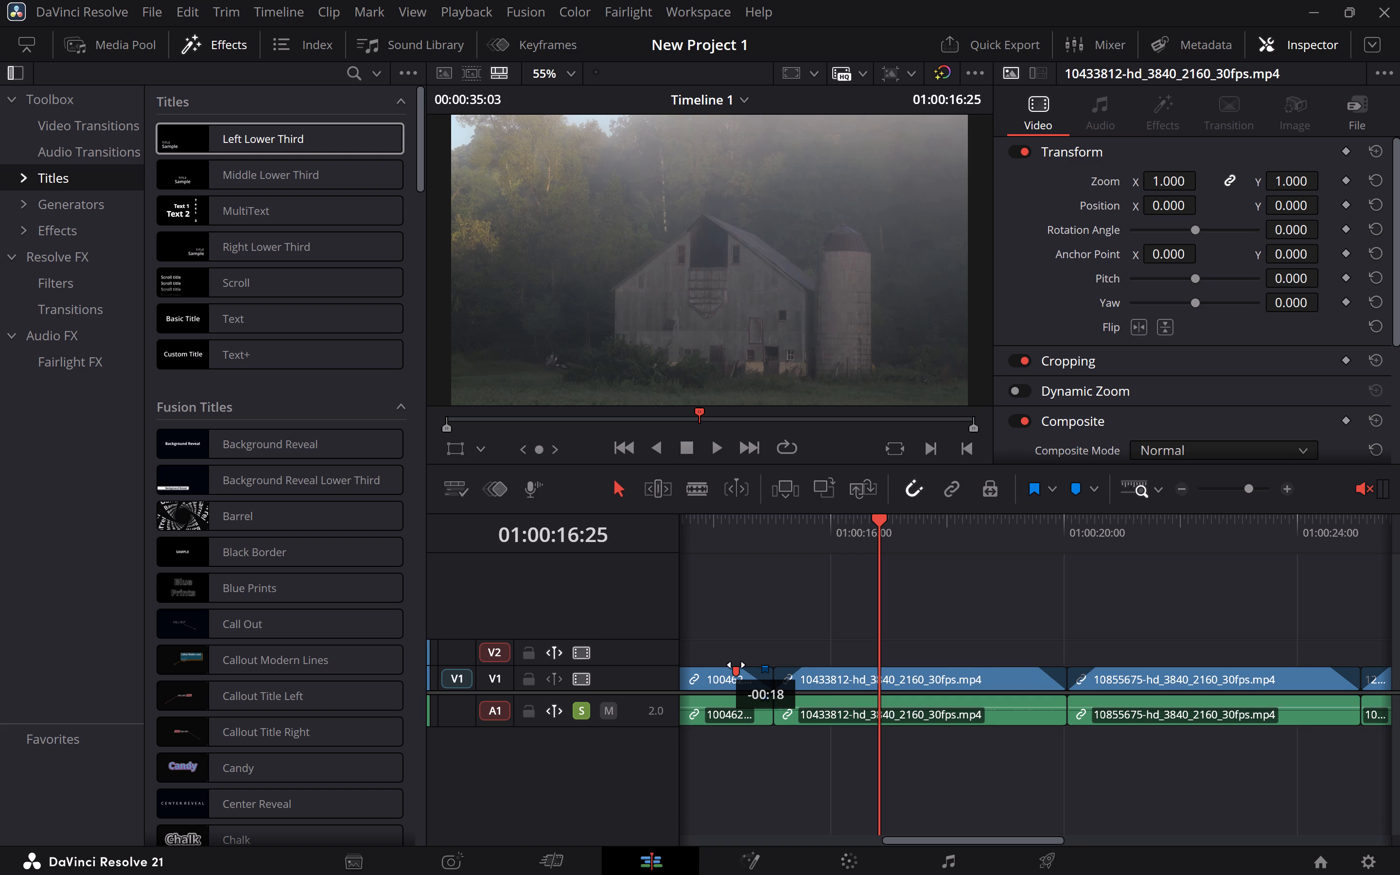
{"action": "left_click_drag", "start_coordinate": [735, 665], "coordinate": [741, 666]}
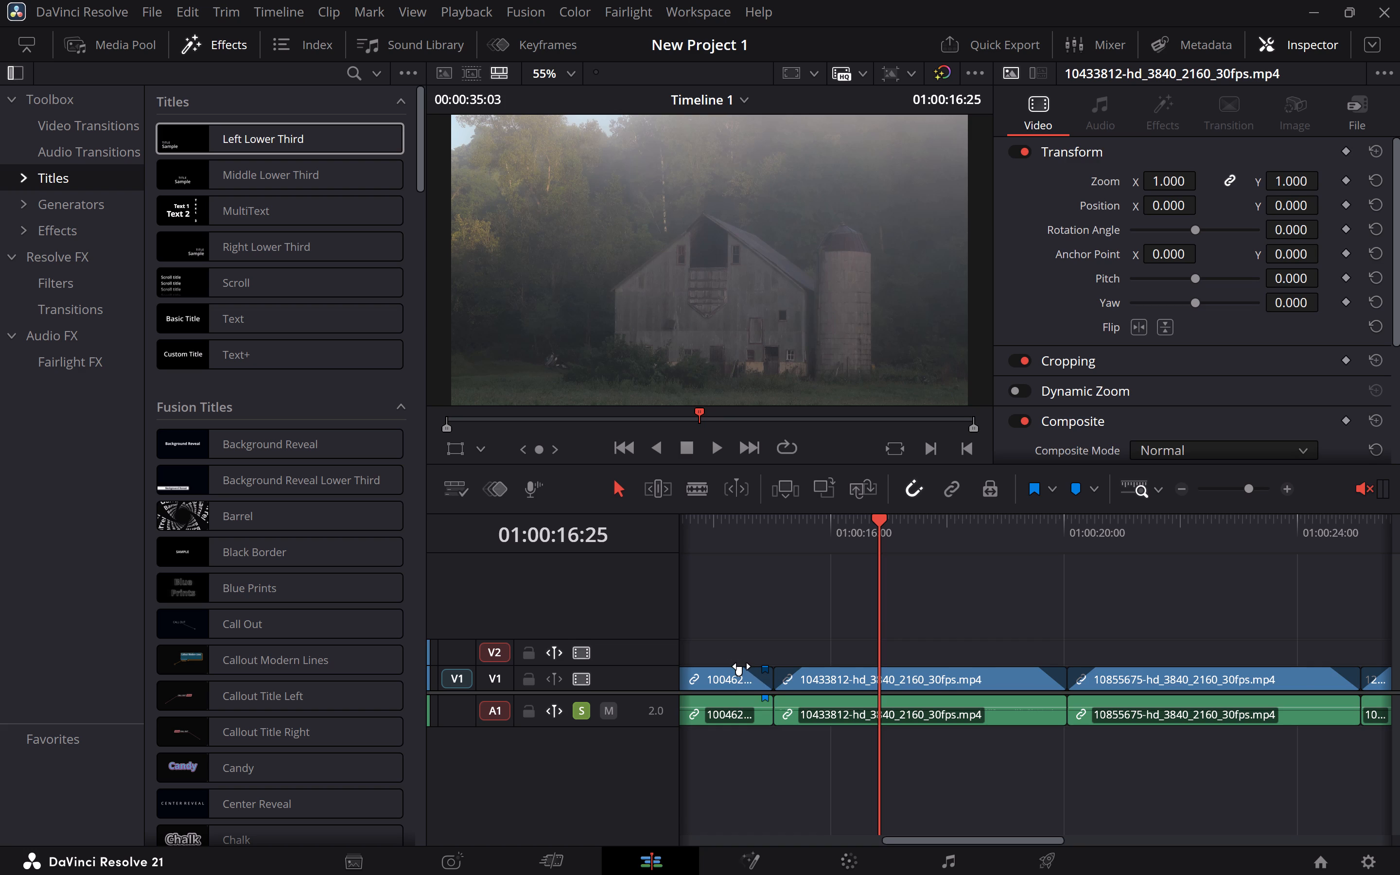
Add a fade-in and a fade-out of about half a second each to clip 8717714 on V1.
{"action": "scroll", "coordinate": [741, 666], "scroll_direction": "right", "scroll_amount": 3}
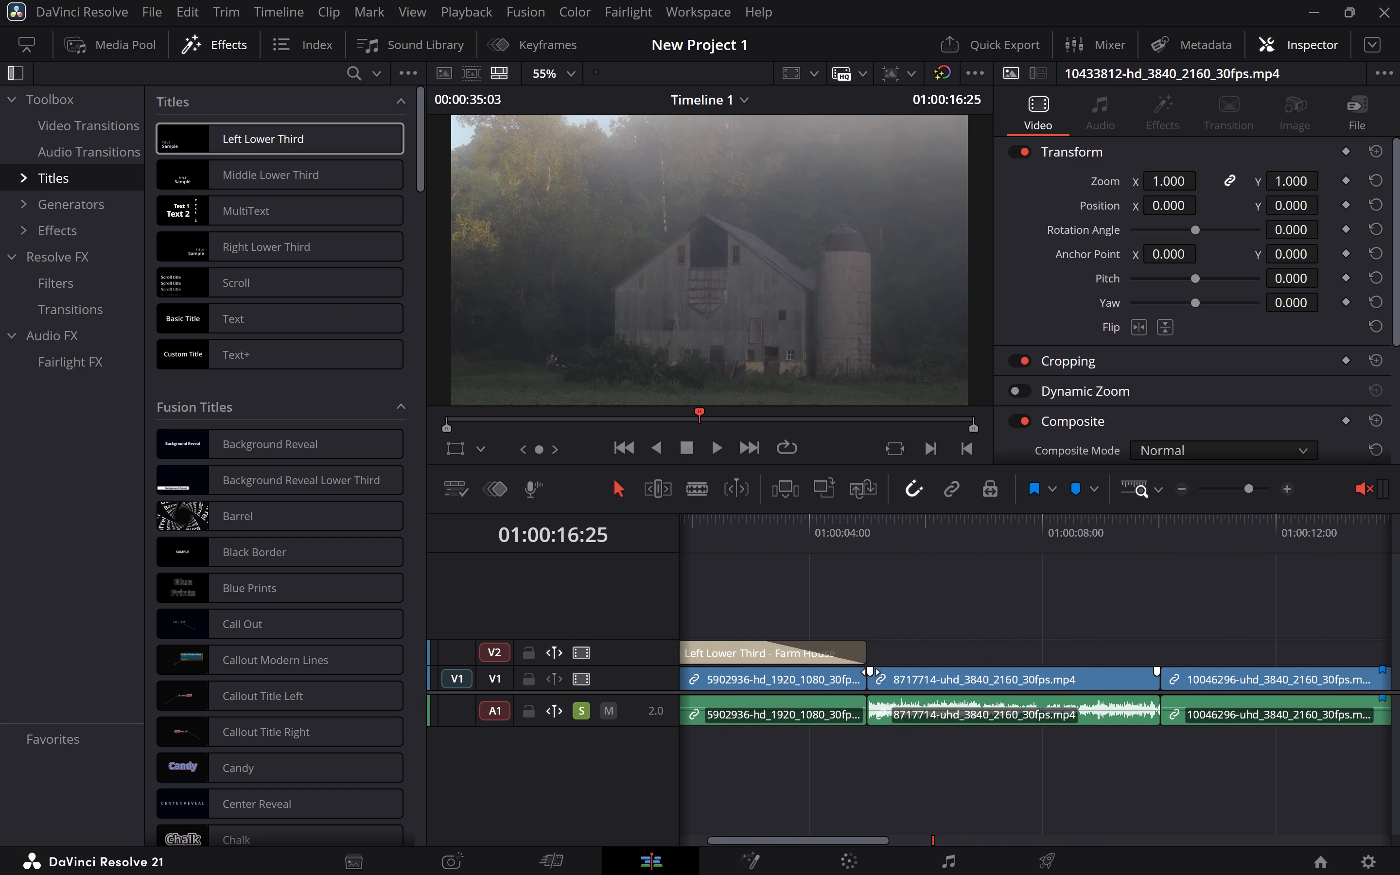
{"action": "left_click_drag", "start_coordinate": [869, 672], "coordinate": [900, 669]}
{"action": "left_click_drag", "start_coordinate": [1155, 668], "coordinate": [1119, 669]}
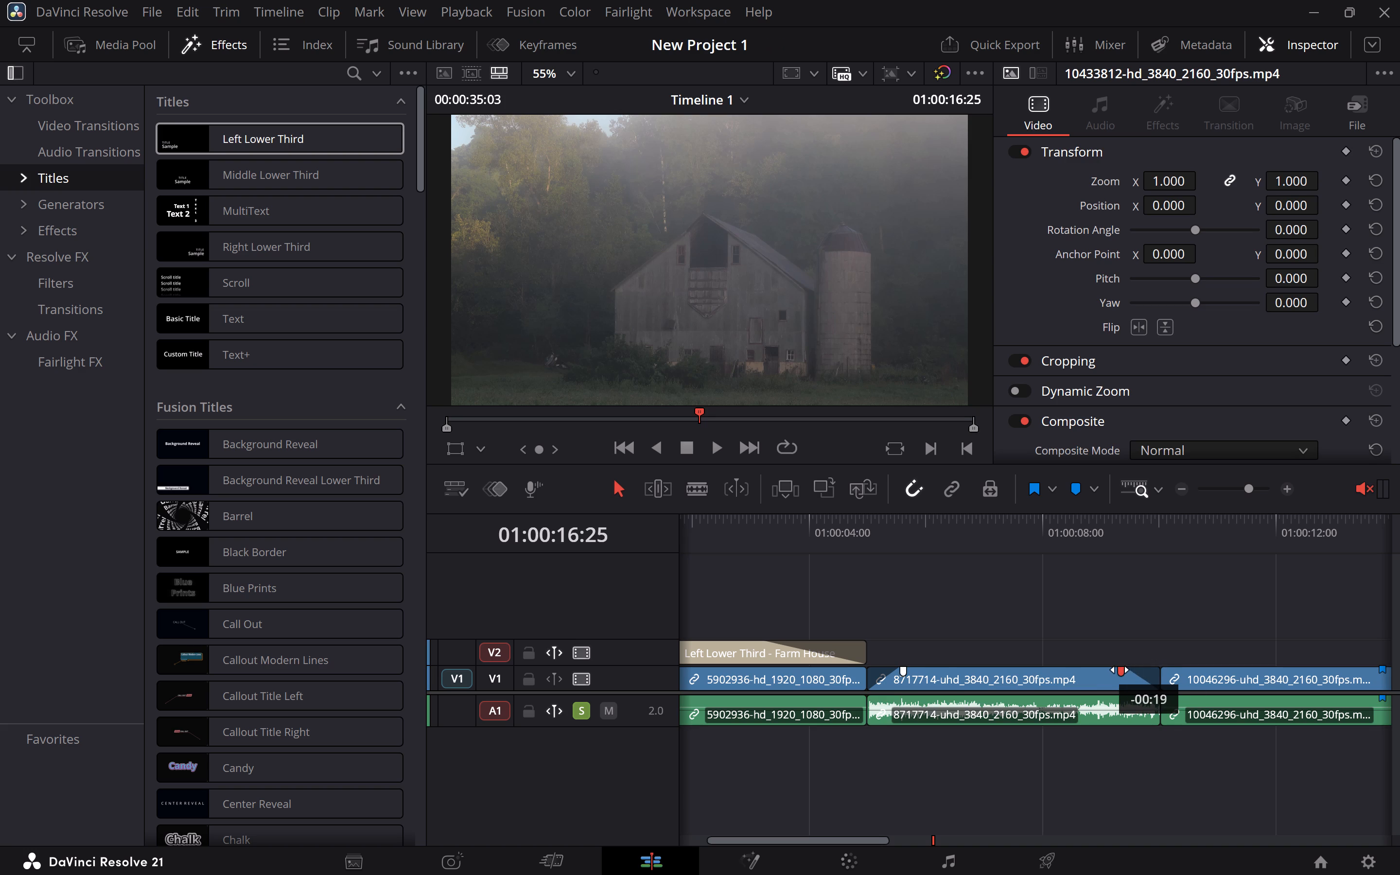
{"action": "left_click_drag", "start_coordinate": [1119, 669], "coordinate": [1126, 669]}
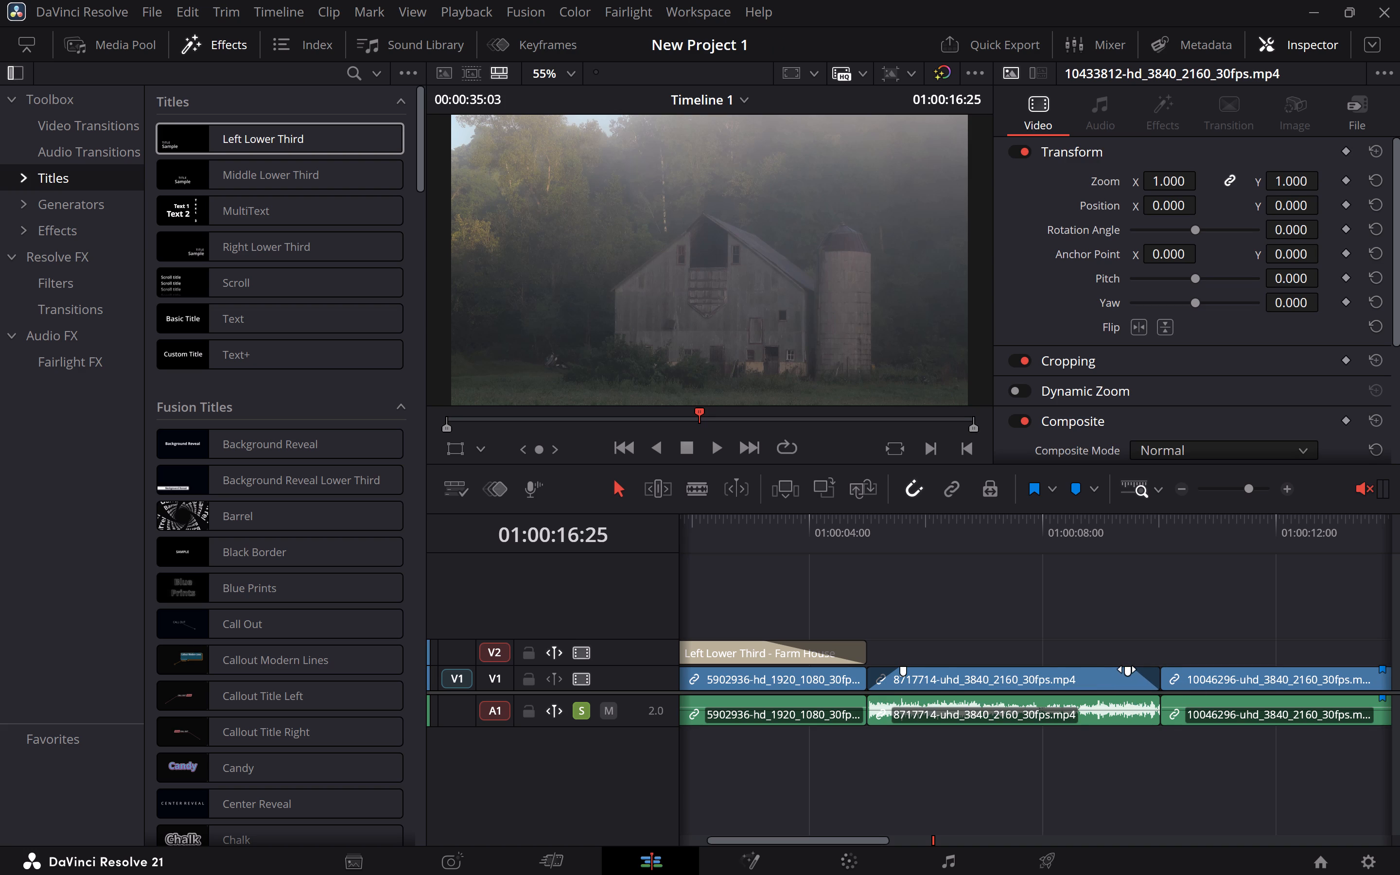
{"action": "left_click", "coordinate": [902, 666]}
Add a fade-out of about half a second to the end of the opening clip 5902936 on V1.
{"action": "left_click_drag", "start_coordinate": [861, 671], "coordinate": [839, 663]}
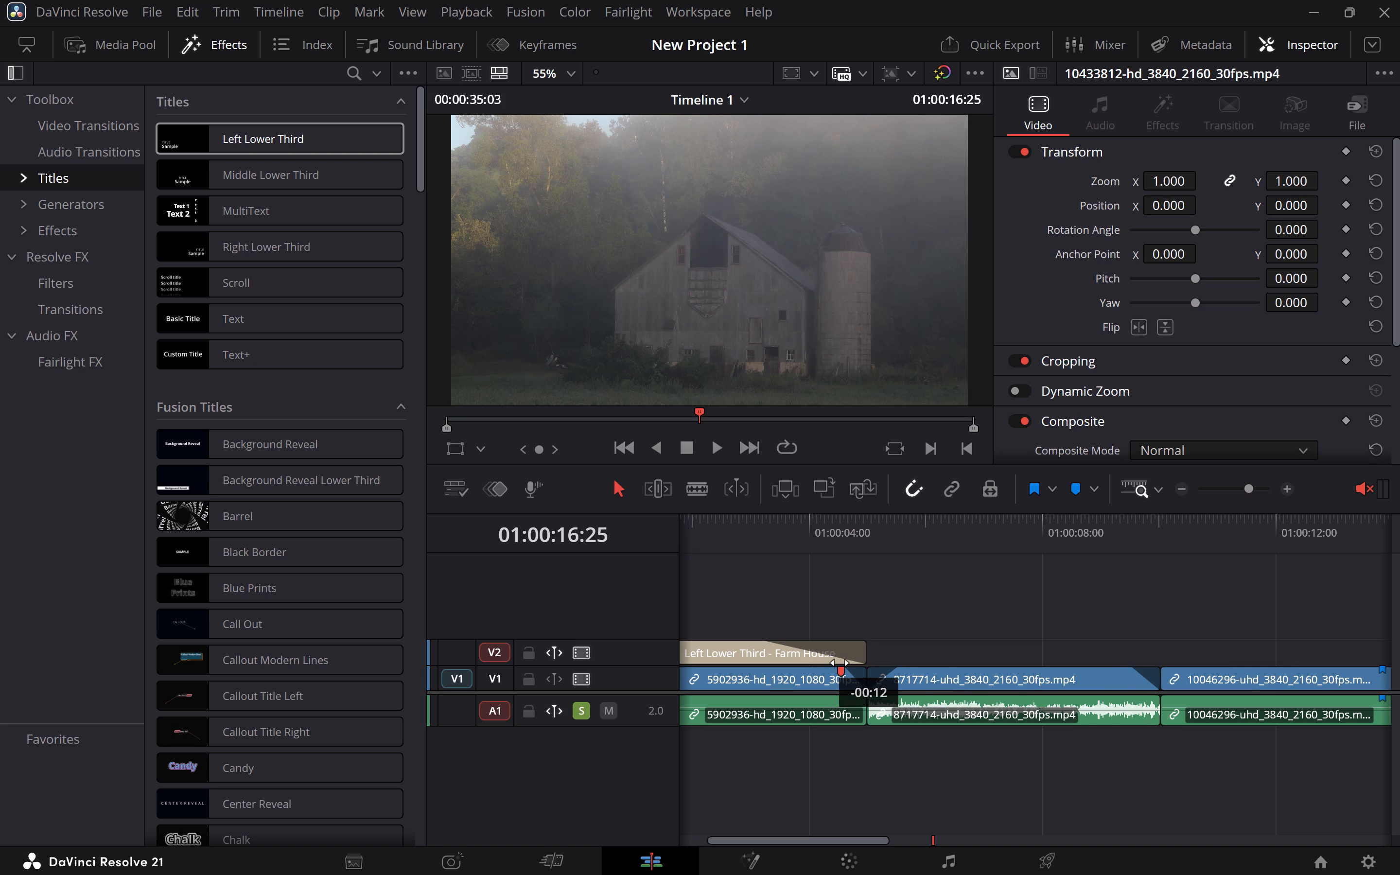
{"action": "left_click_drag", "start_coordinate": [839, 663], "coordinate": [833, 661]}
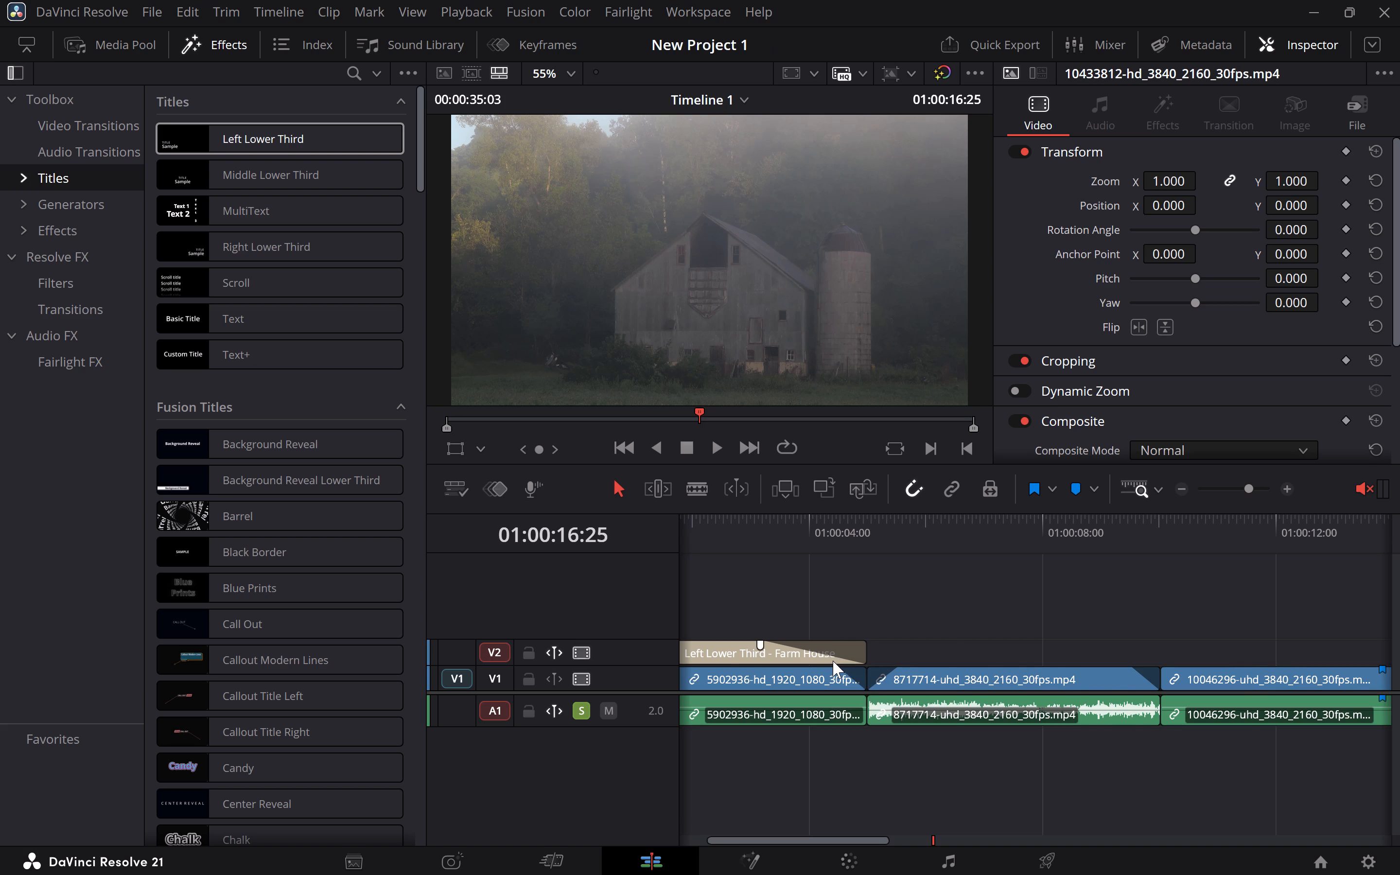
{"action": "scroll", "coordinate": [833, 661], "scroll_direction": "right", "scroll_amount": 3}
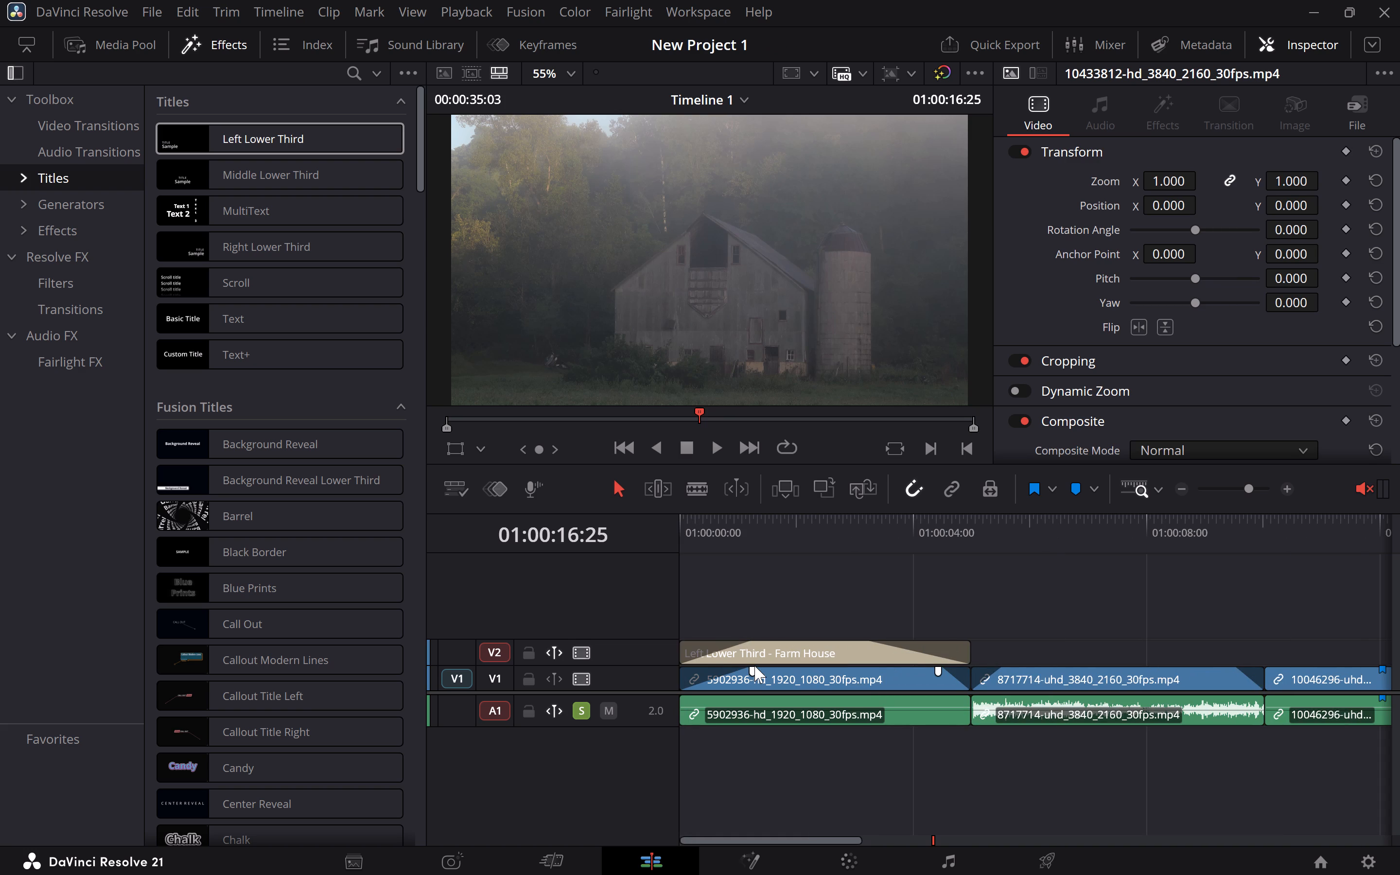
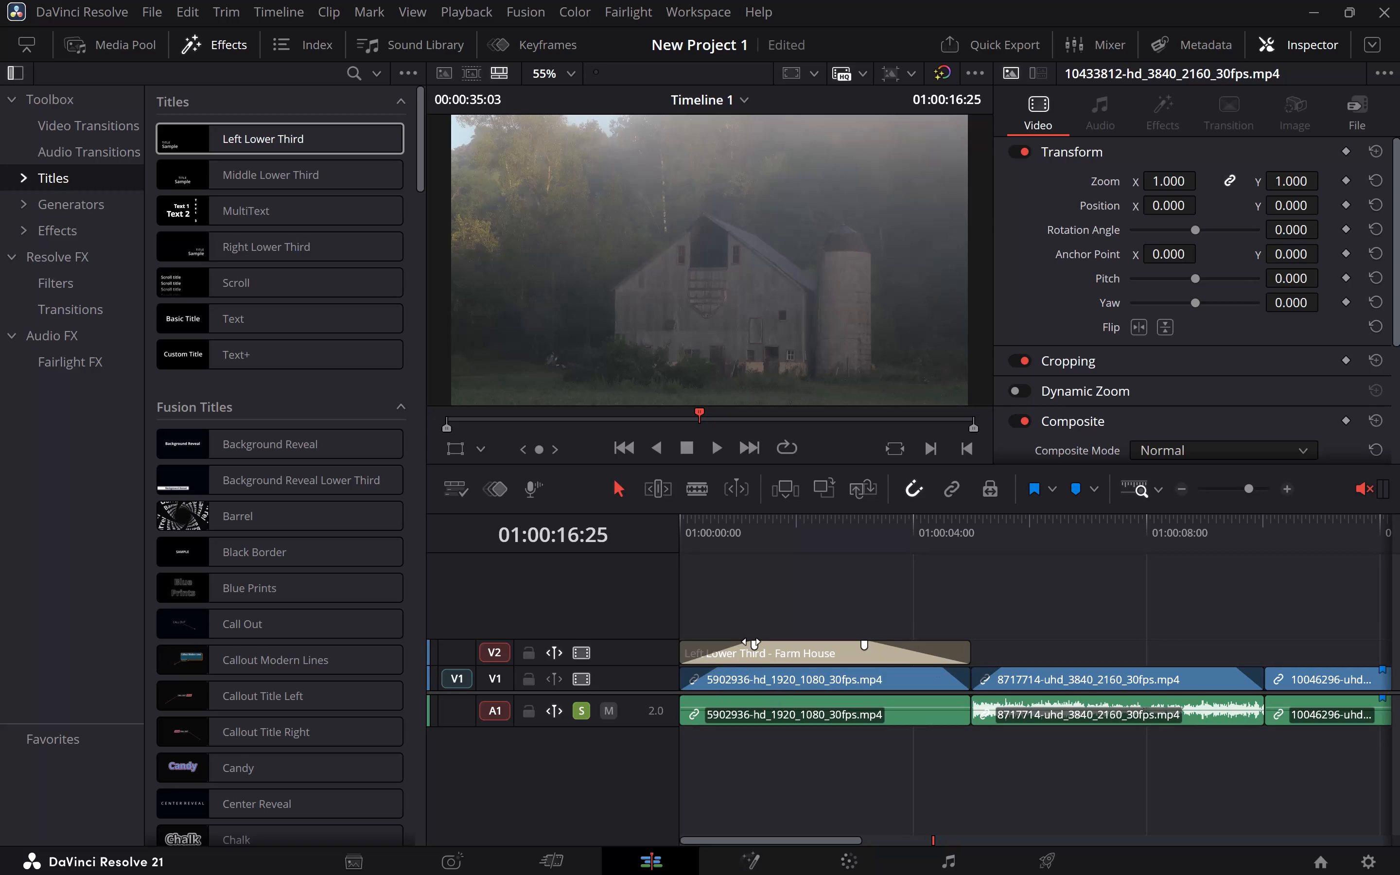
Shorten the fade-in on the Farm House title on V2 to about half a second and play the edit from the start.
{"action": "left_click_drag", "start_coordinate": [751, 641], "coordinate": [719, 641]}
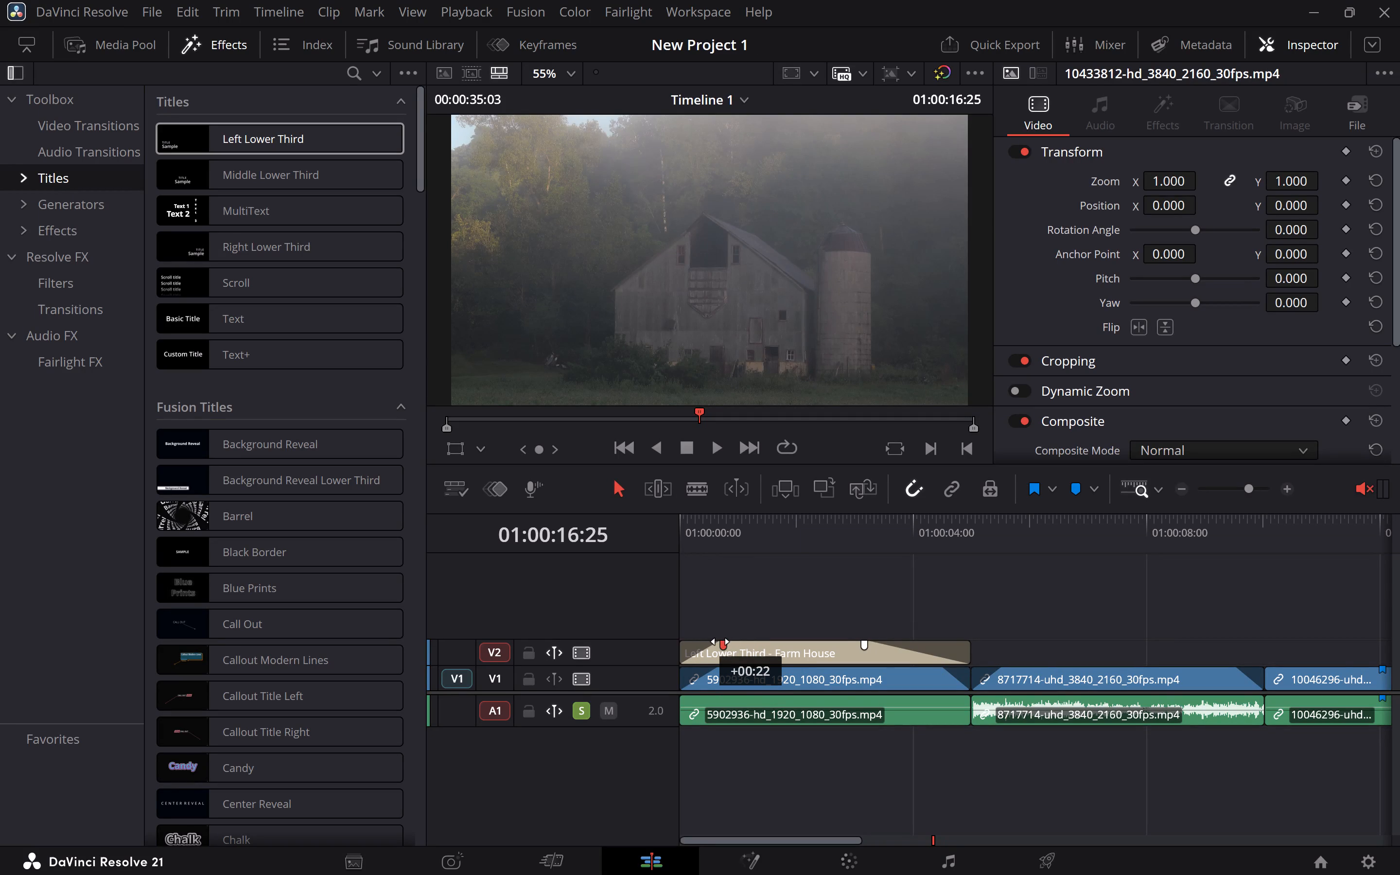
{"action": "left_click_drag", "start_coordinate": [719, 641], "coordinate": [703, 644]}
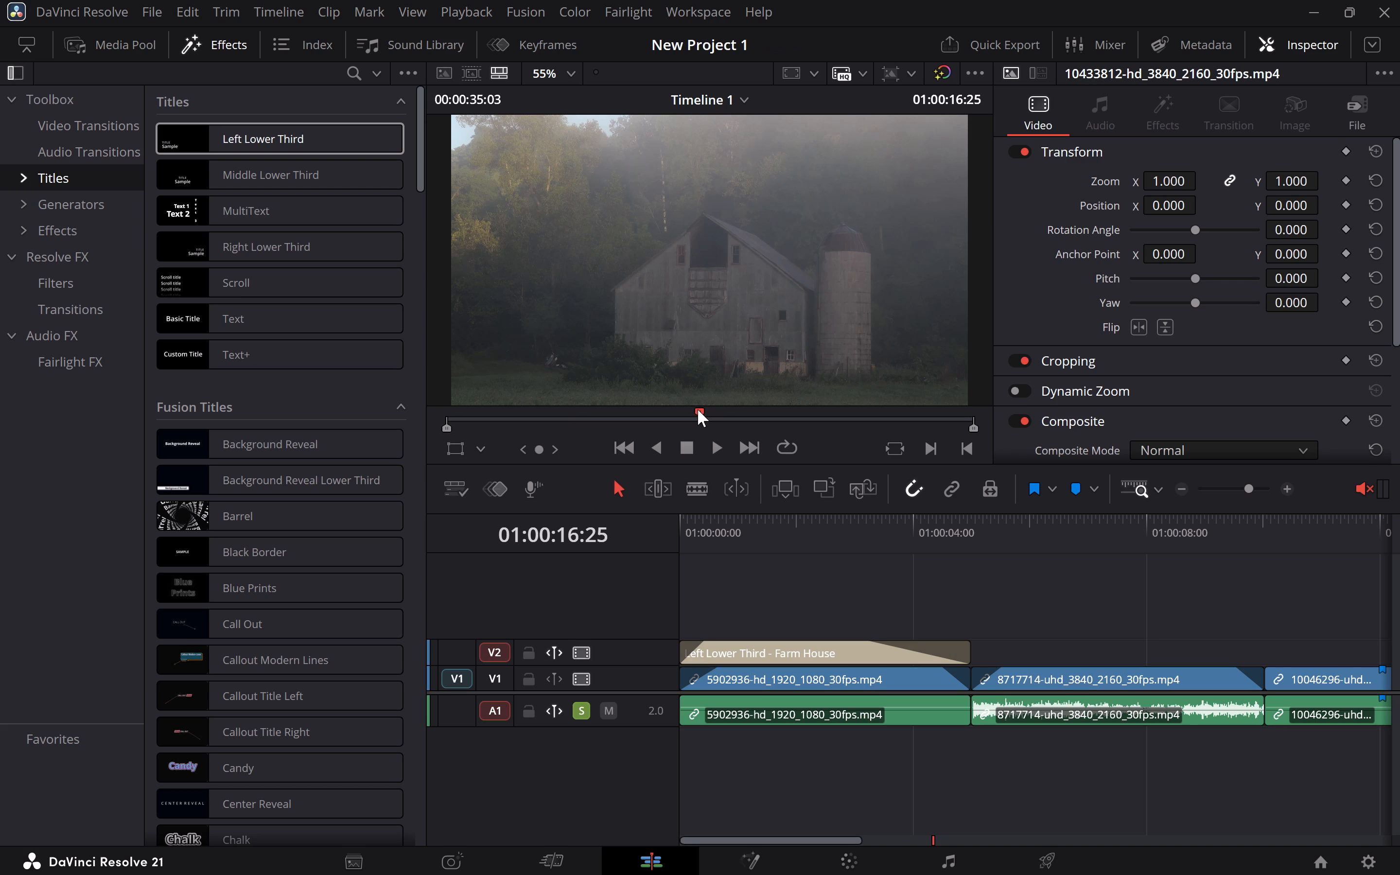
{"action": "left_click_drag", "start_coordinate": [698, 409], "coordinate": [435, 414]}
{"action": "key", "text": "space"}
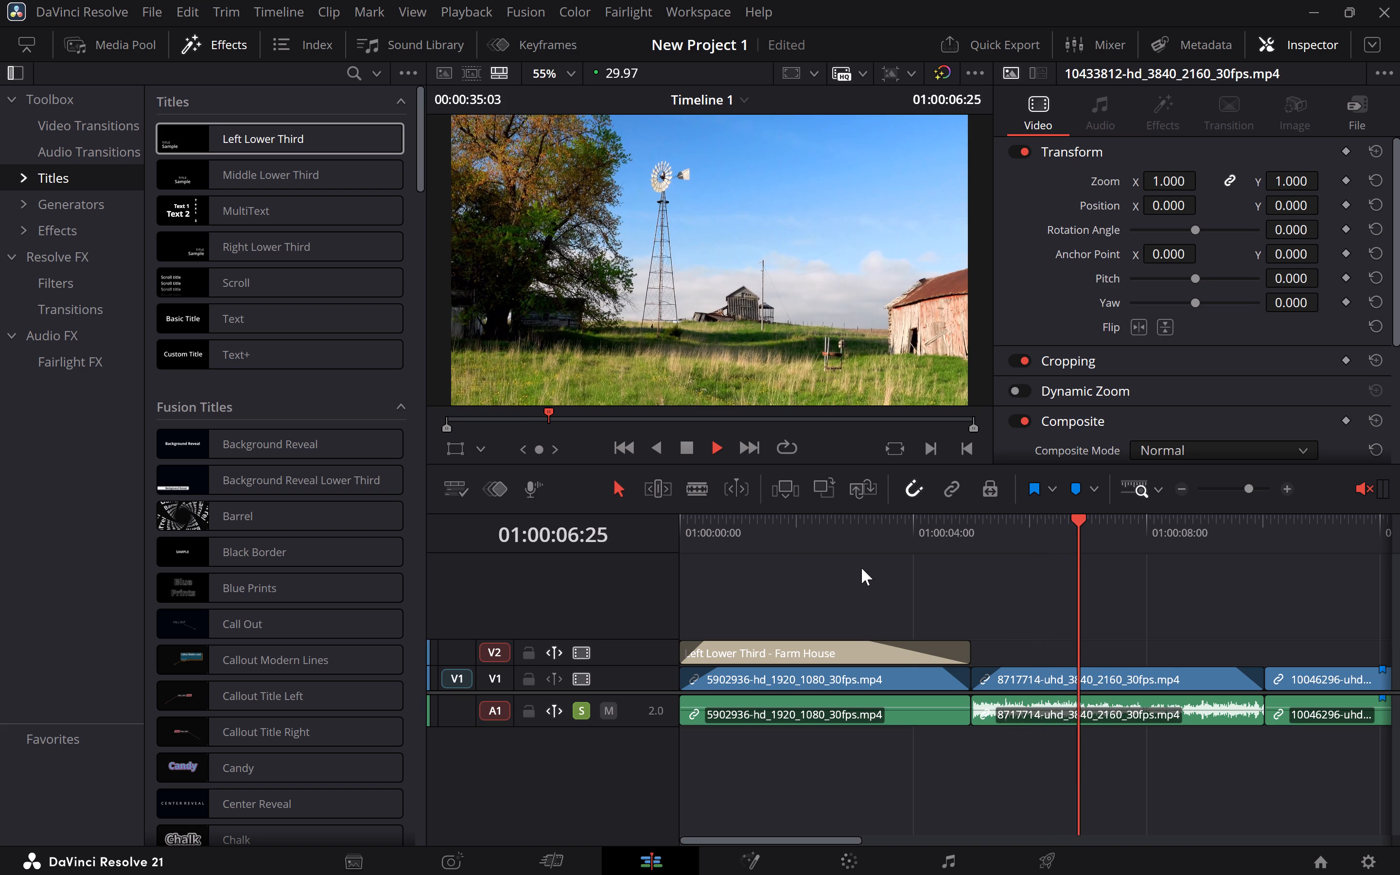
{"action": "key", "text": "space"}
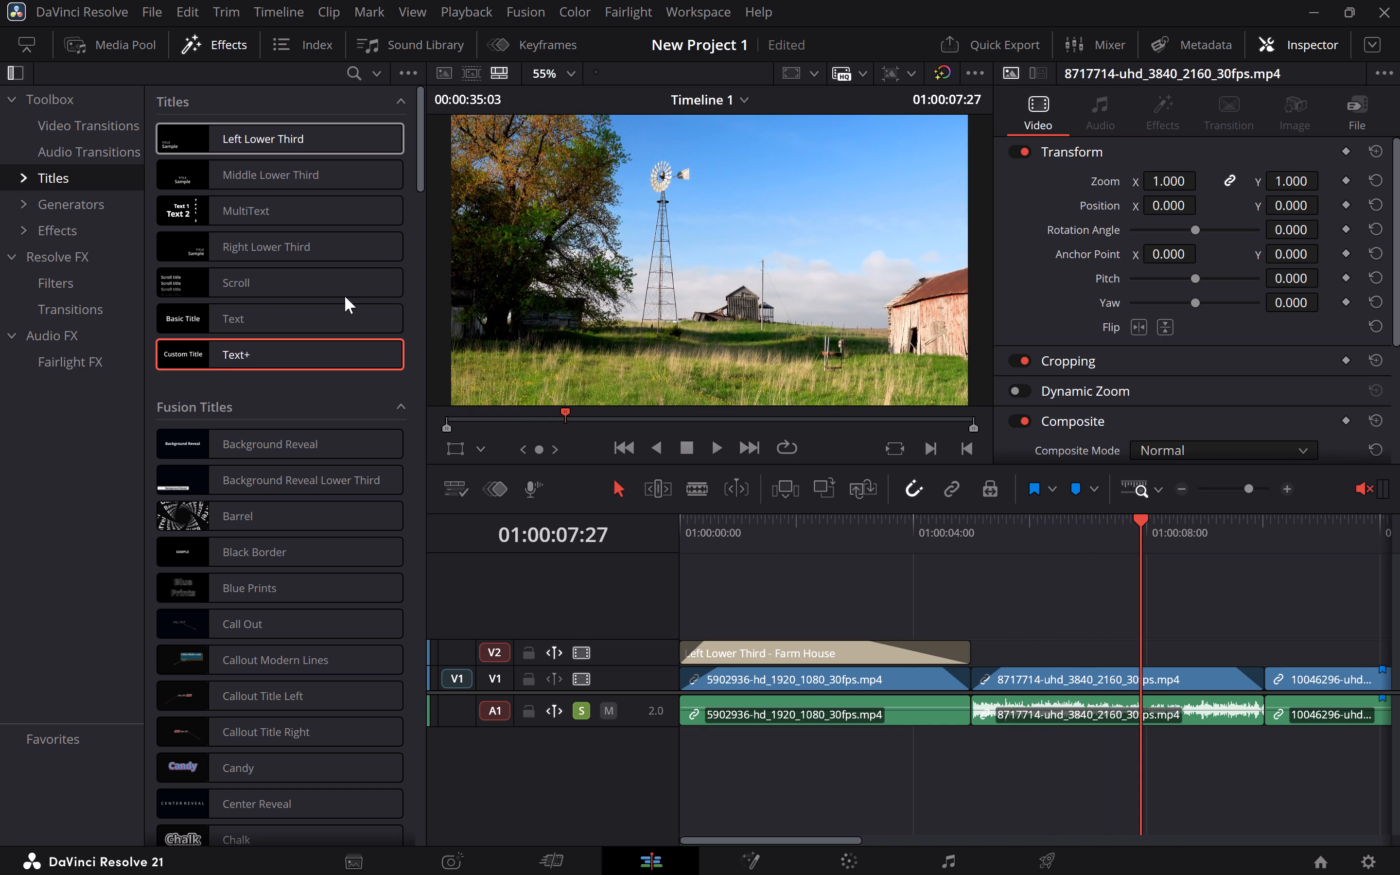
Browse the Generators library, from the standard generators through the Fusion generators.
{"action": "left_click", "coordinate": [117, 198]}
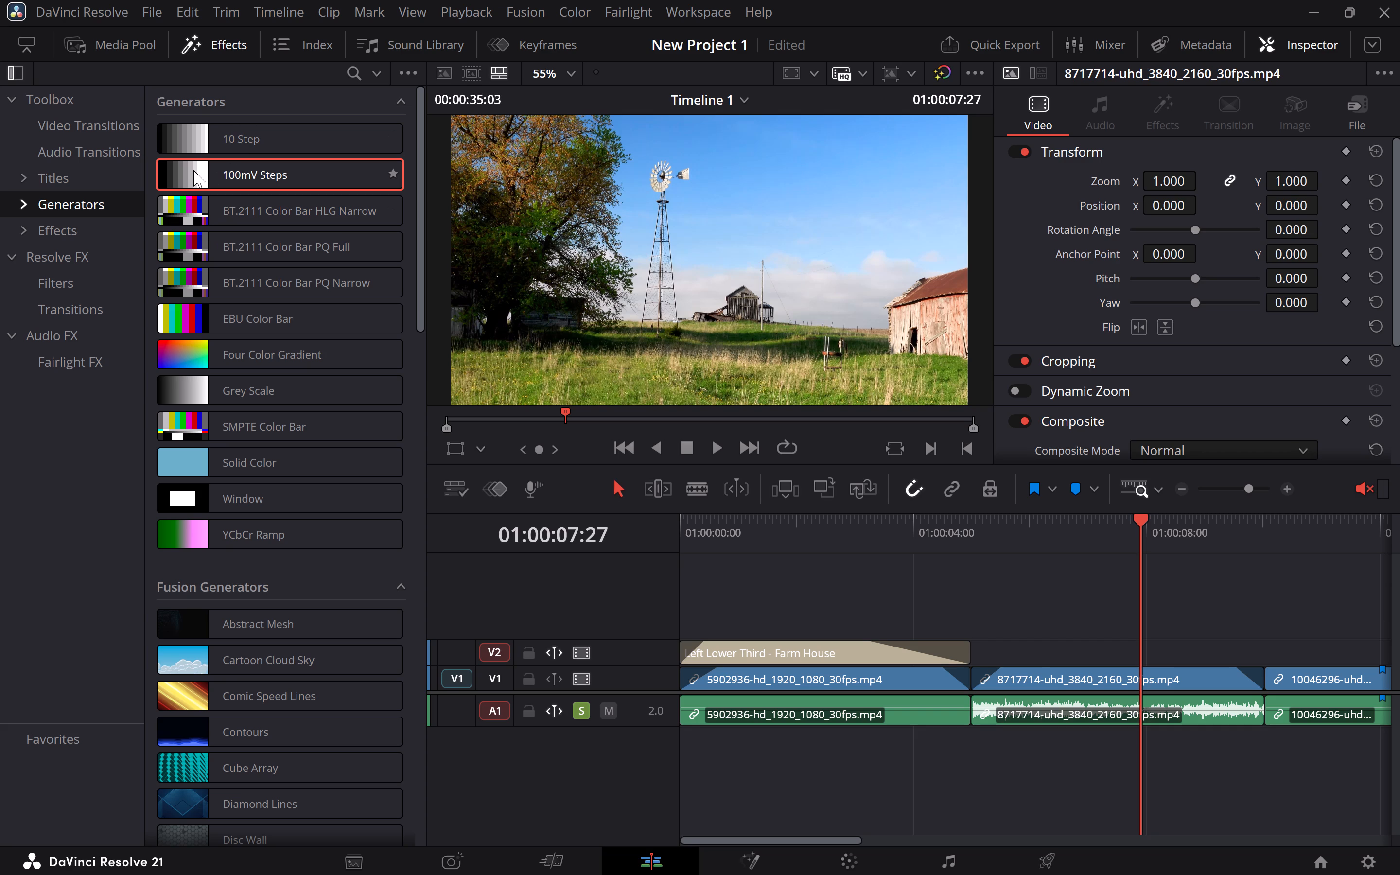
{"action": "scroll", "coordinate": [190, 523], "scroll_direction": "down", "scroll_amount": 1}
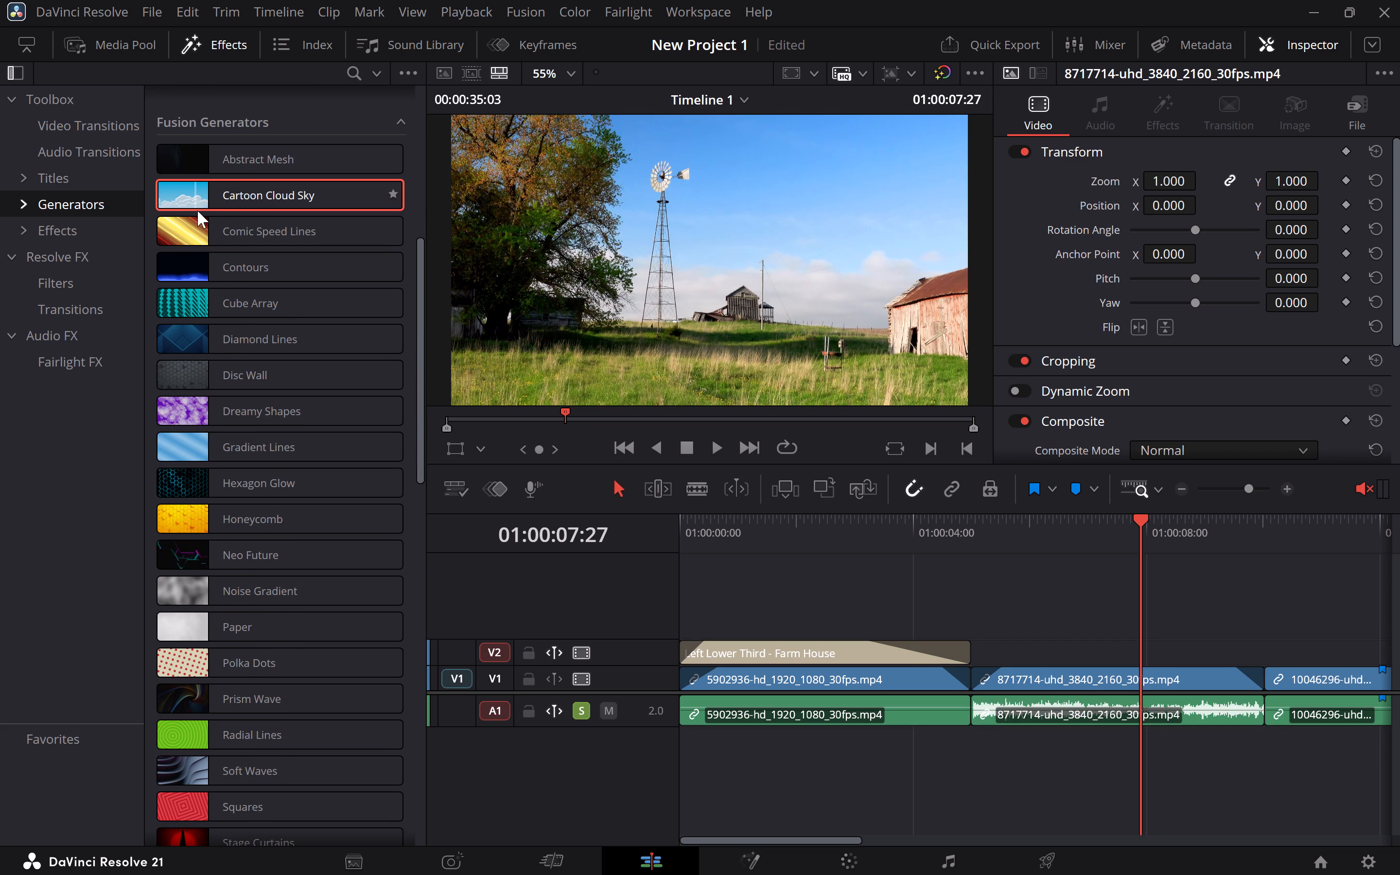
{"action": "scroll", "coordinate": [204, 252], "scroll_direction": "up", "scroll_amount": 6}
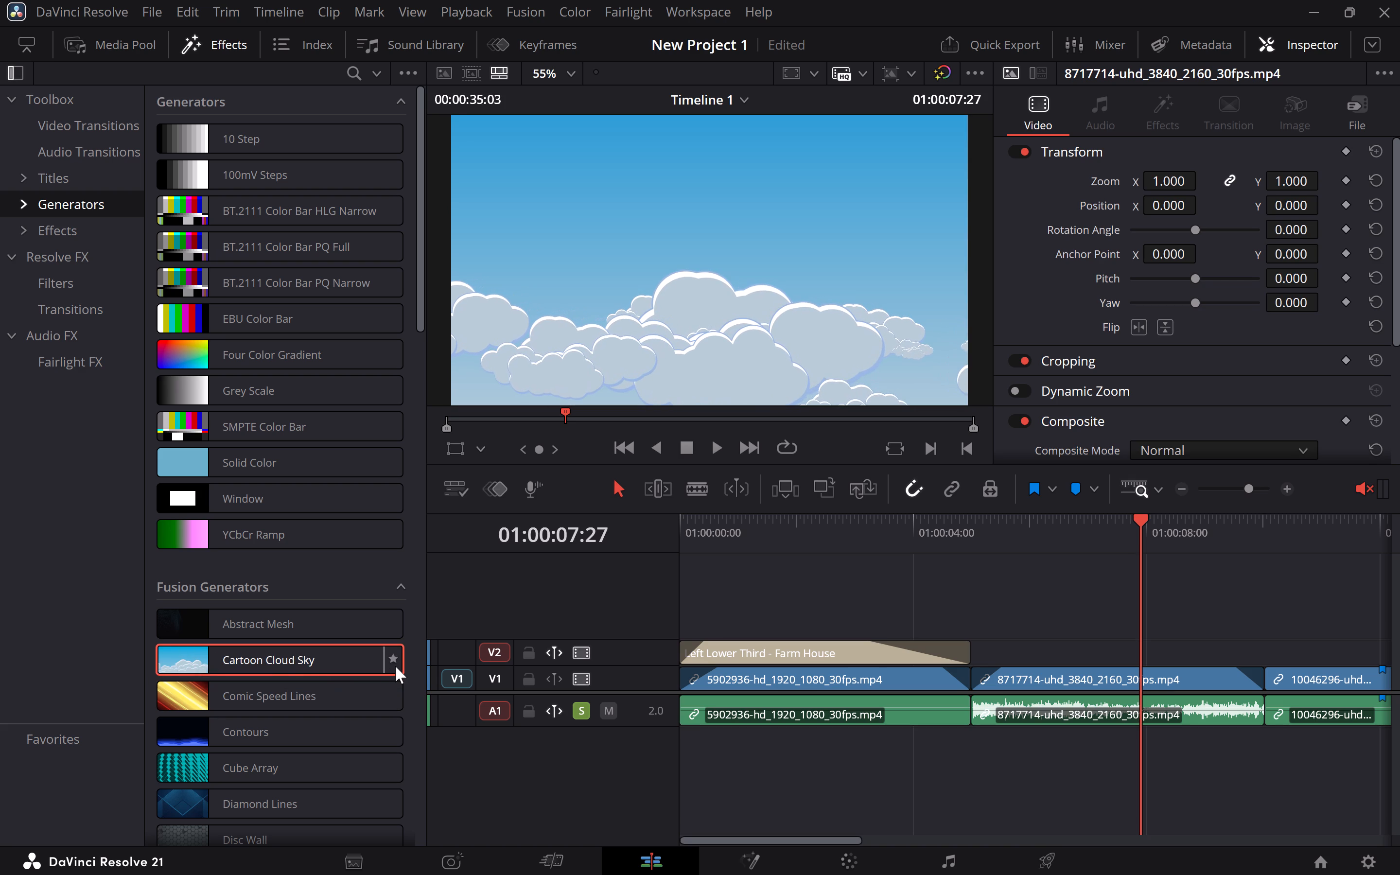
{"action": "scroll", "coordinate": [395, 666], "scroll_direction": "down", "scroll_amount": 1}
{"action": "scroll", "coordinate": [360, 644], "scroll_direction": "down", "scroll_amount": 1}
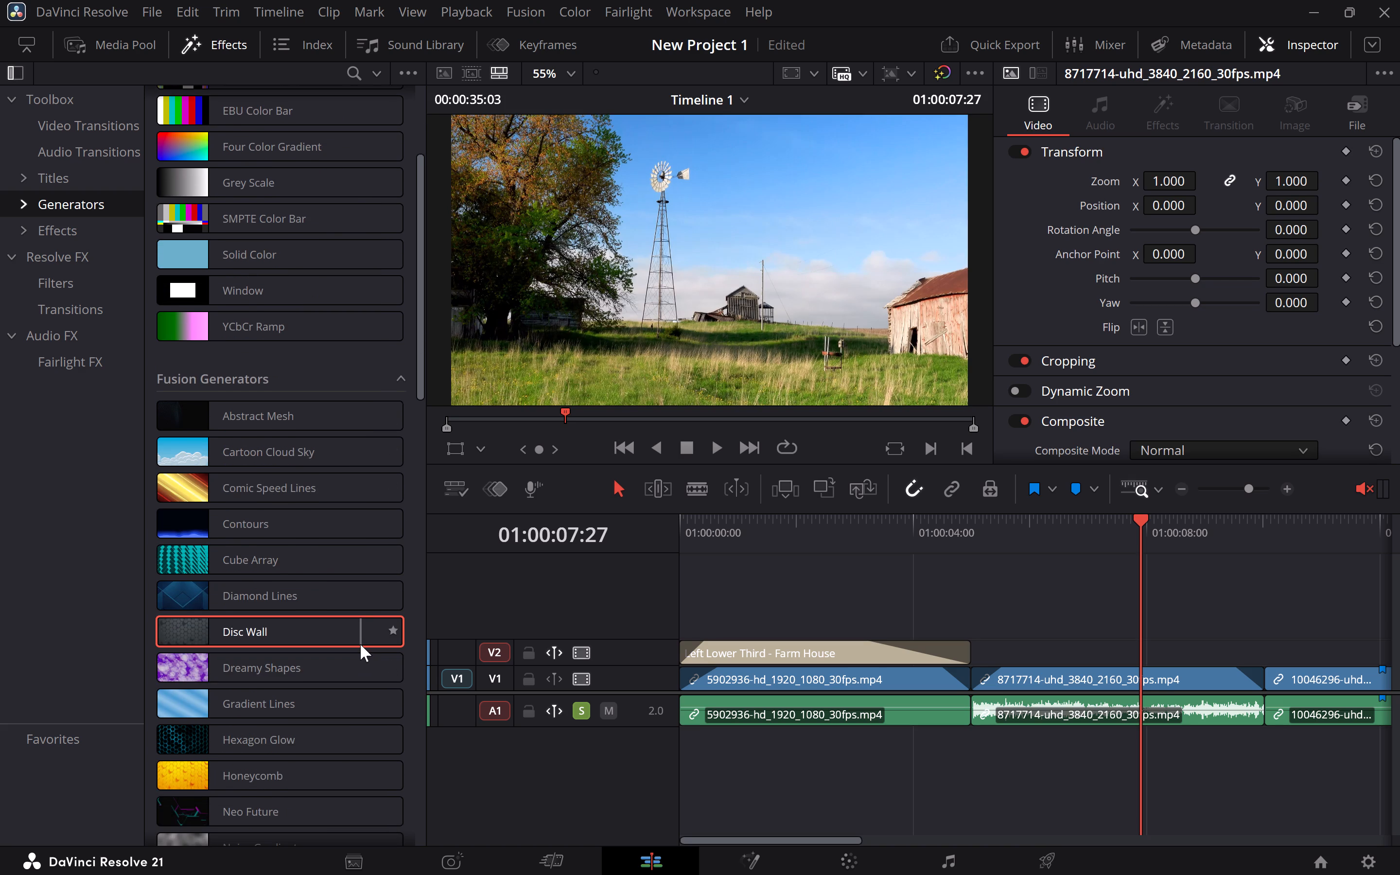
{"action": "scroll", "coordinate": [360, 644], "scroll_direction": "down", "scroll_amount": 1}
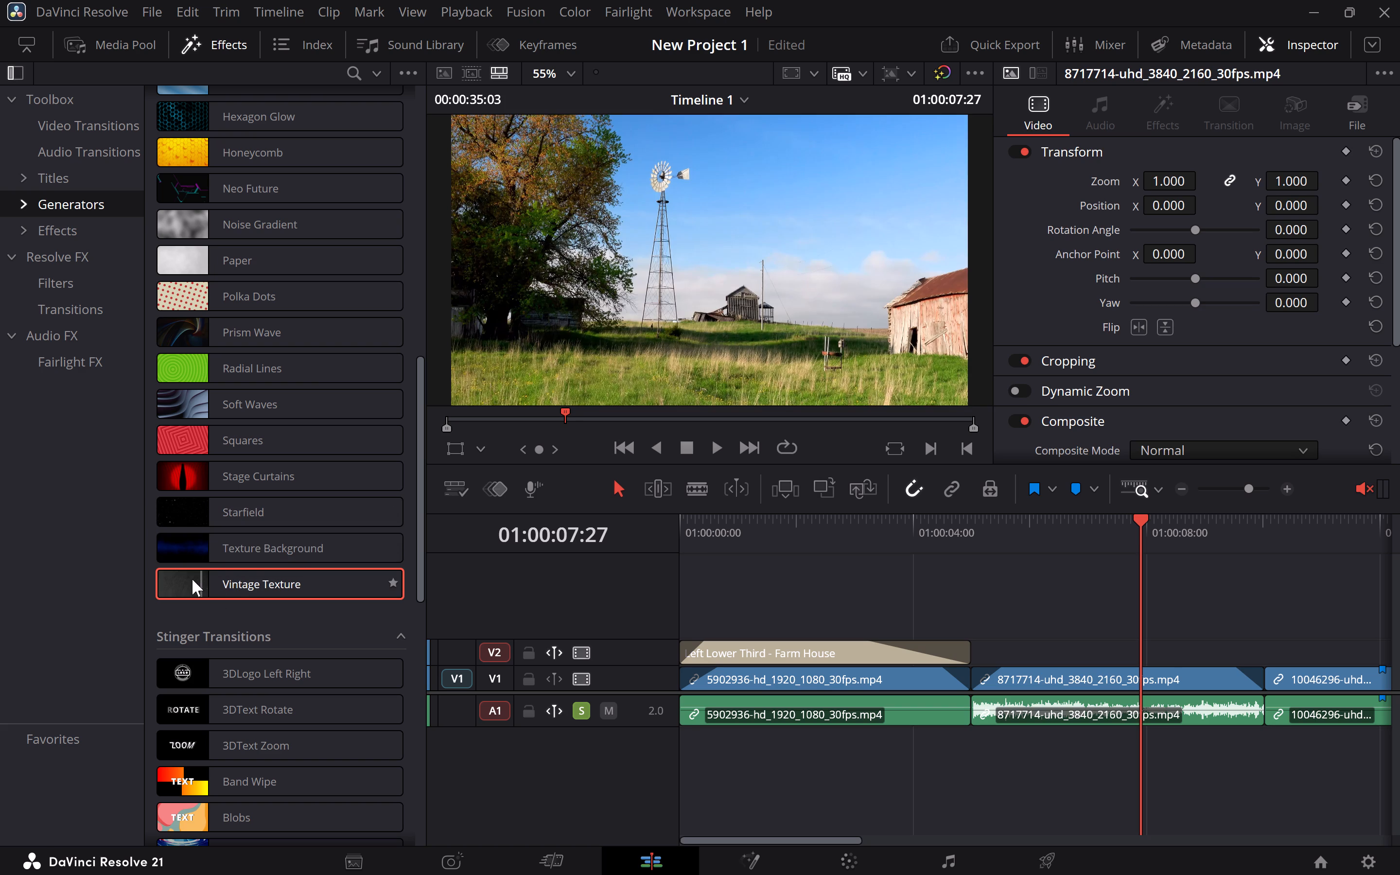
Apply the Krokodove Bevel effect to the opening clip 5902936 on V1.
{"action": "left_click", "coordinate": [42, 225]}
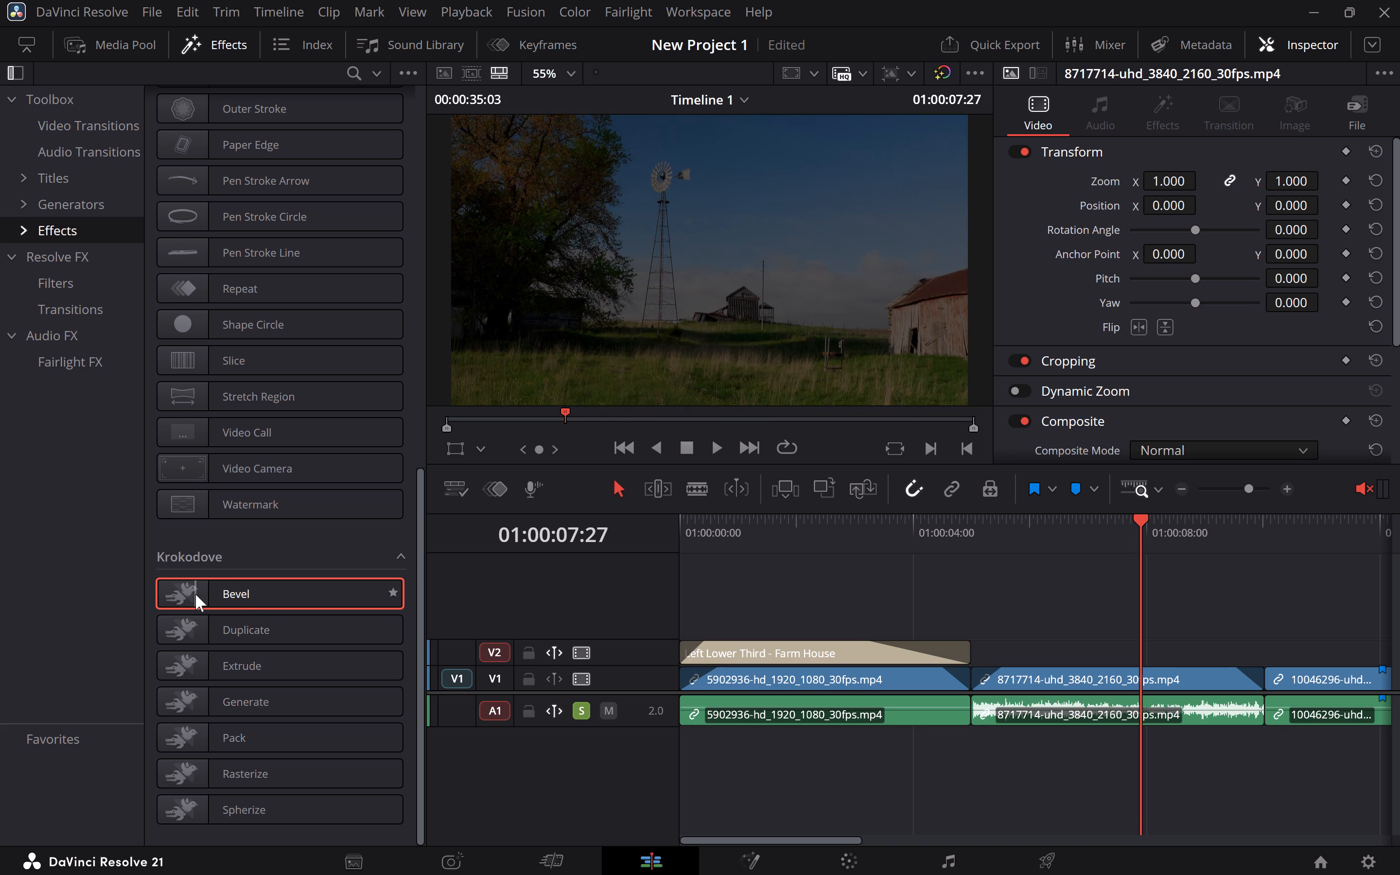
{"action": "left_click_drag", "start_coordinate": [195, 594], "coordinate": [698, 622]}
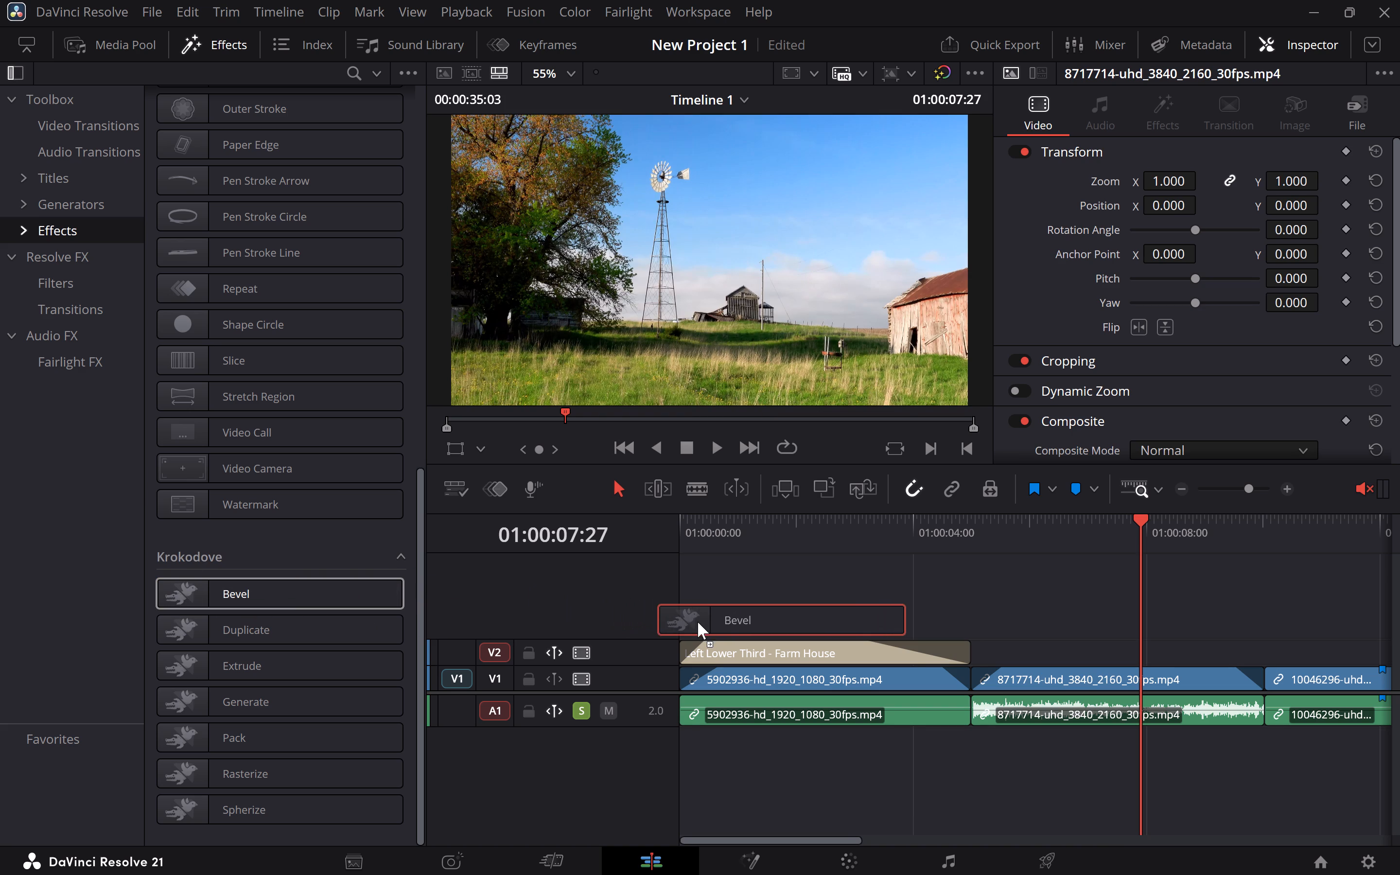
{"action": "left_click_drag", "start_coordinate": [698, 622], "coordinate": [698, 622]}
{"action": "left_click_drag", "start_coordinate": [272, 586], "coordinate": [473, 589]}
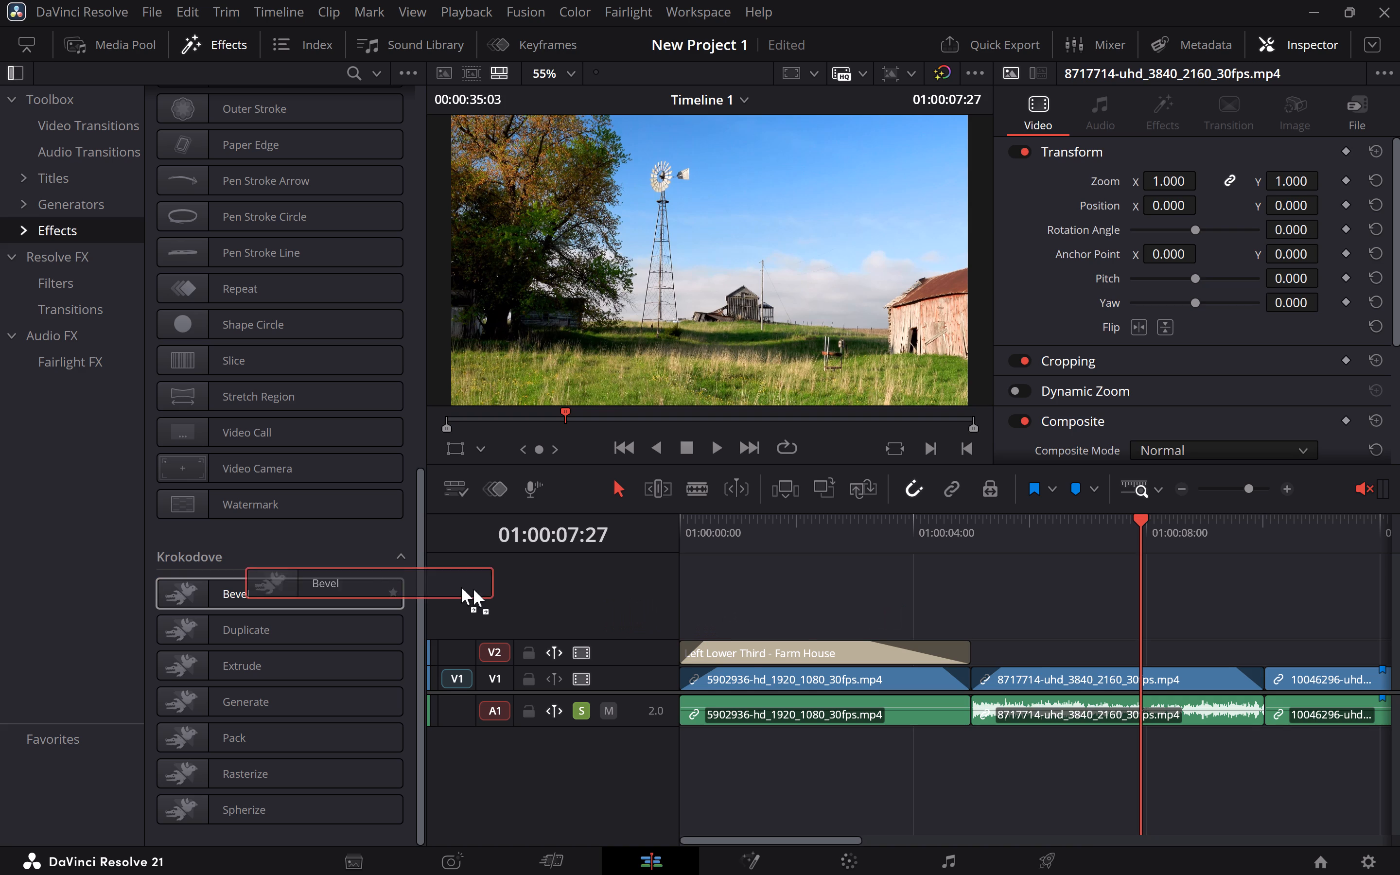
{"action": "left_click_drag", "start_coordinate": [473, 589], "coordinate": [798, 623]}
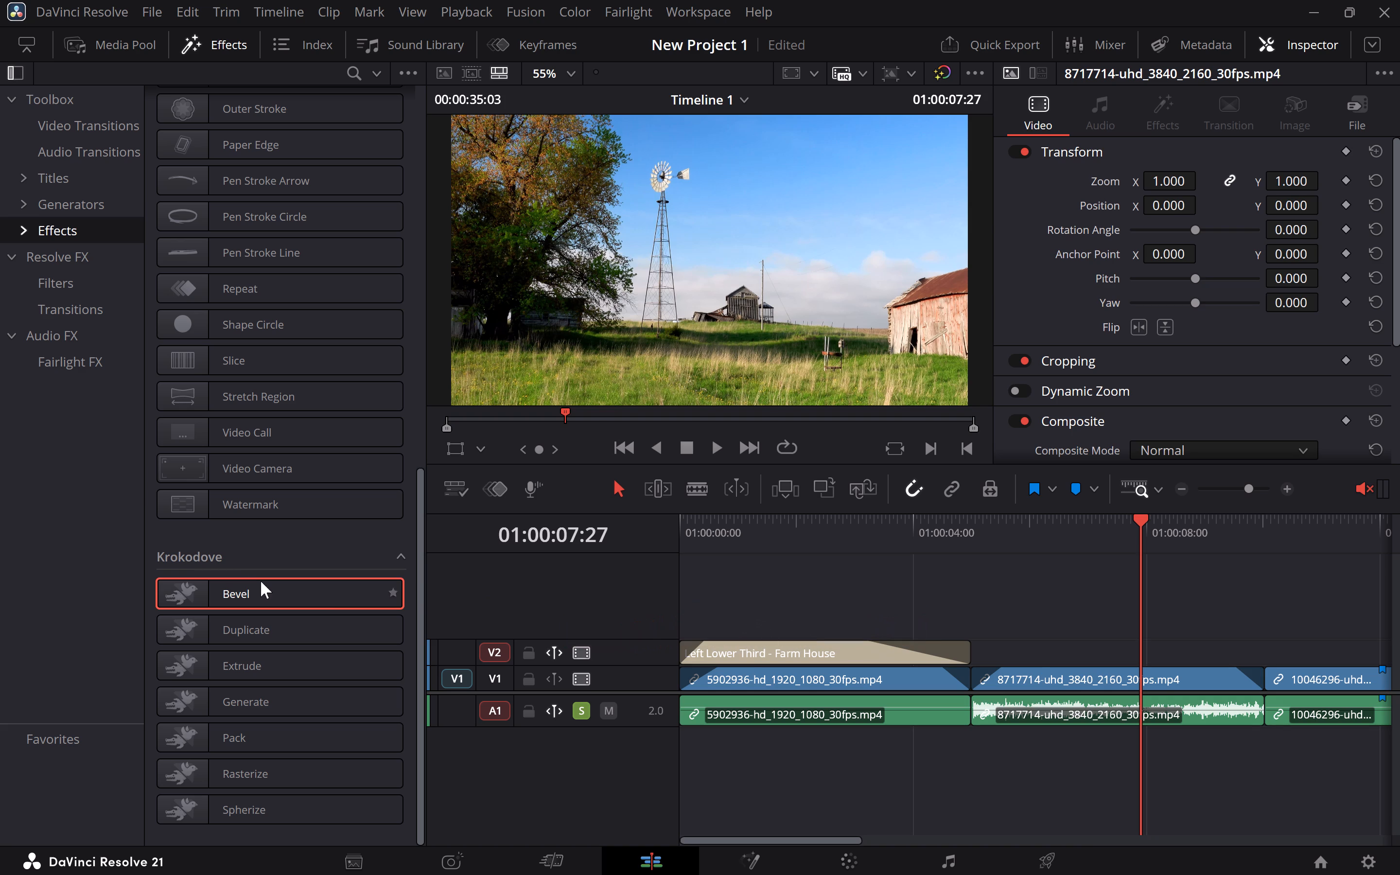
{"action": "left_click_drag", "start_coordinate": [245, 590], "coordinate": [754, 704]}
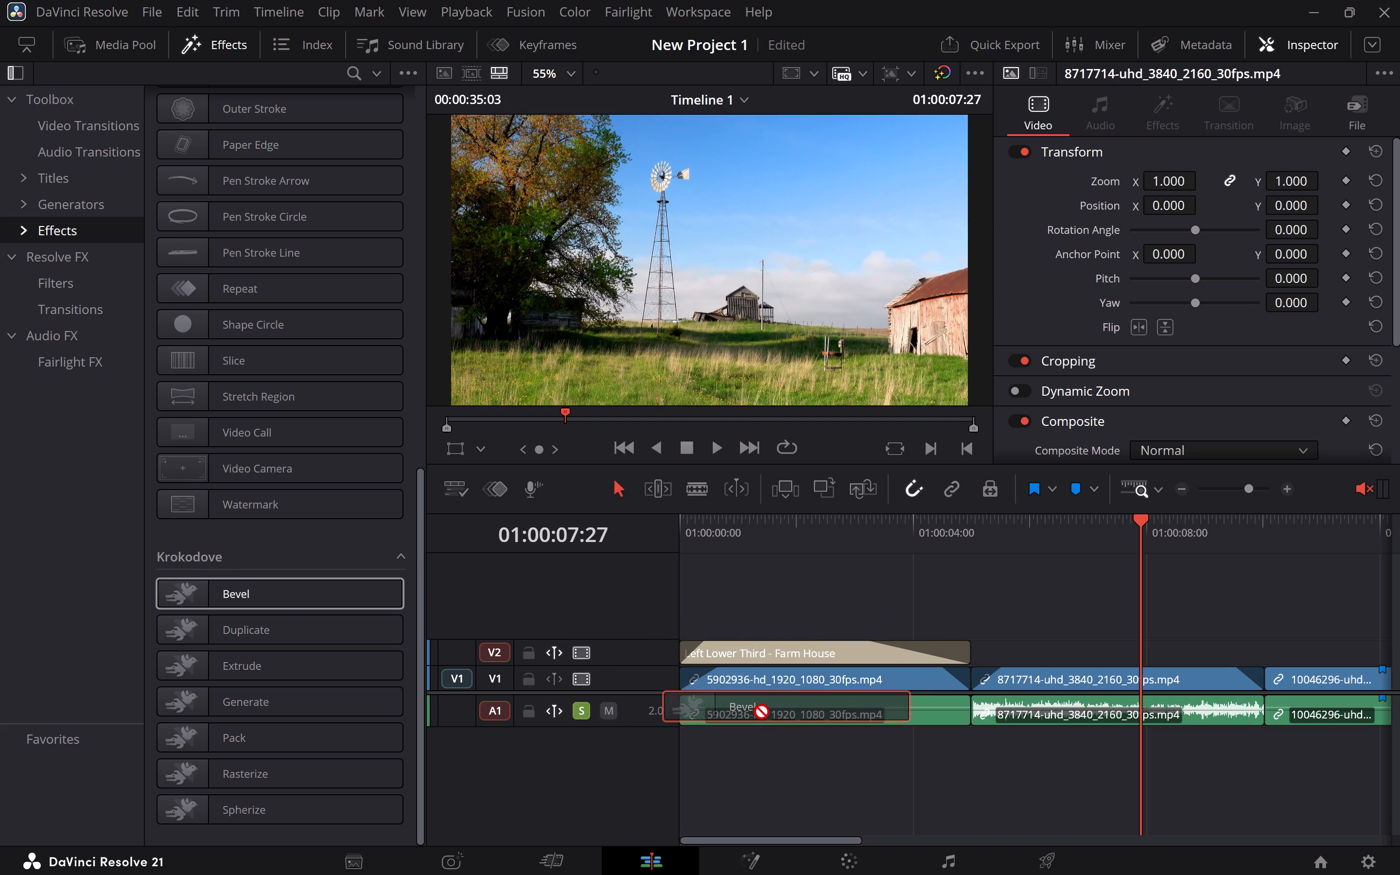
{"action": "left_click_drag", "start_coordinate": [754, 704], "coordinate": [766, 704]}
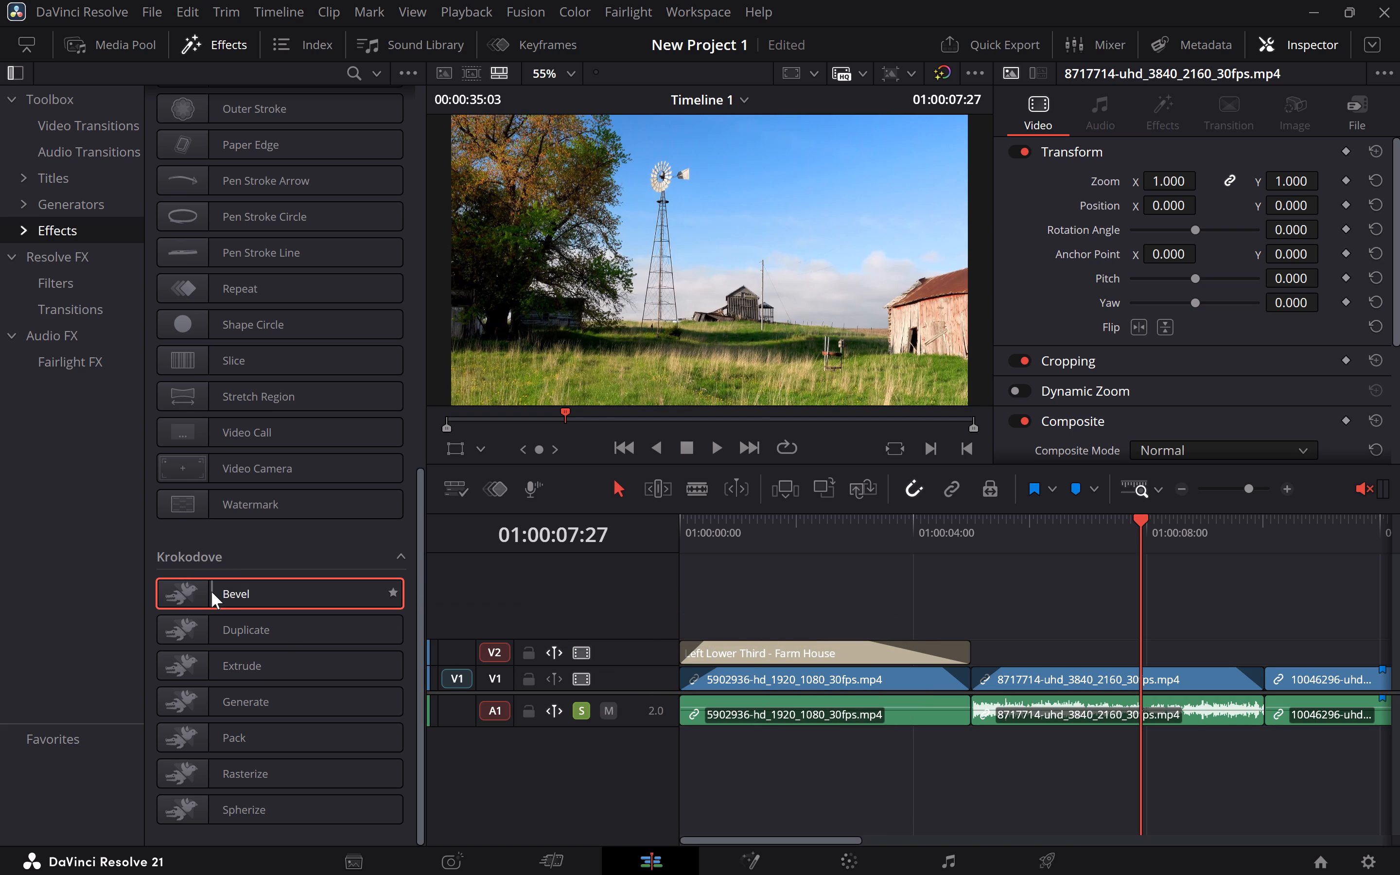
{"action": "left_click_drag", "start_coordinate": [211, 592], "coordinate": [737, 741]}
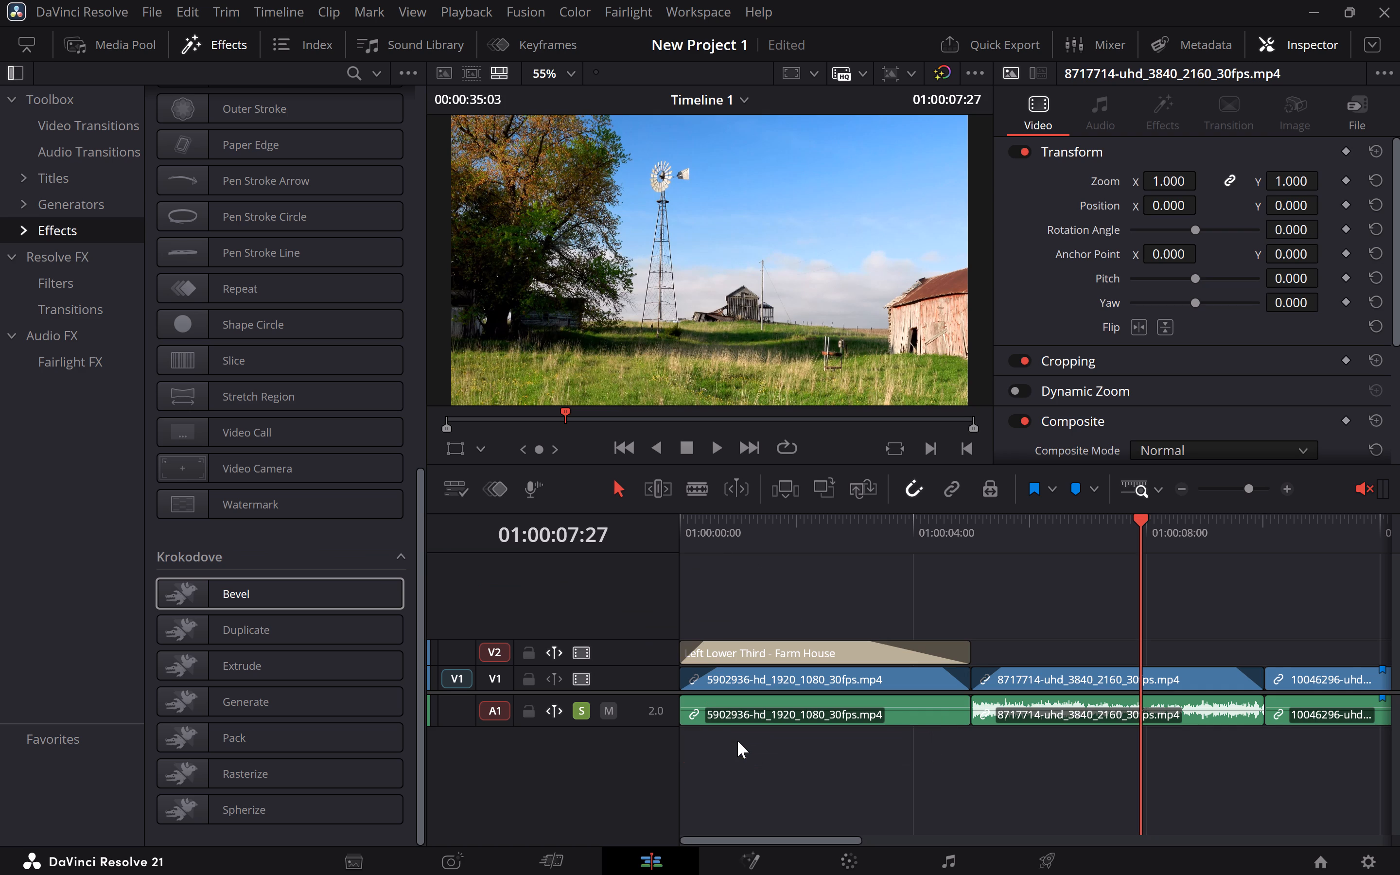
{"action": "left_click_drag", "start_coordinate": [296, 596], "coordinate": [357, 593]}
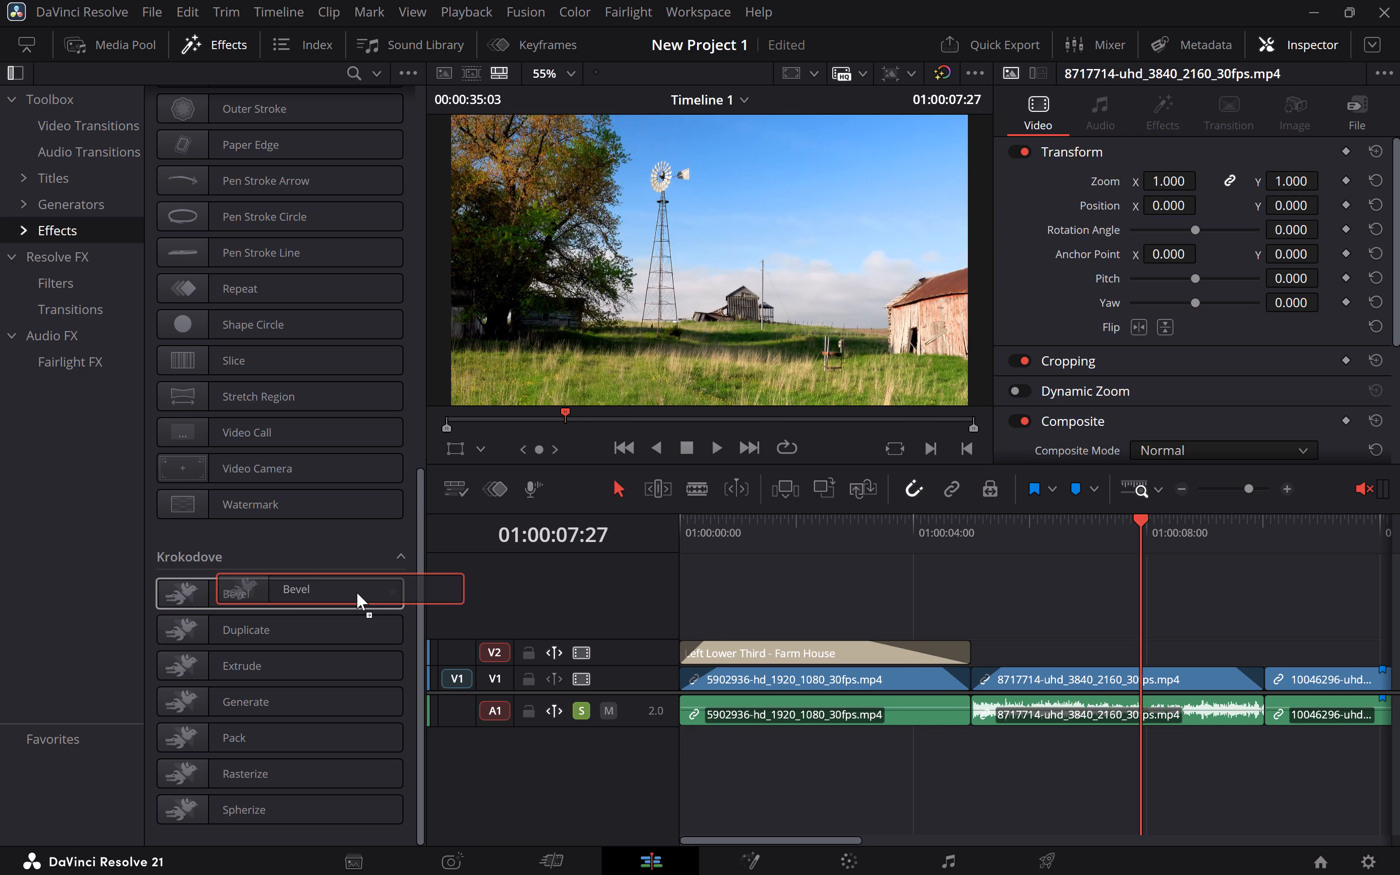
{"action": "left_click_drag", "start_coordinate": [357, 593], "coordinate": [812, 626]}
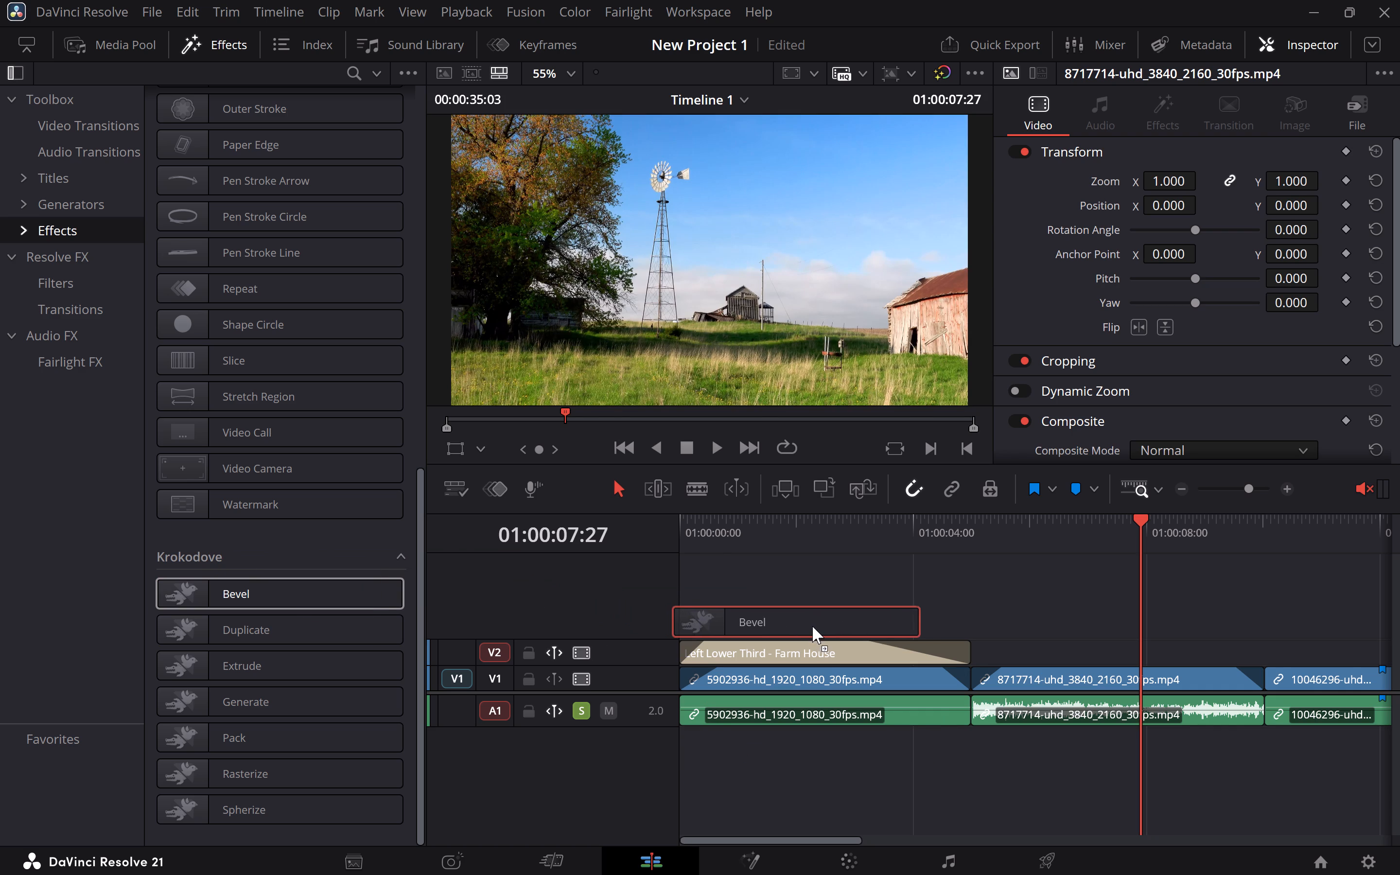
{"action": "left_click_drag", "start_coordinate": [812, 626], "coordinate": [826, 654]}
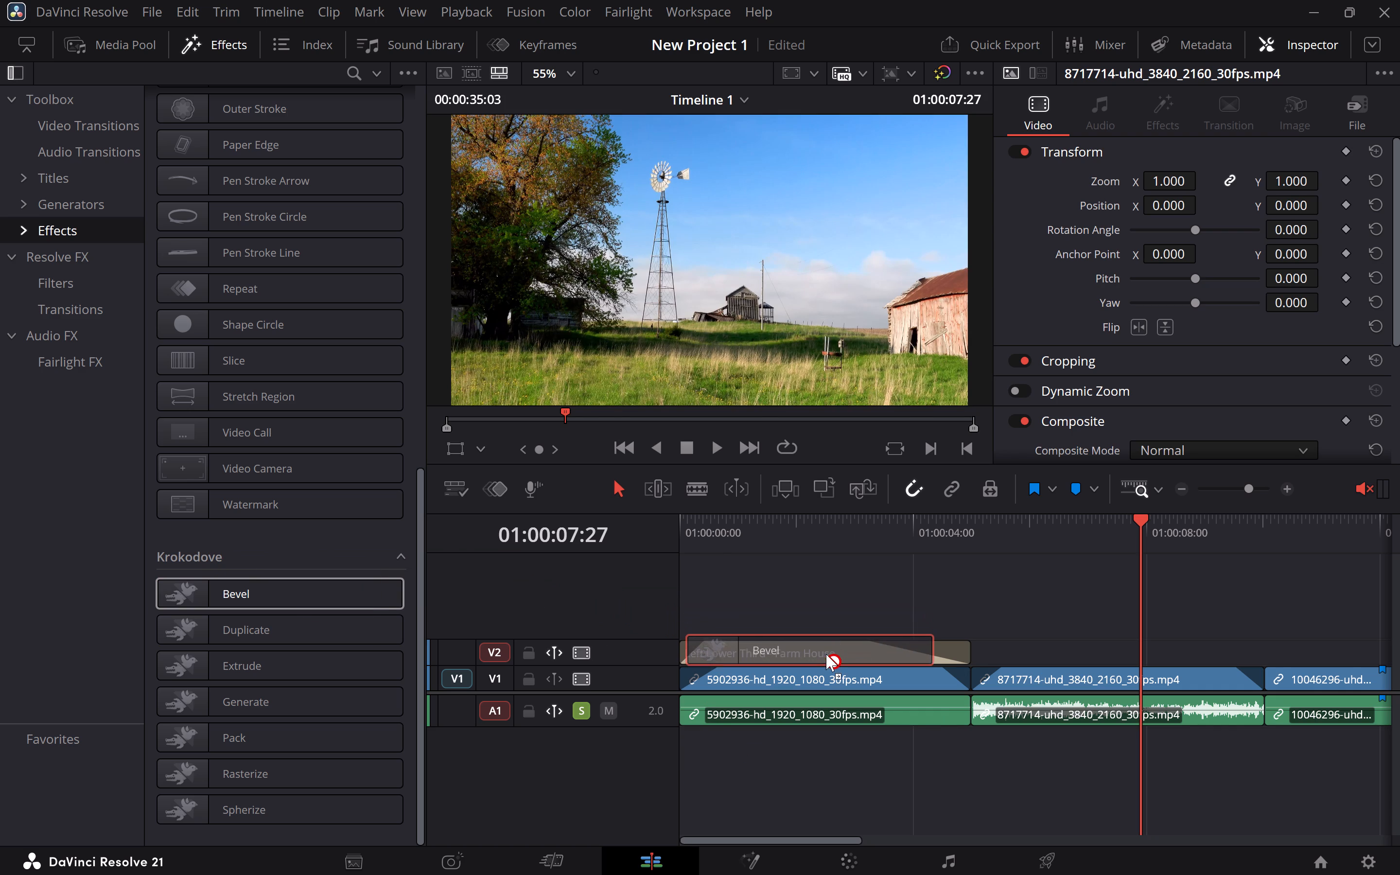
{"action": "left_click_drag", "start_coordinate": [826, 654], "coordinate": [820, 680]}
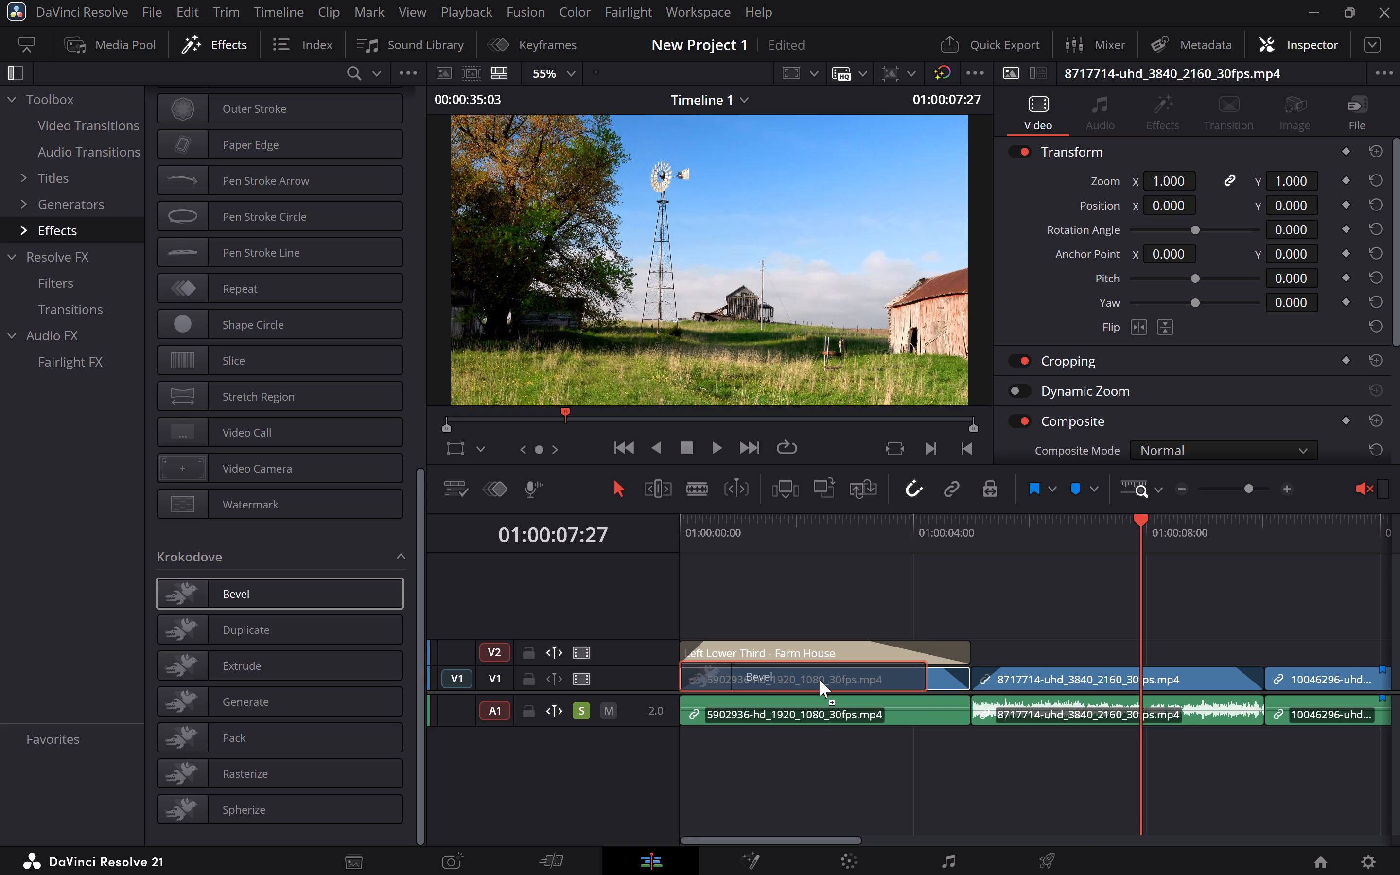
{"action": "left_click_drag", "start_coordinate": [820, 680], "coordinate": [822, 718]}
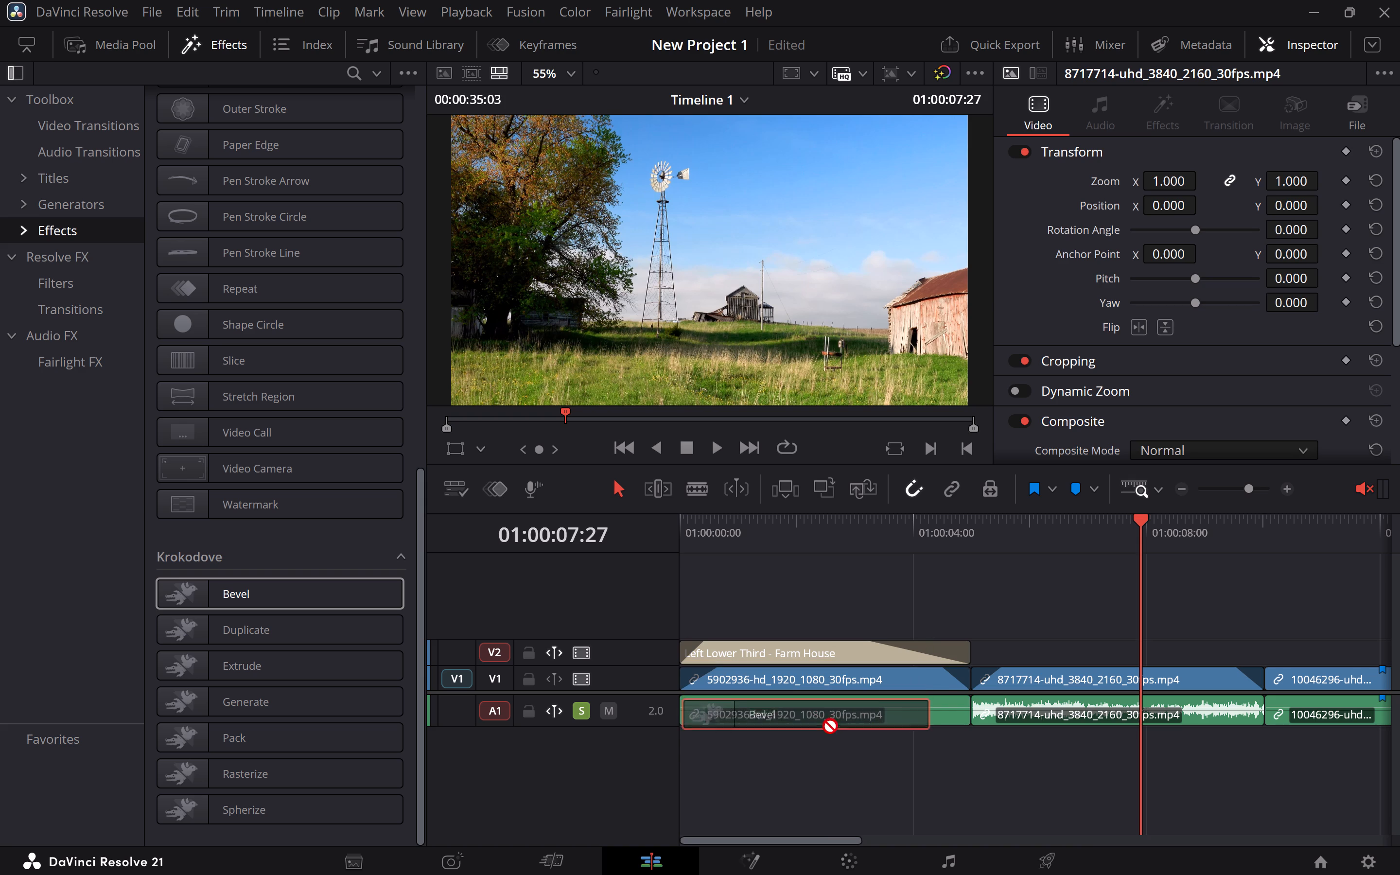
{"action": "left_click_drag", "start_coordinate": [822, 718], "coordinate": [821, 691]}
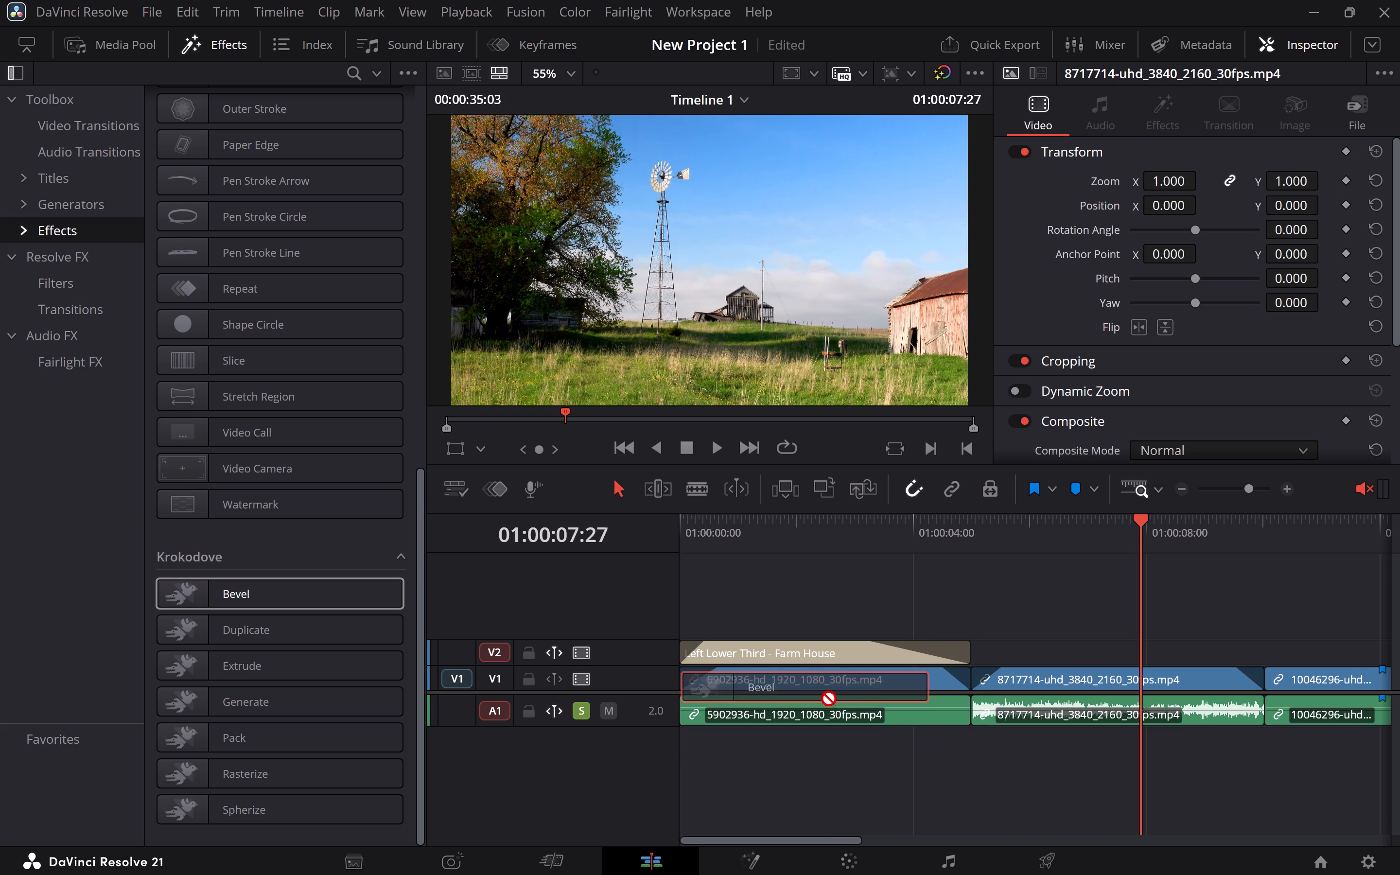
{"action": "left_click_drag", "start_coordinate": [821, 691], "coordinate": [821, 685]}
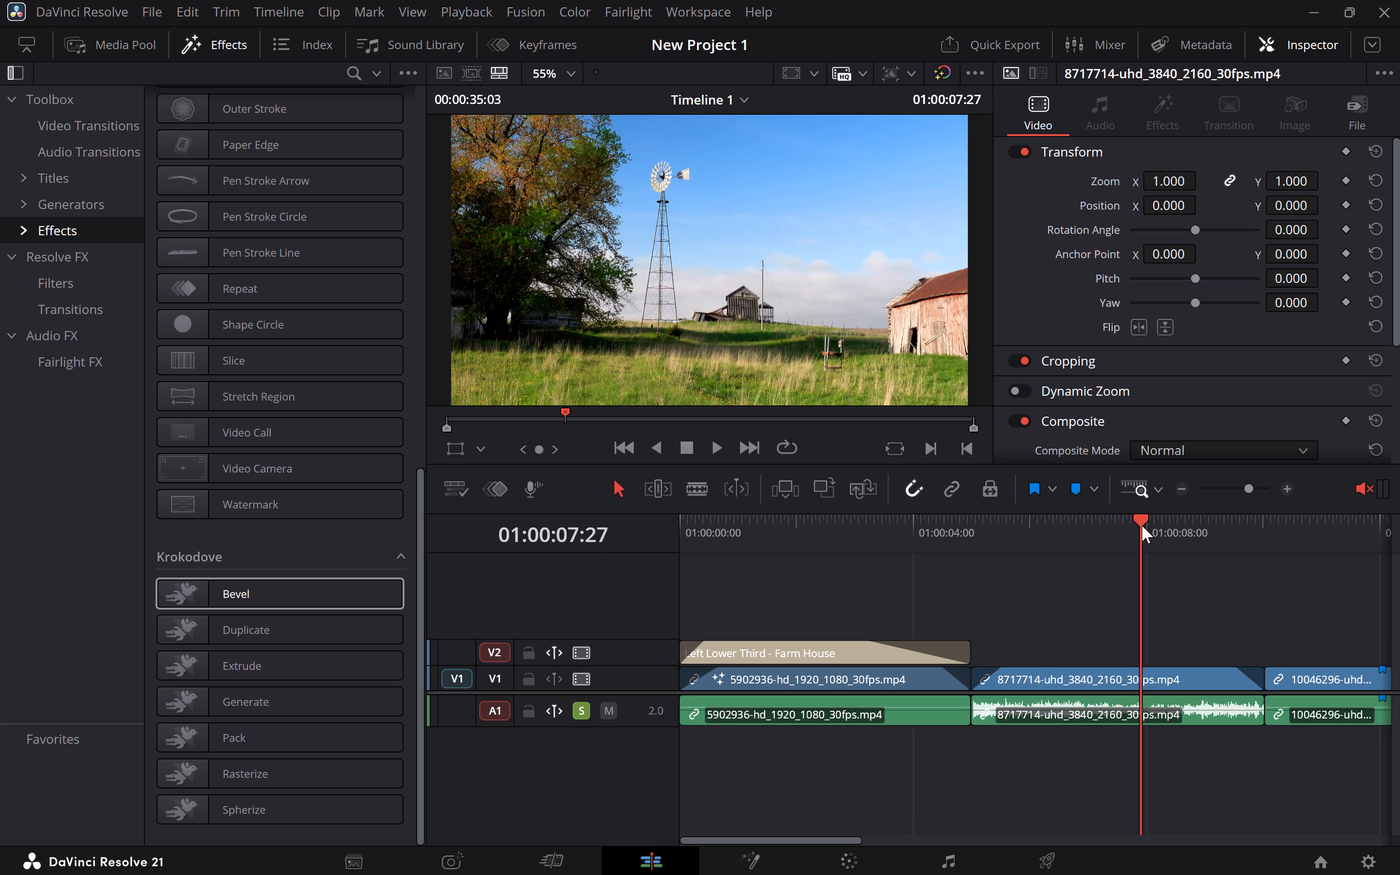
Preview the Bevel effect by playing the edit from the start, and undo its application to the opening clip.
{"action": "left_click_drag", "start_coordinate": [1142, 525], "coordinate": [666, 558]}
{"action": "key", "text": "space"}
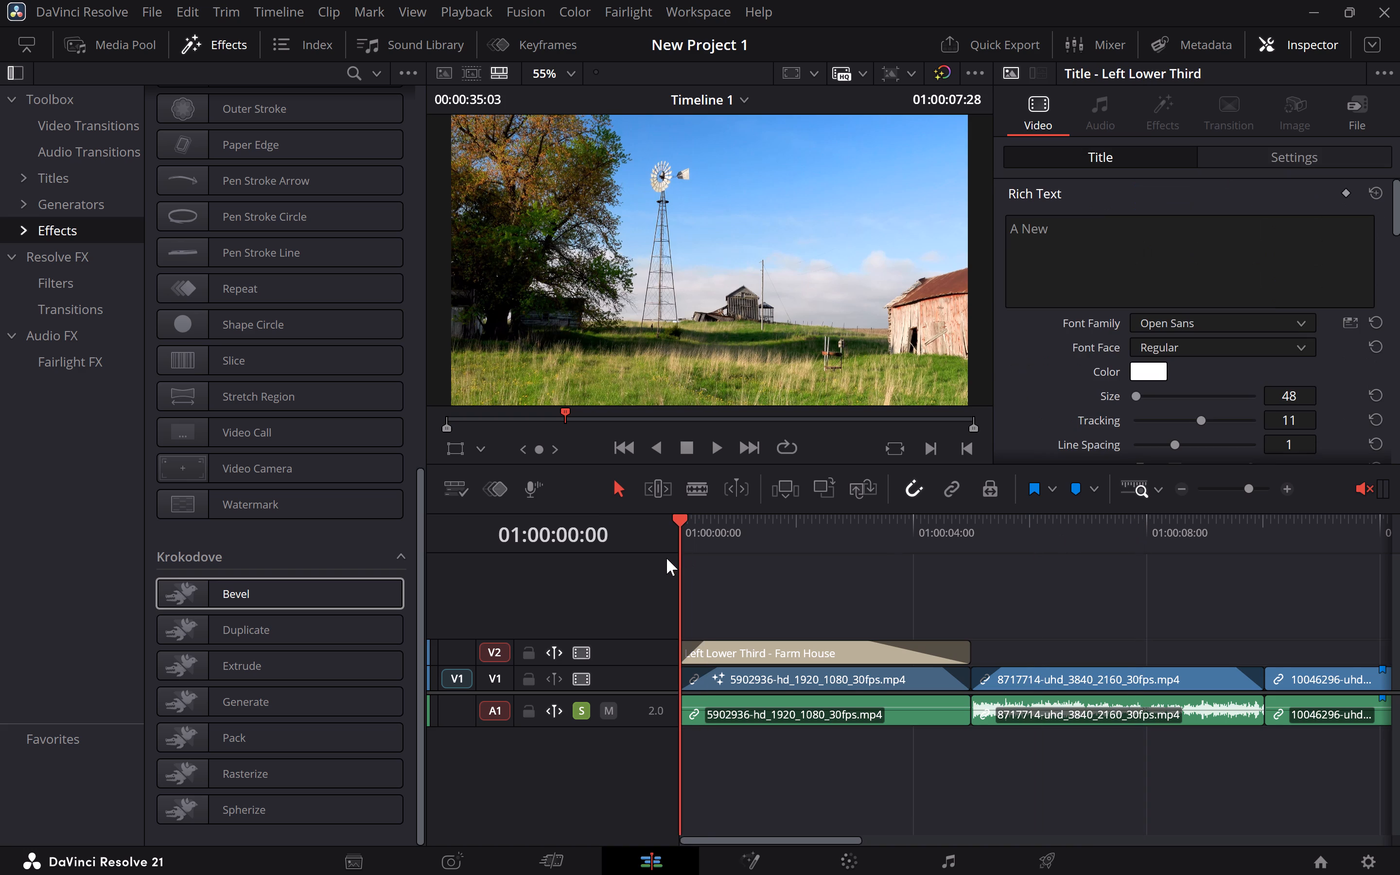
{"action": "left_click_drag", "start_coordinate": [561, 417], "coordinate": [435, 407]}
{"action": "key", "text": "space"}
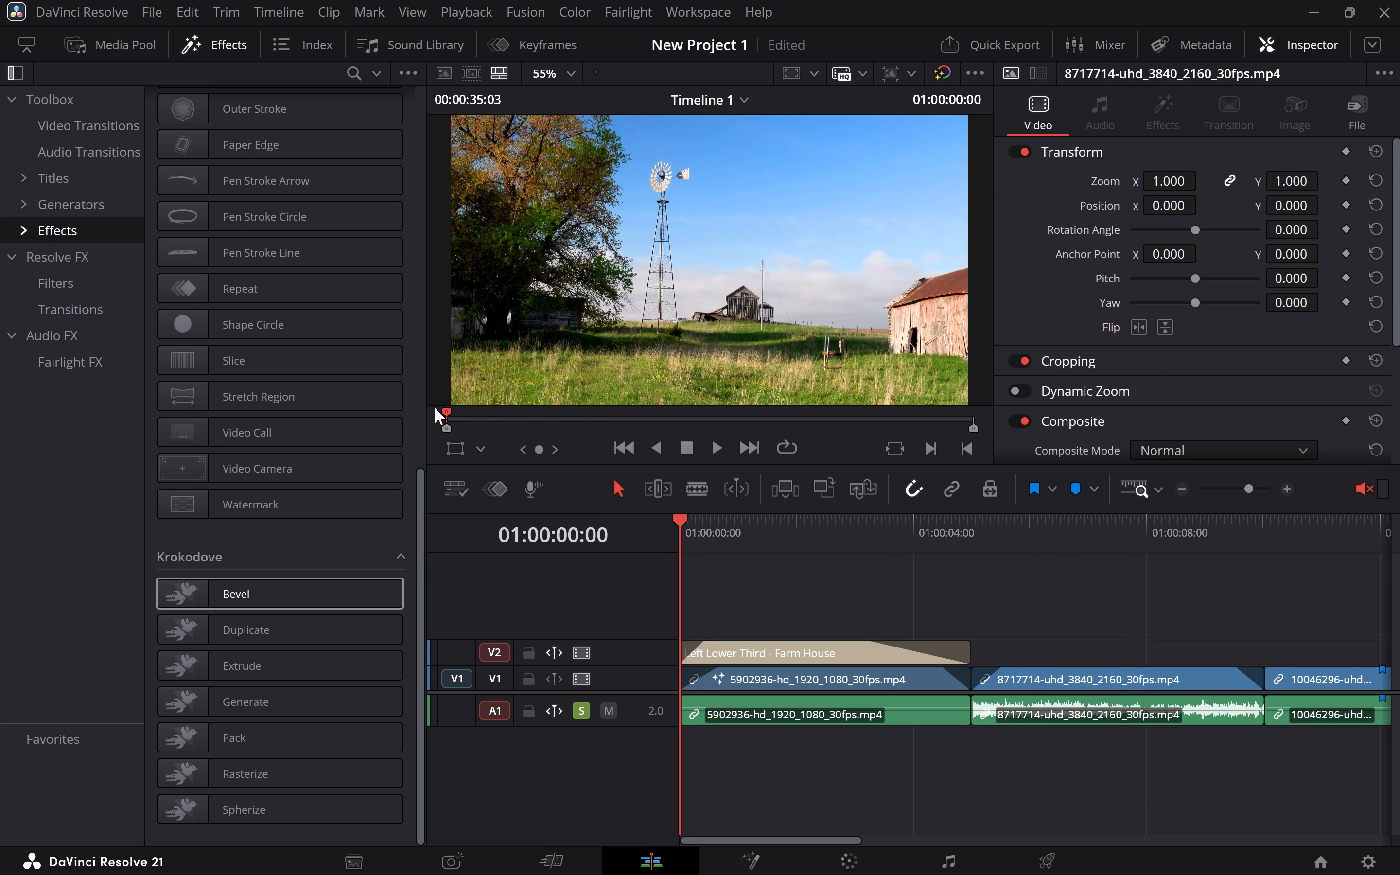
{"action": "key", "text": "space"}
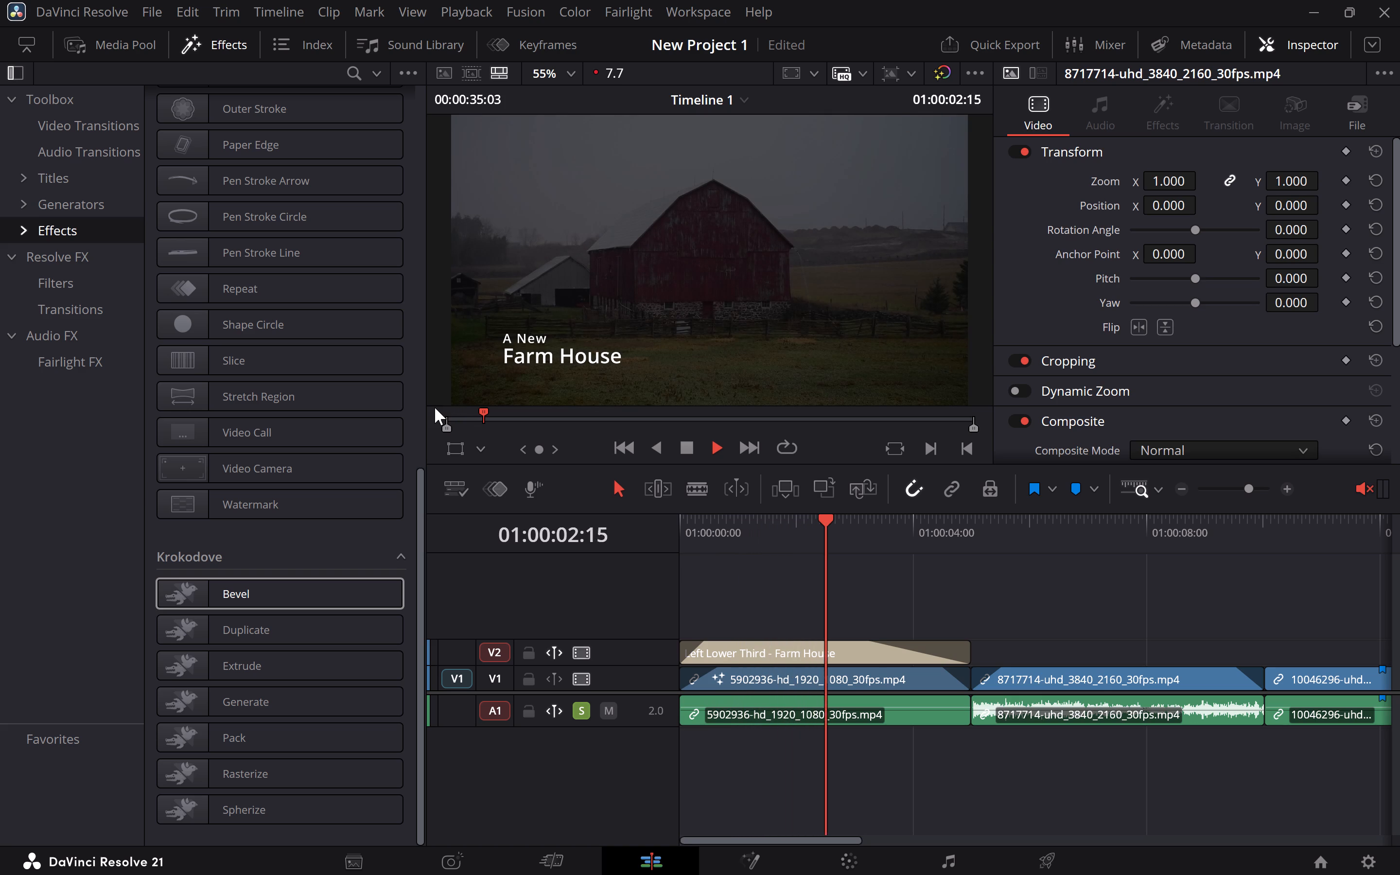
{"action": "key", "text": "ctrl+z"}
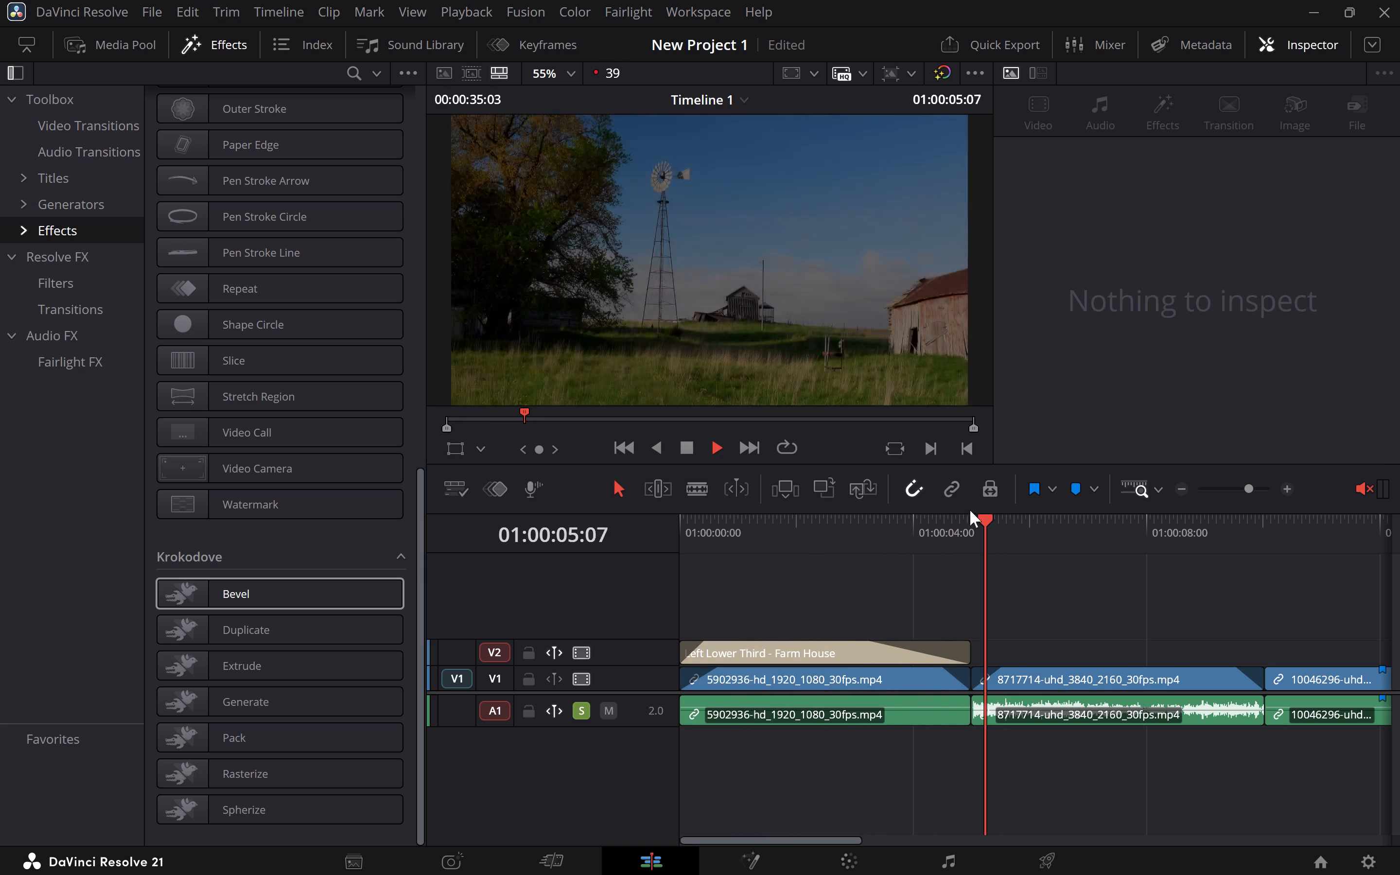
Play the edit from the start to check the fades and add a fade-in of about half a second to clip 10046296 on V1.
{"action": "left_click_drag", "start_coordinate": [1032, 541], "coordinate": [653, 551]}
{"action": "key", "text": "space"}
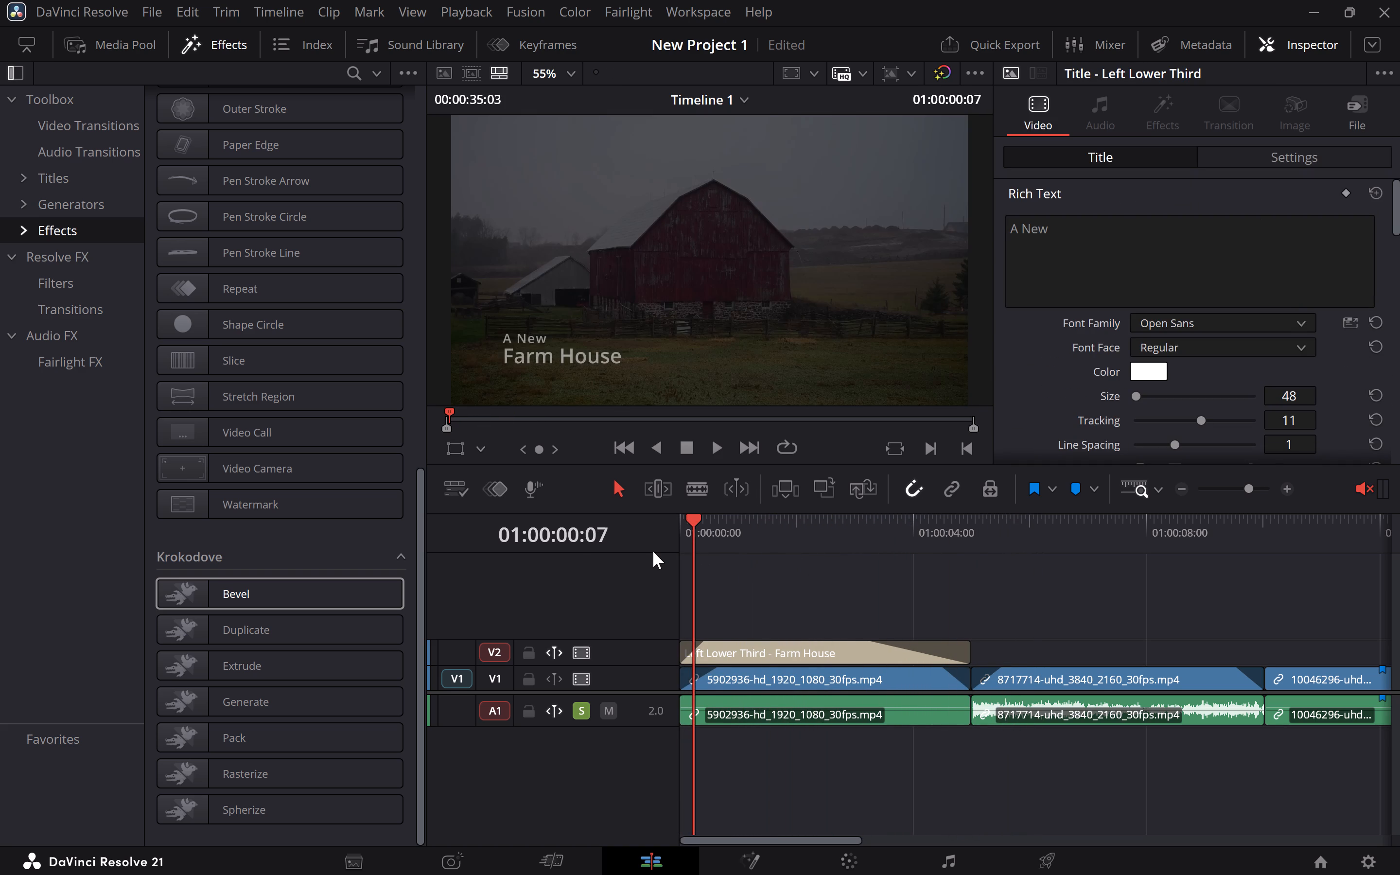
{"action": "key", "text": "space"}
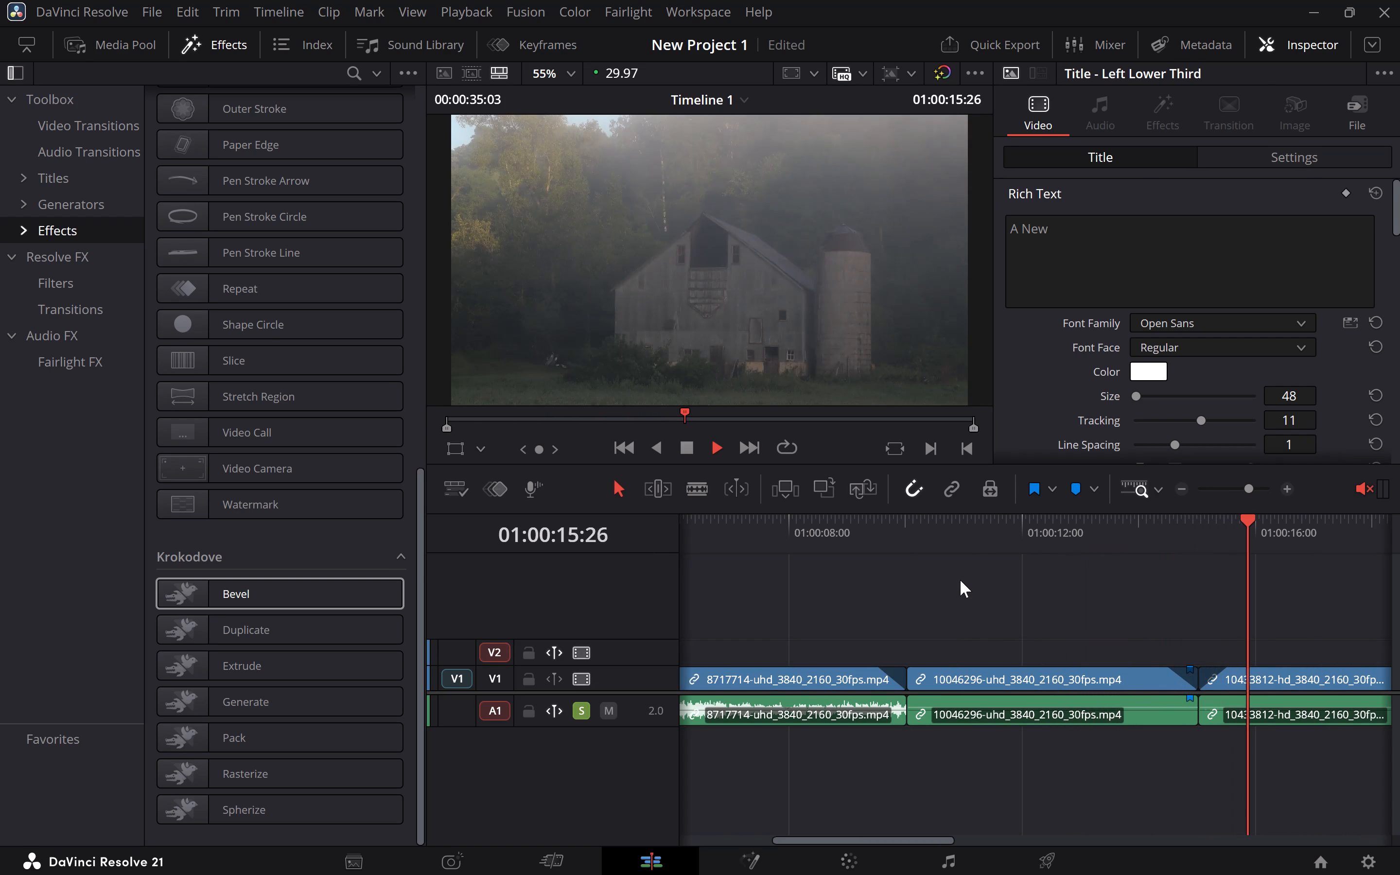
{"action": "key", "text": "space"}
{"action": "left_click_drag", "start_coordinate": [912, 666], "coordinate": [945, 662]}
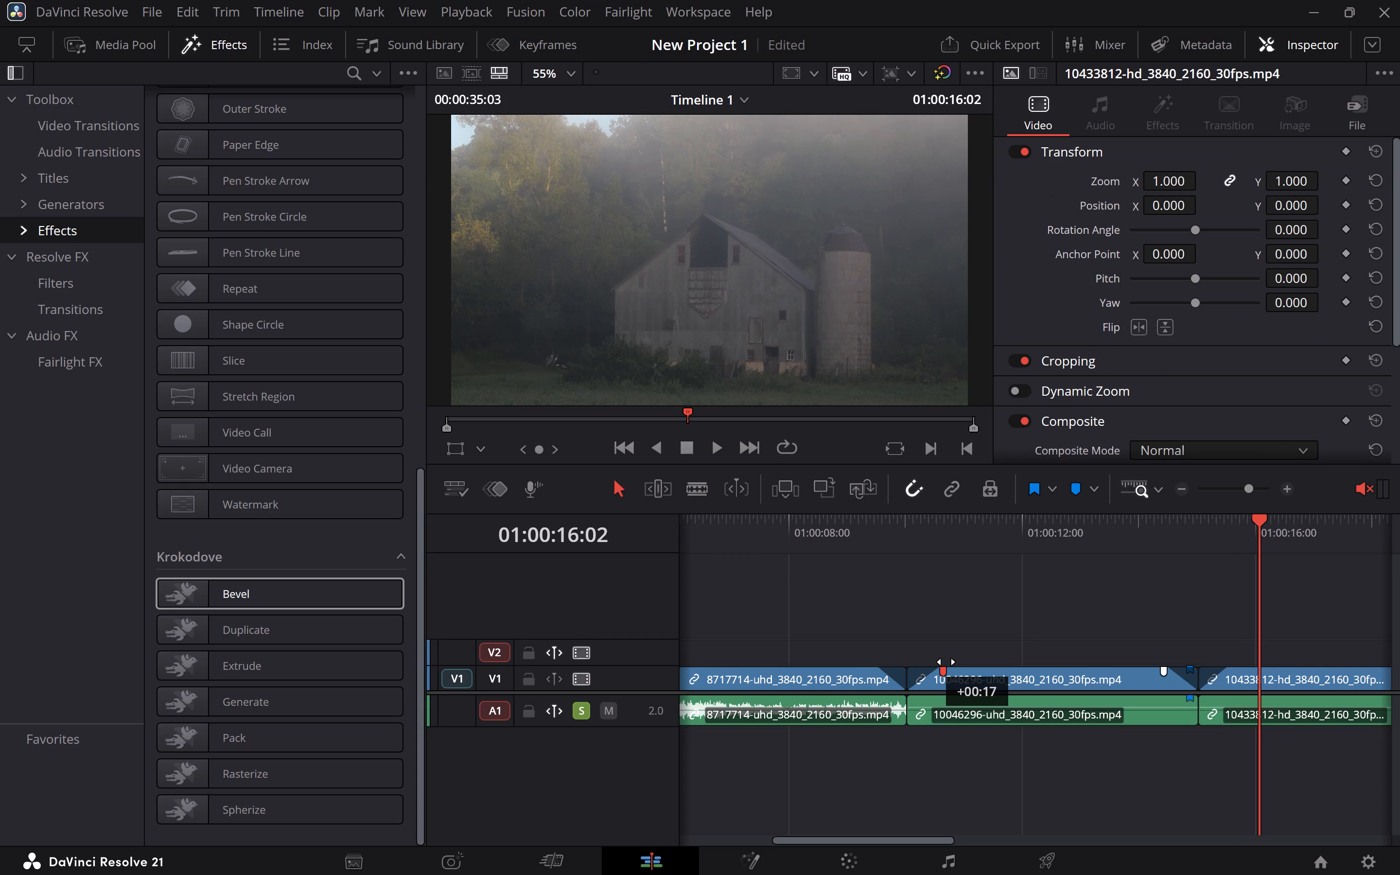
{"action": "left_click_drag", "start_coordinate": [945, 662], "coordinate": [941, 662]}
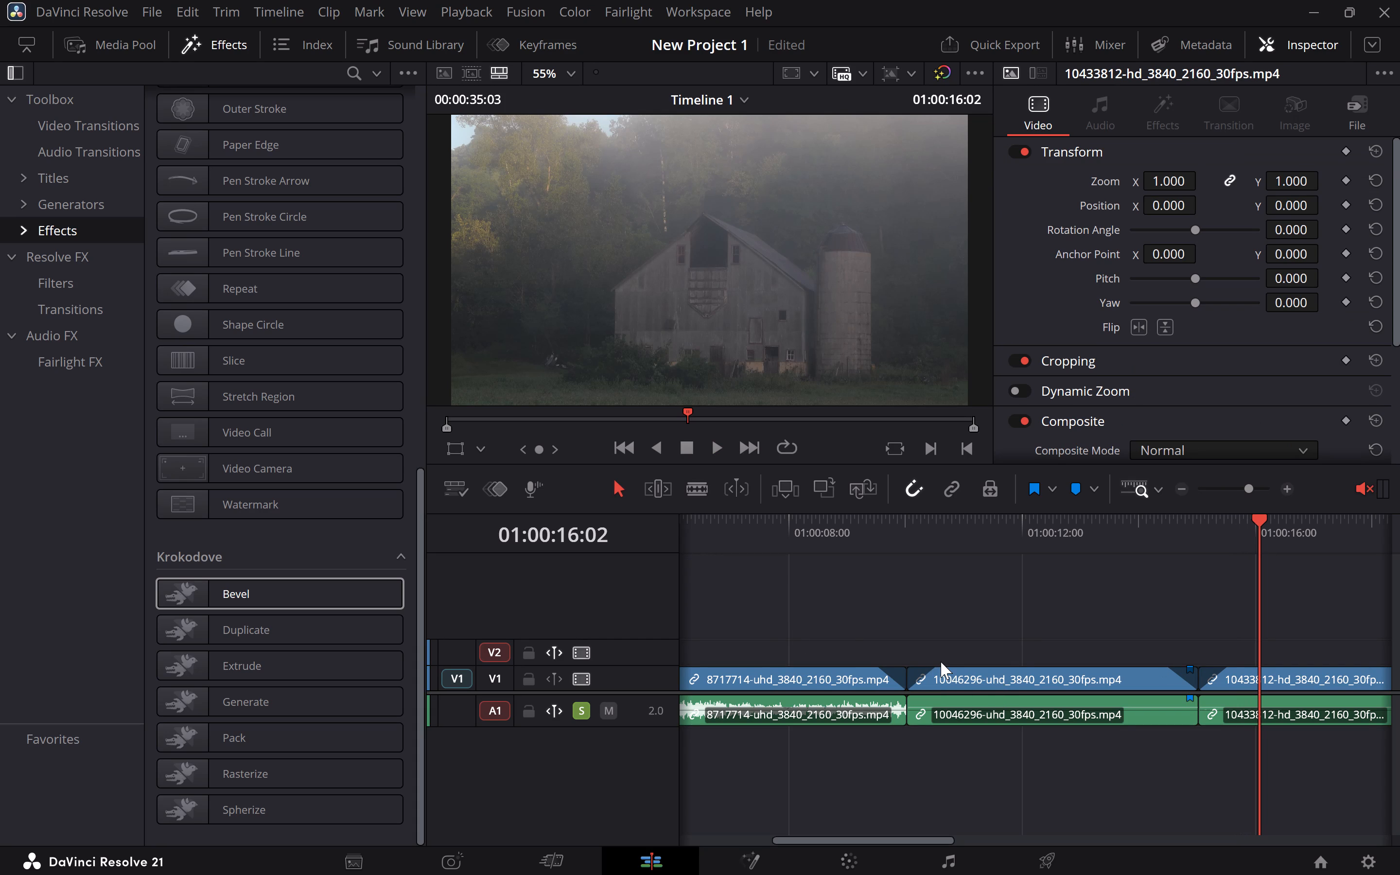
Look over the timeline from its end to its start and browse the Resolve FX filters and transitions.
{"action": "scroll", "coordinate": [782, 624], "scroll_direction": "left", "scroll_amount": 7}
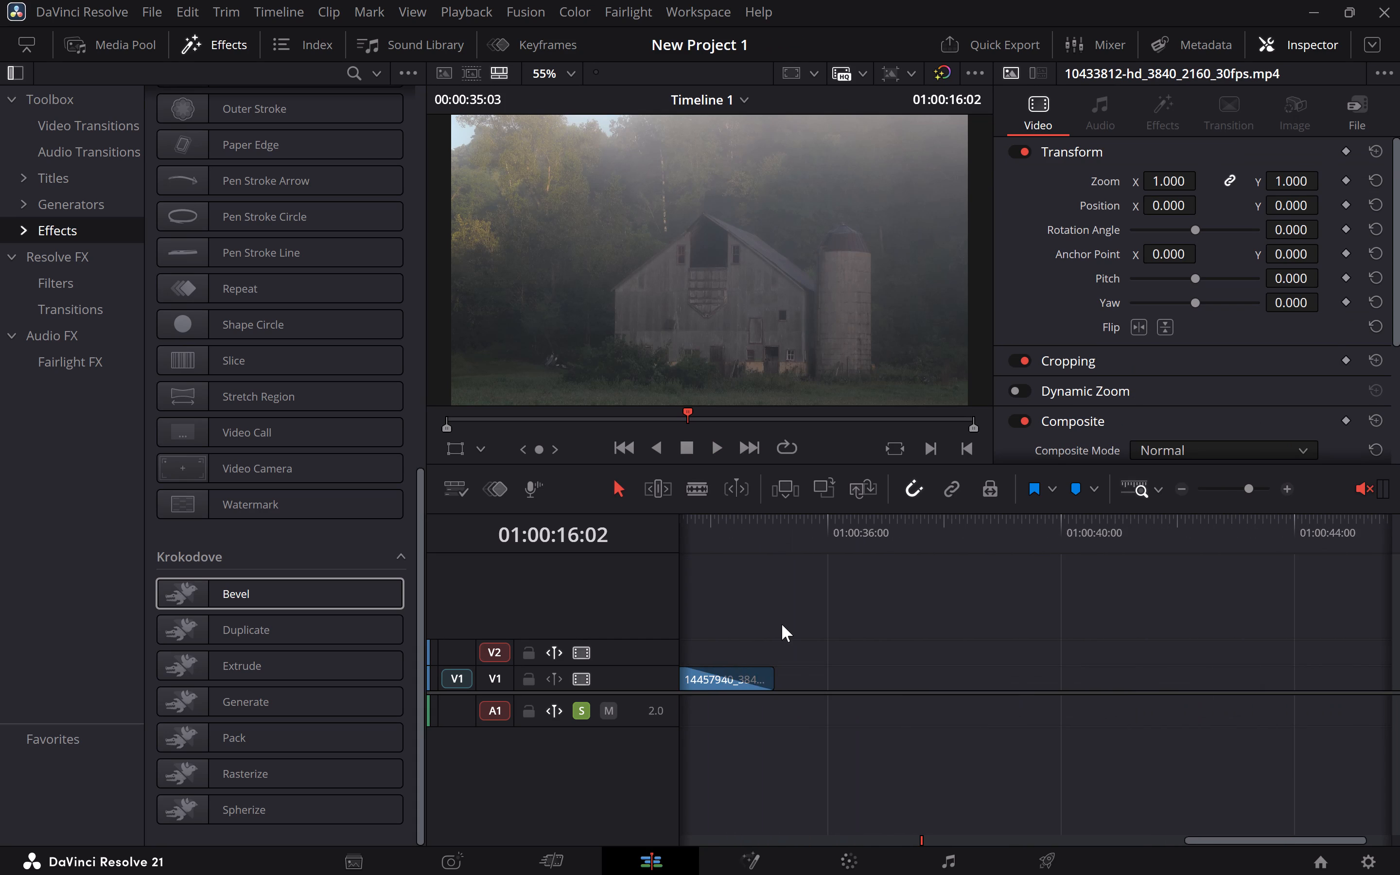
{"action": "scroll", "coordinate": [782, 624], "scroll_direction": "right", "scroll_amount": 20}
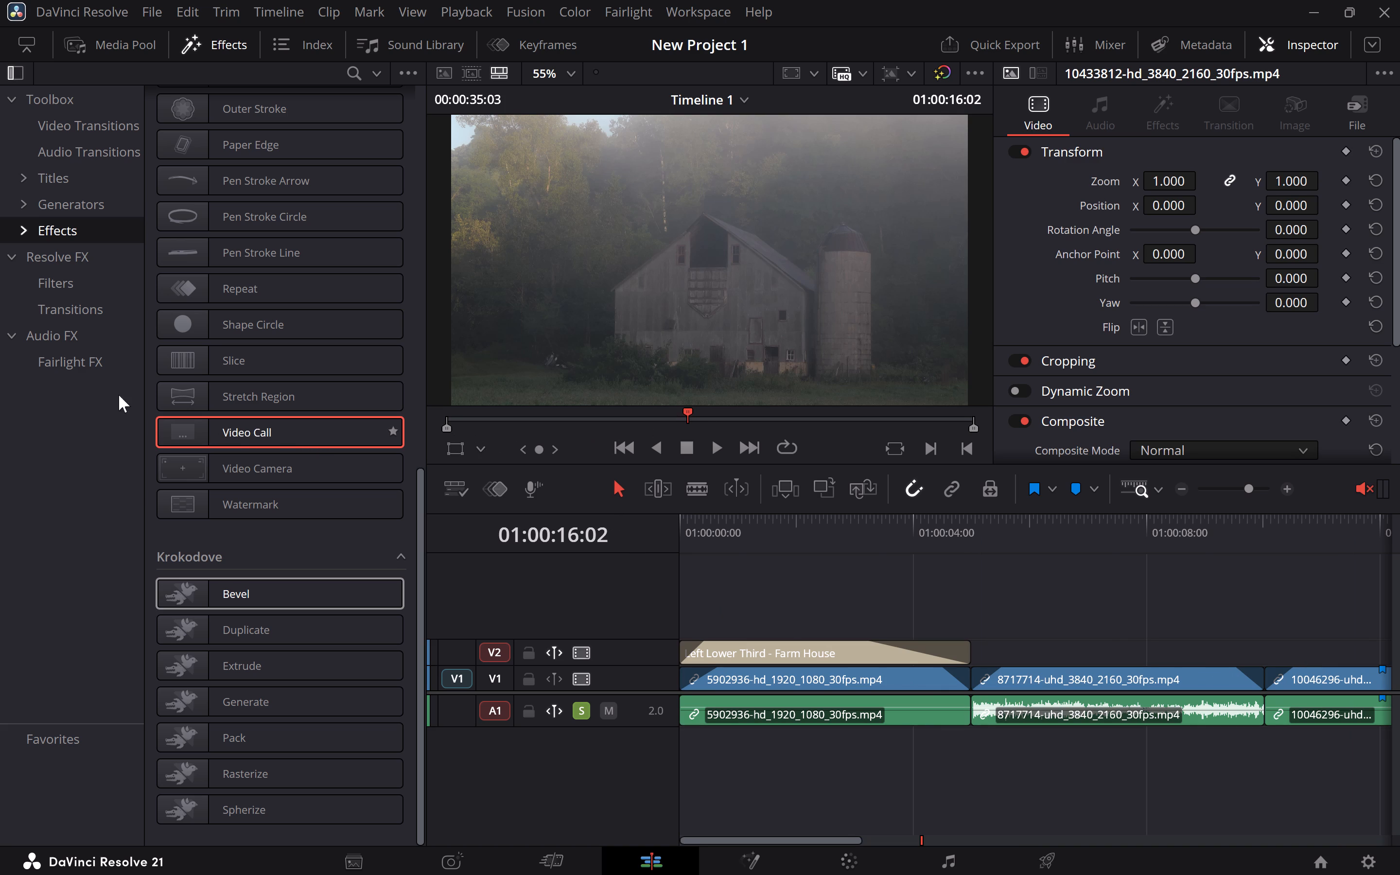
{"action": "left_click", "coordinate": [93, 292]}
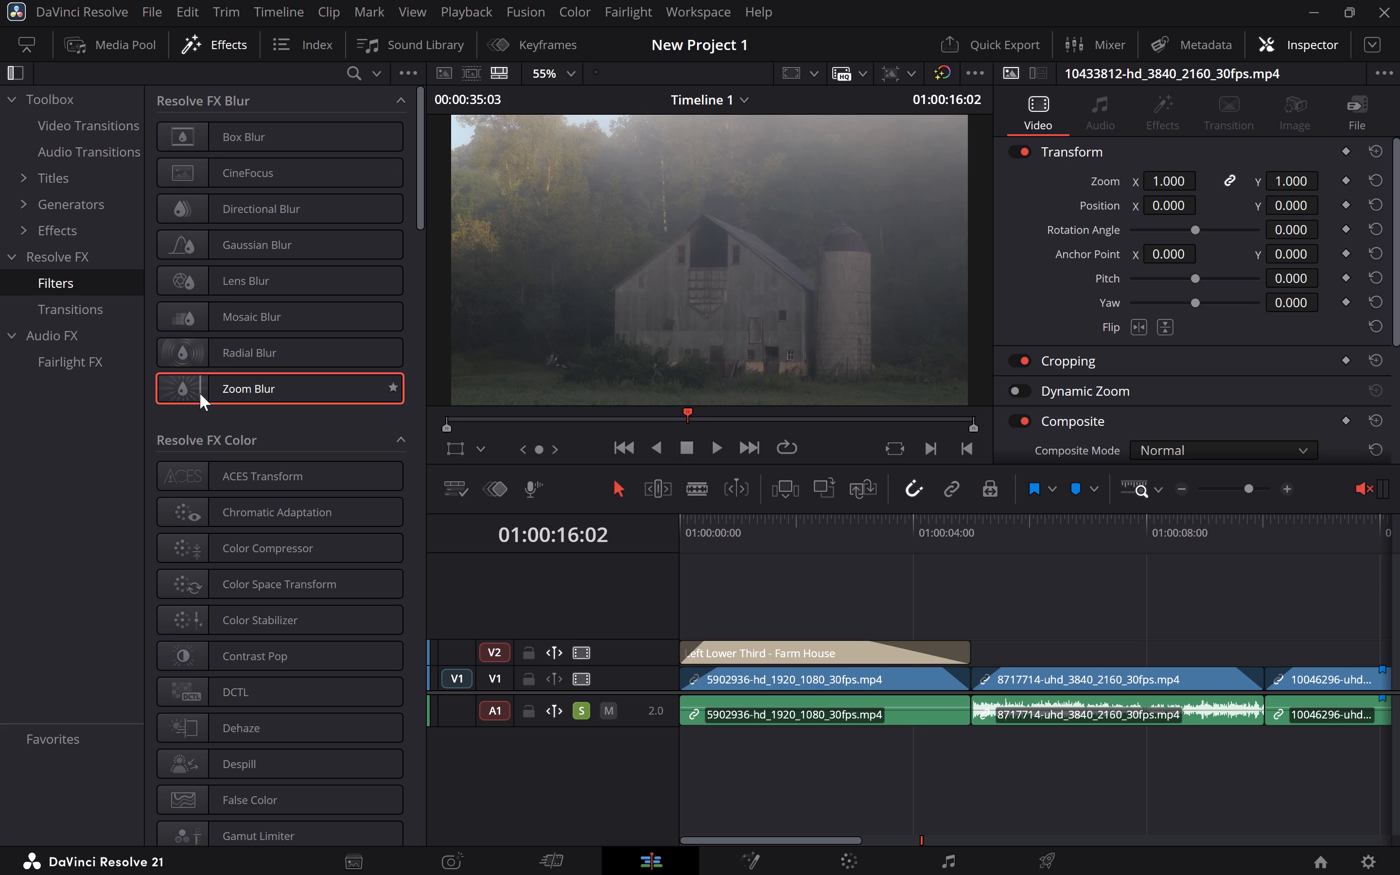
{"action": "left_click", "coordinate": [110, 304]}
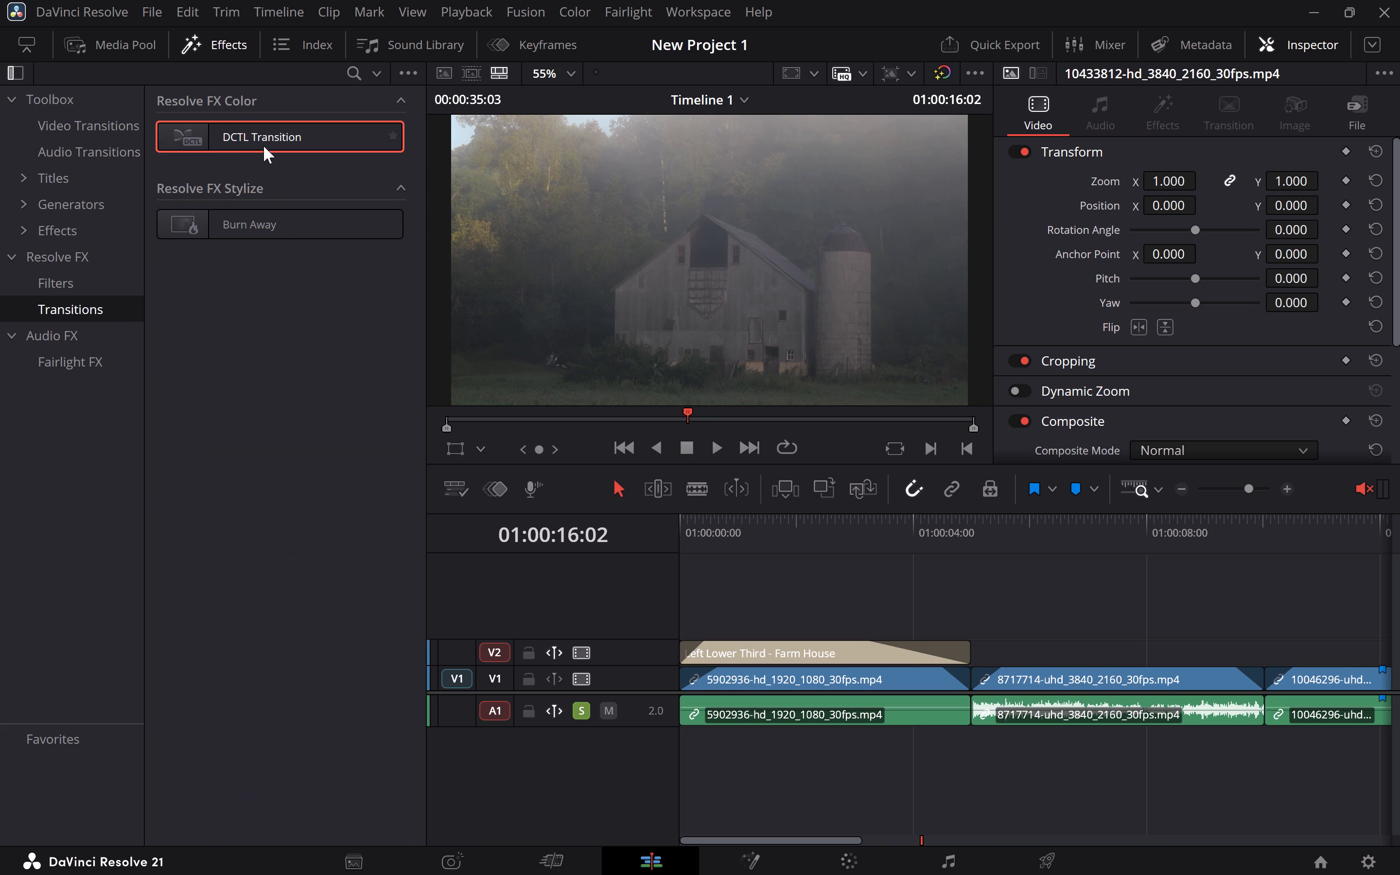
Browse the full list of Fairlight FX audio effects.
{"action": "left_click", "coordinate": [87, 372]}
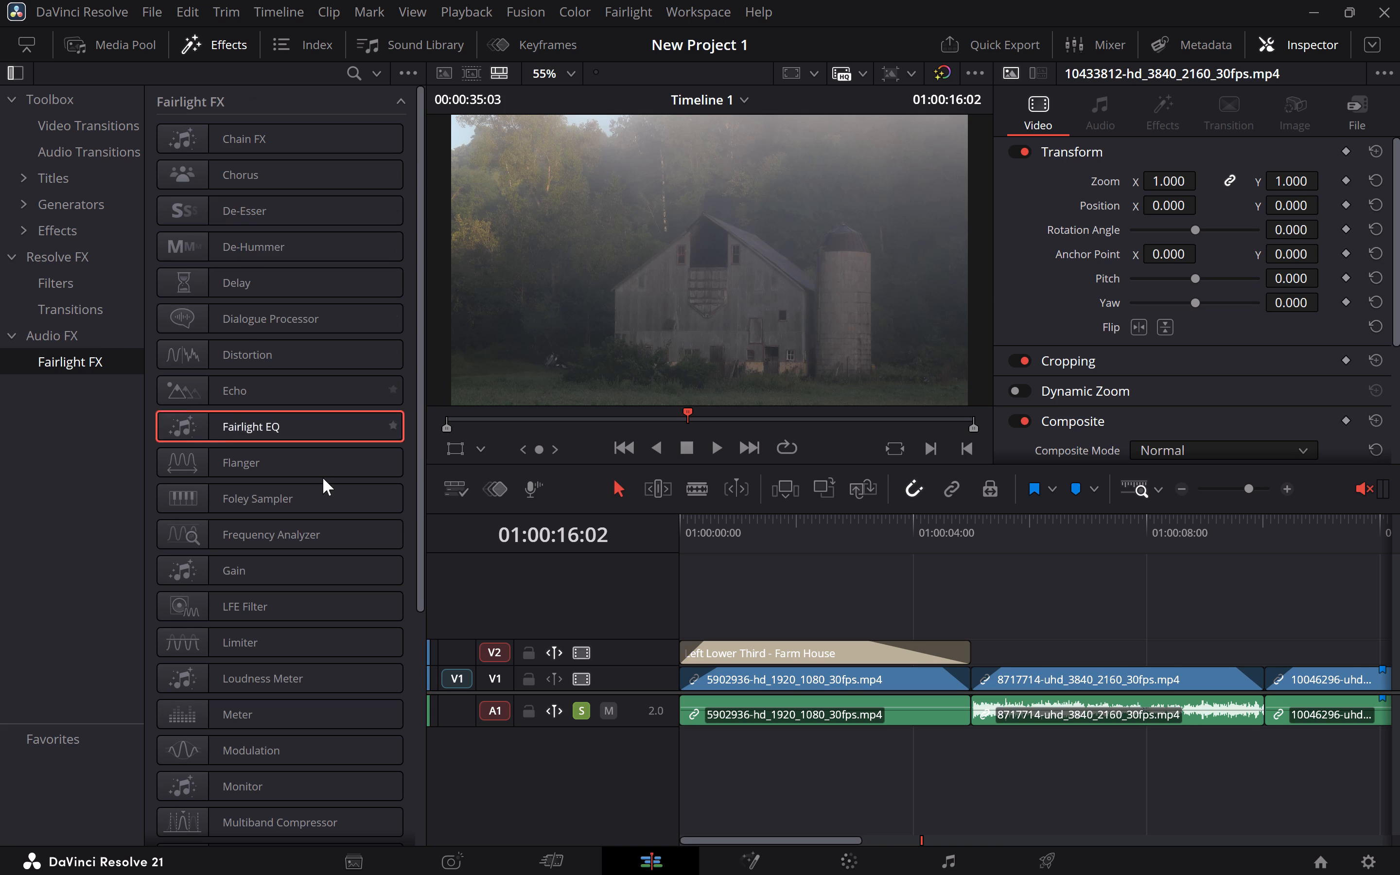
{"action": "scroll", "coordinate": [325, 491], "scroll_direction": "down", "scroll_amount": 2}
{"action": "scroll", "coordinate": [392, 647], "scroll_direction": "down", "scroll_amount": 1}
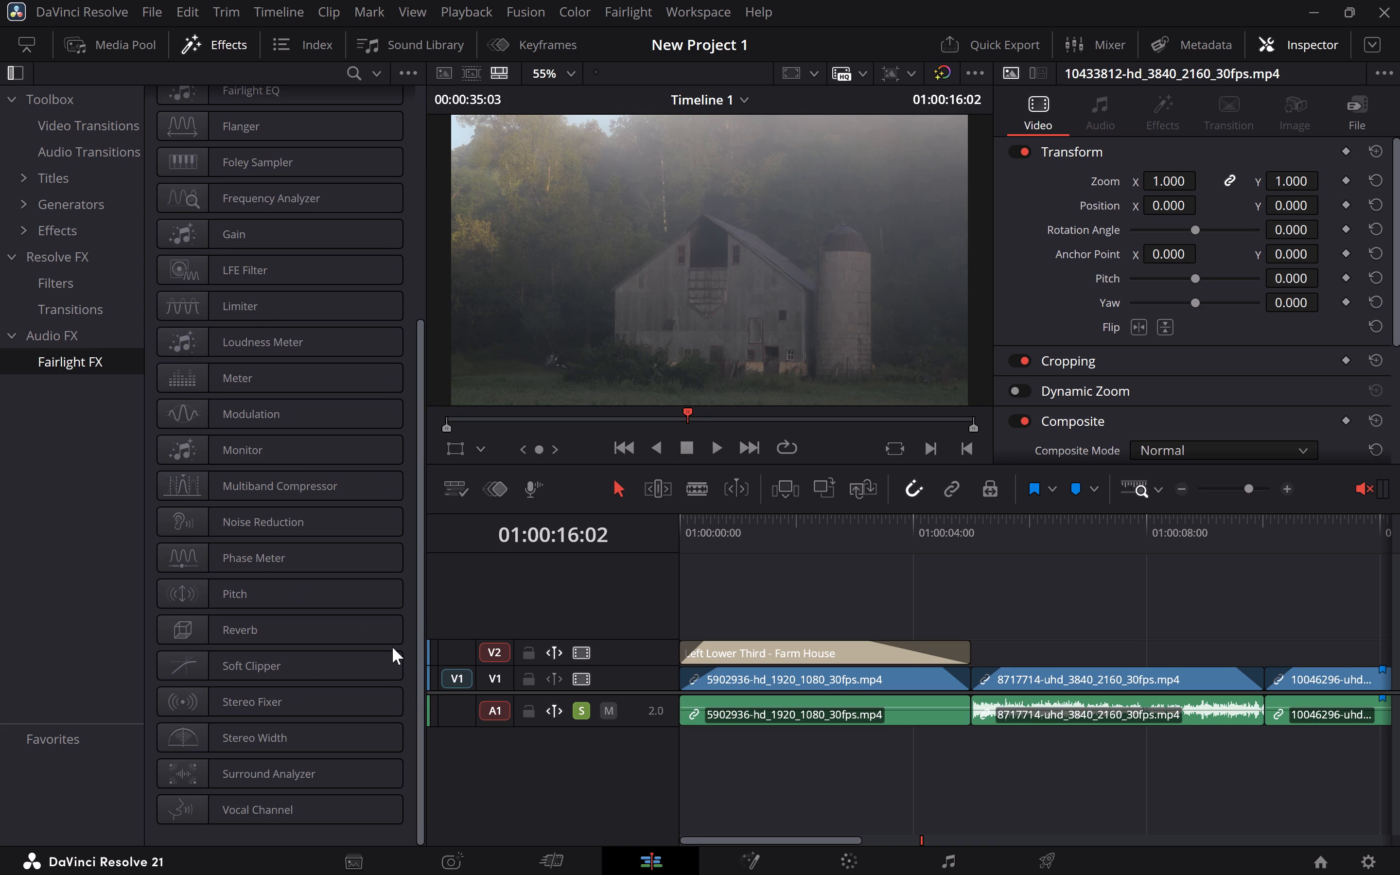
{"action": "scroll", "coordinate": [392, 647], "scroll_direction": "down", "scroll_amount": 1}
{"action": "scroll", "coordinate": [392, 647], "scroll_direction": "up", "scroll_amount": 3}
{"action": "scroll", "coordinate": [392, 647], "scroll_direction": "down", "scroll_amount": 3}
{"action": "scroll", "coordinate": [307, 201], "scroll_direction": "up", "scroll_amount": 3}
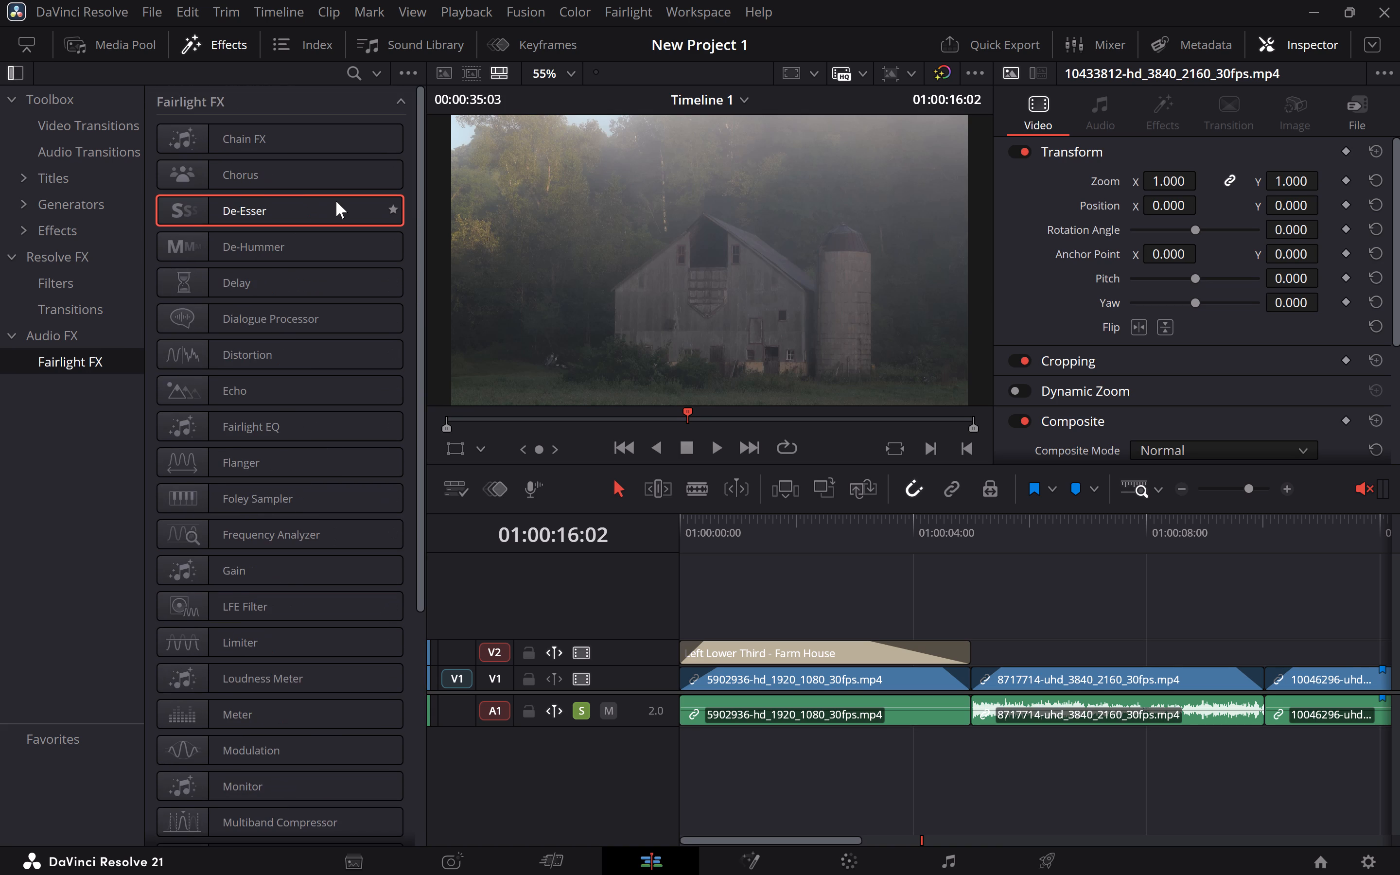
{"action": "scroll", "coordinate": [1083, 226], "scroll_direction": "up", "scroll_amount": 3}
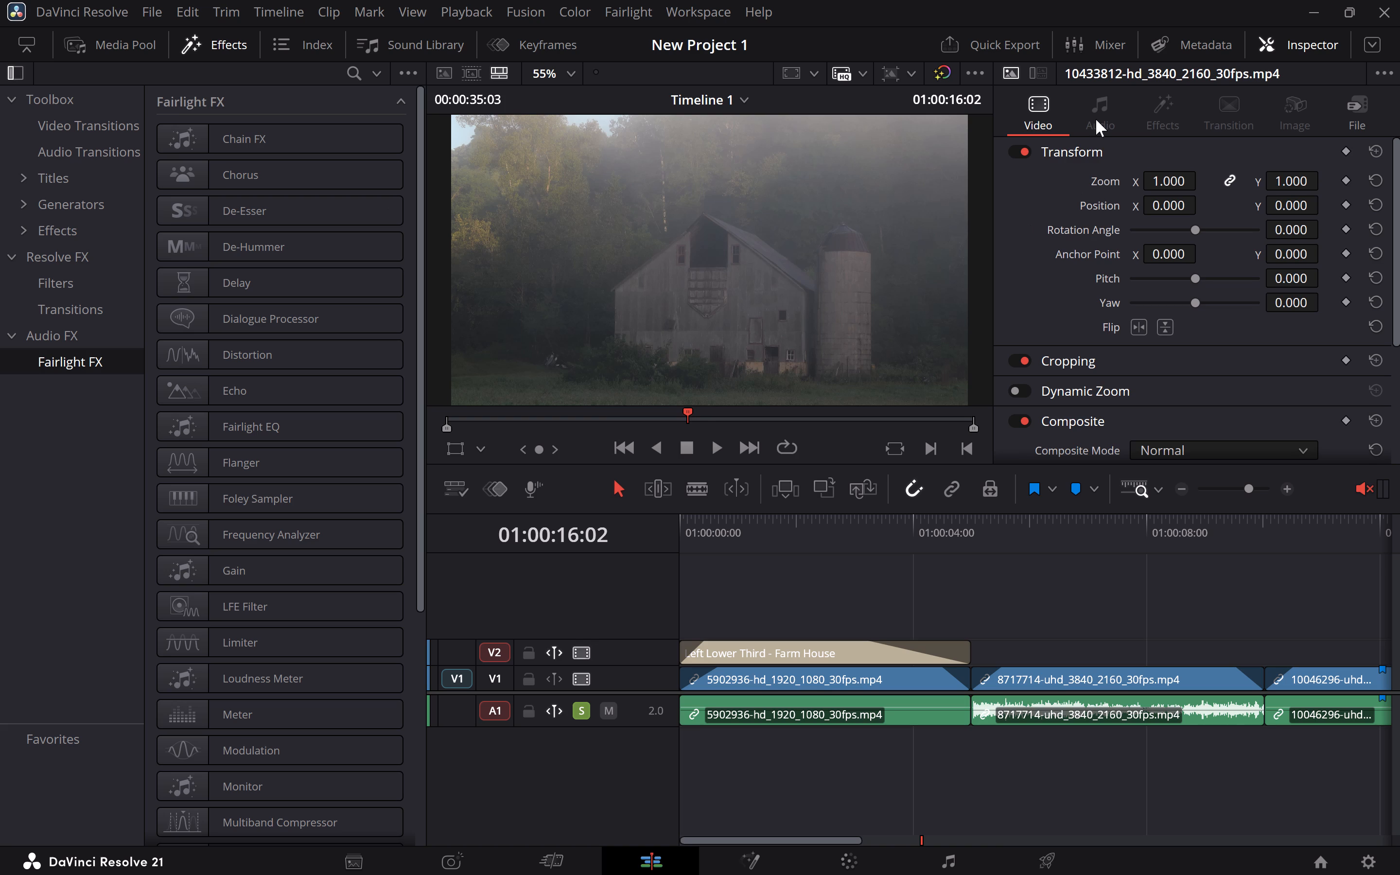
Play the first second of the edit from the start of the timeline and look through the Fairlight FX again.
{"action": "left_click_drag", "start_coordinate": [685, 416], "coordinate": [482, 424]}
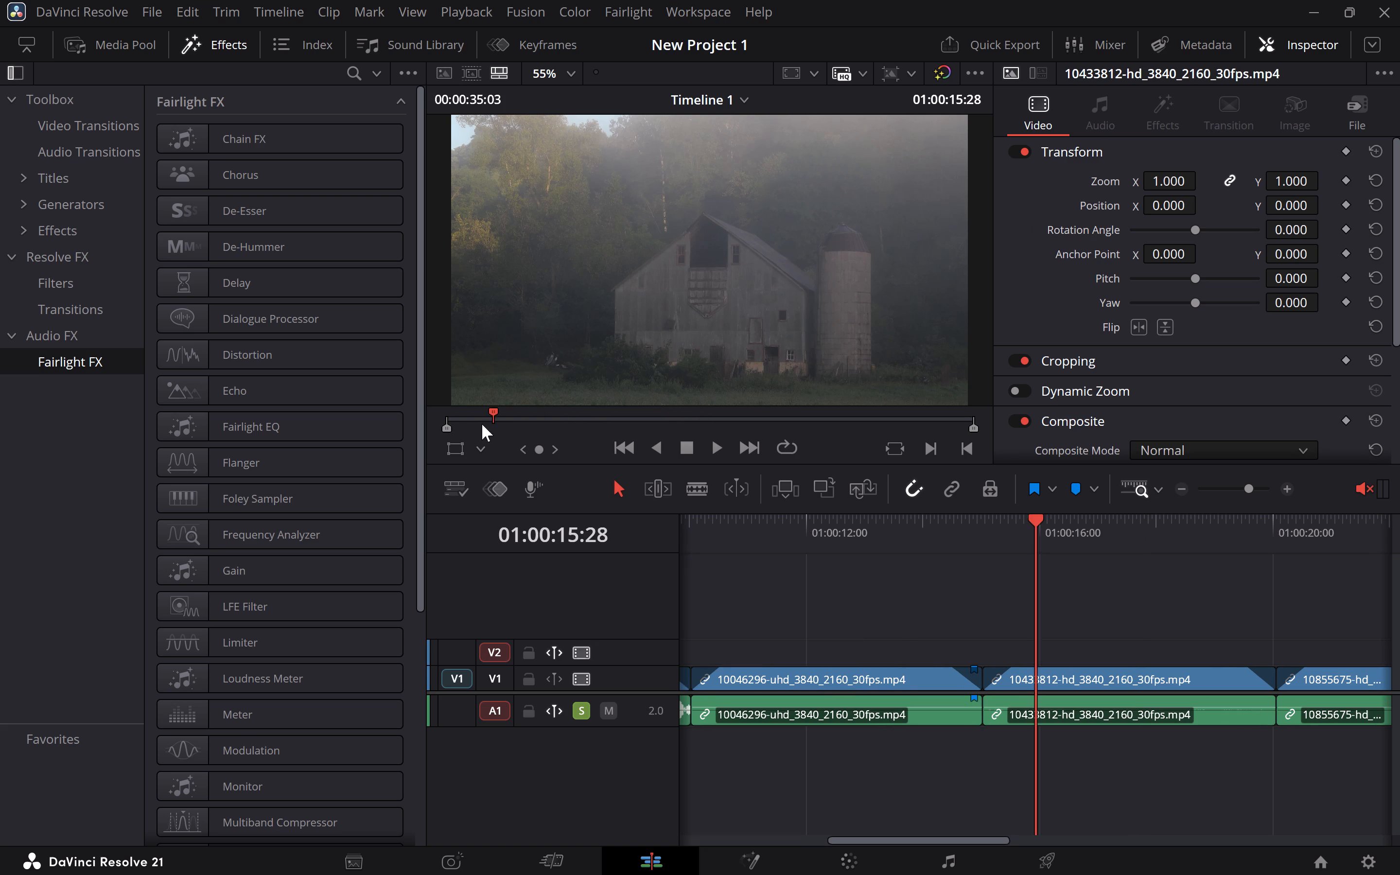
{"action": "left_click_drag", "start_coordinate": [482, 424], "coordinate": [432, 417]}
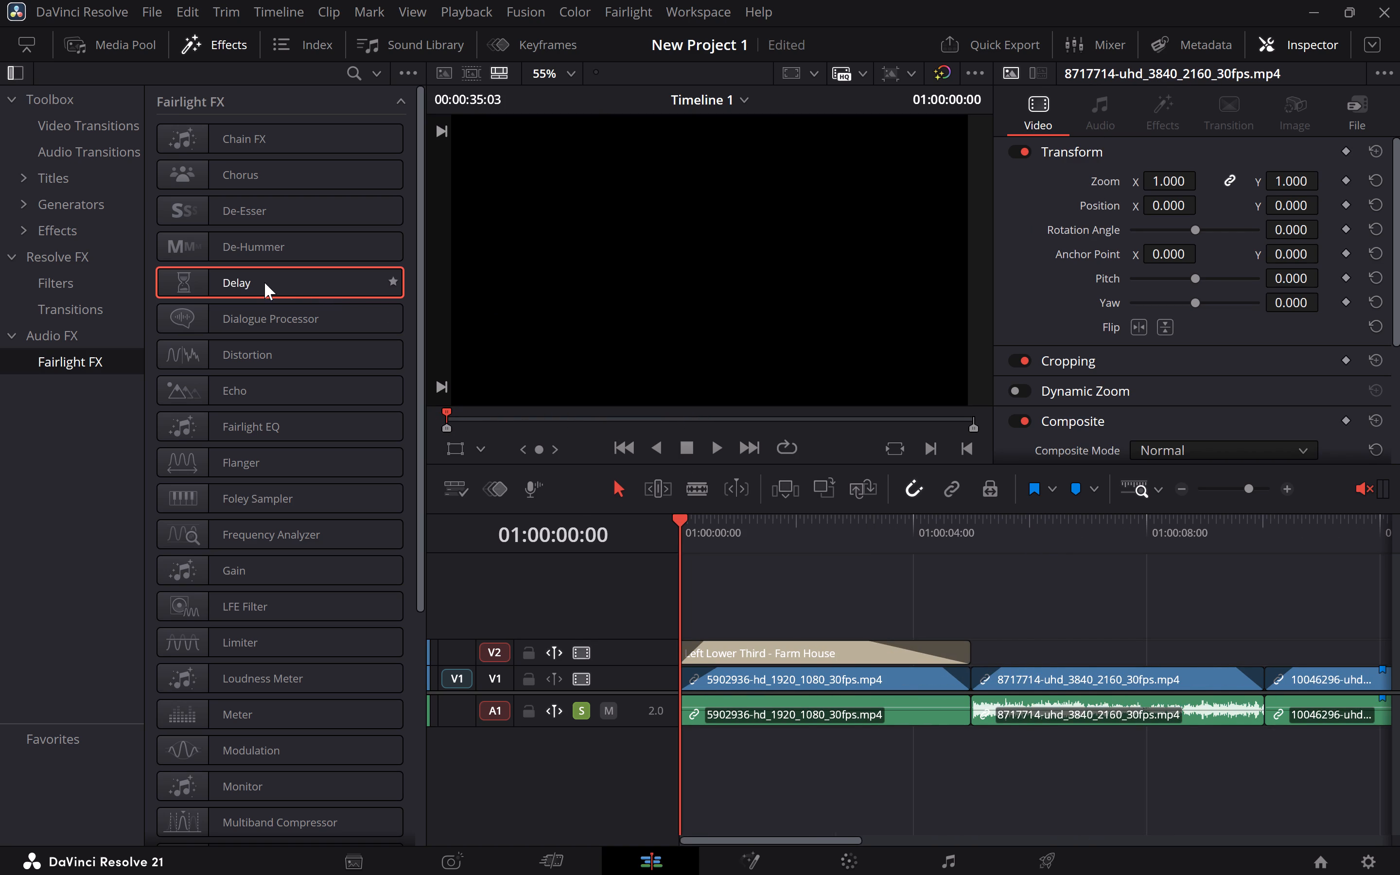
{"action": "key", "text": "space"}
{"action": "key", "text": "space"}
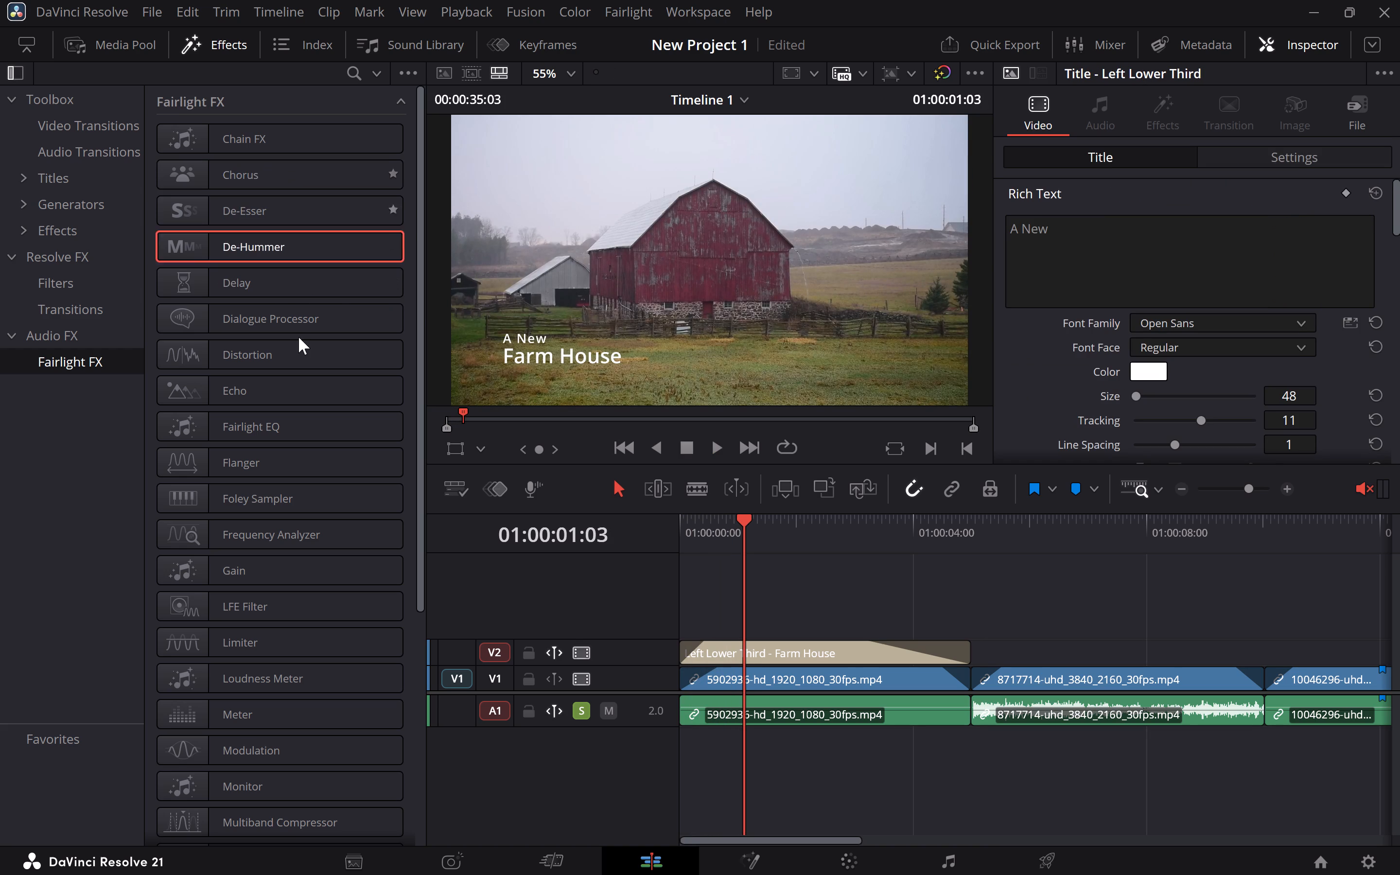
{"action": "scroll", "coordinate": [298, 337], "scroll_direction": "down", "scroll_amount": 3}
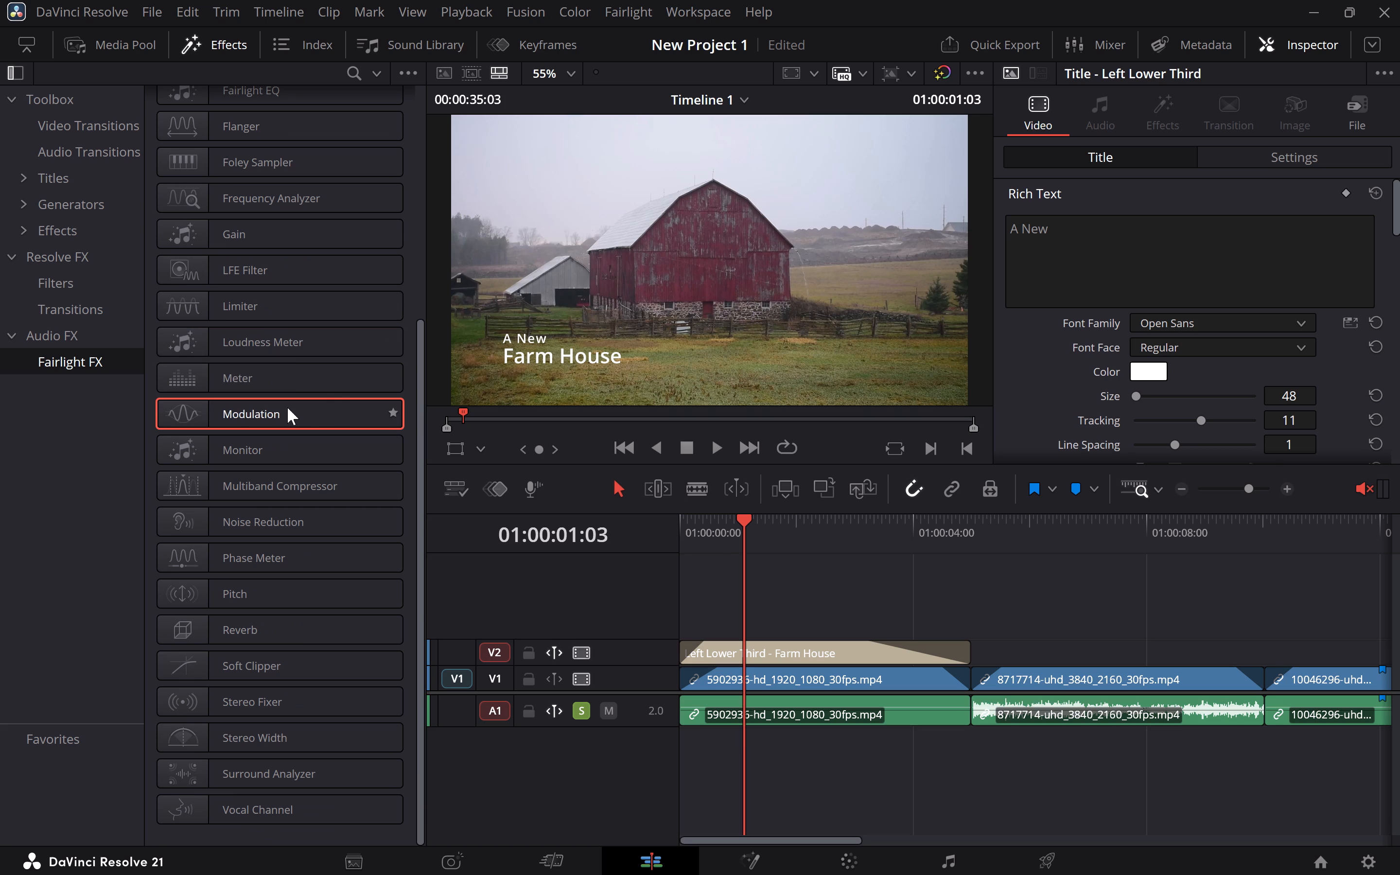
{"action": "scroll", "coordinate": [340, 400], "scroll_direction": "down", "scroll_amount": 1}
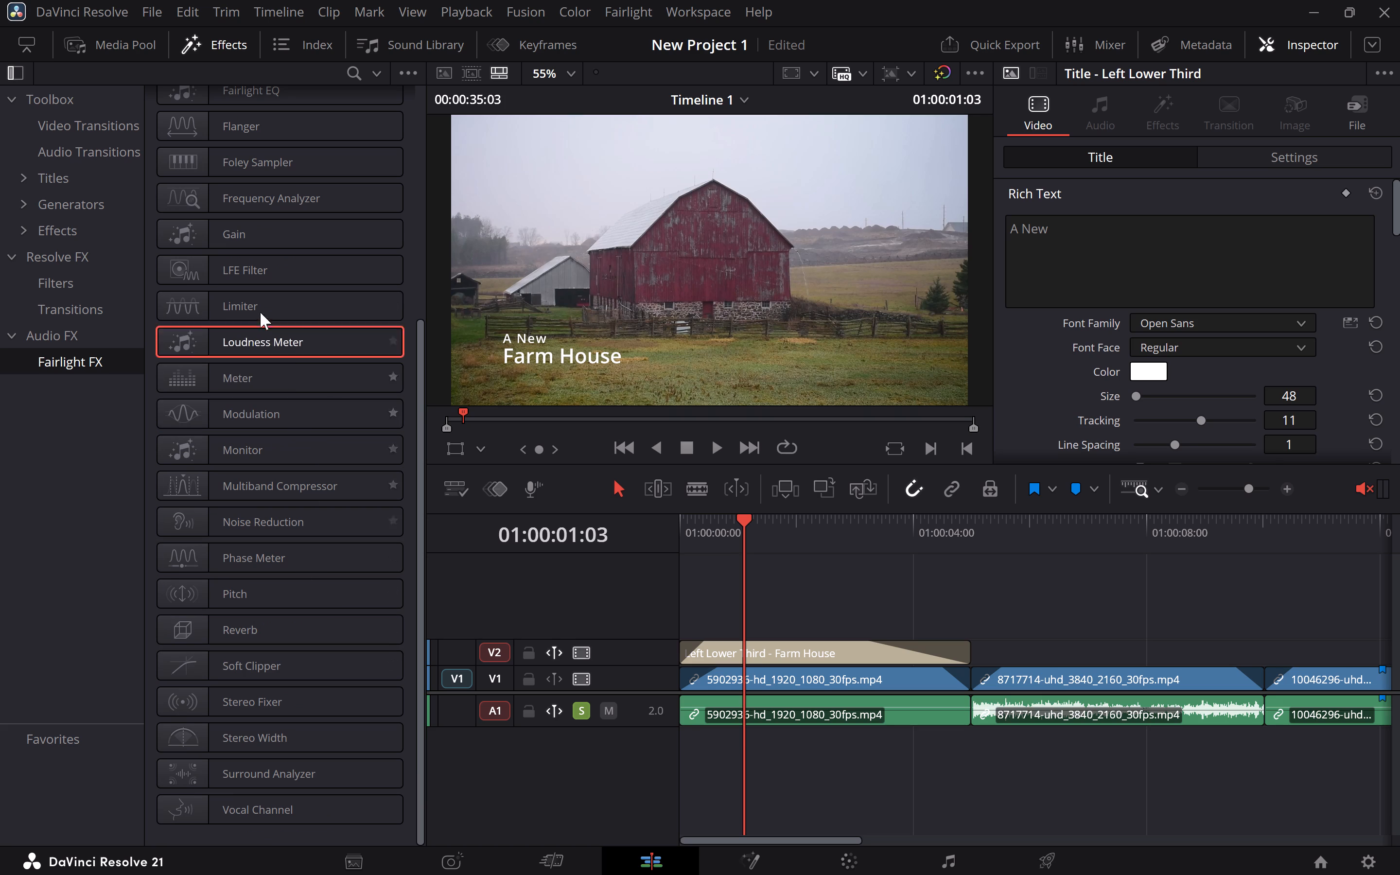
Show the Media Pool's Master bin together with the Effects library.
{"action": "left_click", "coordinate": [216, 34]}
{"action": "left_click", "coordinate": [144, 31]}
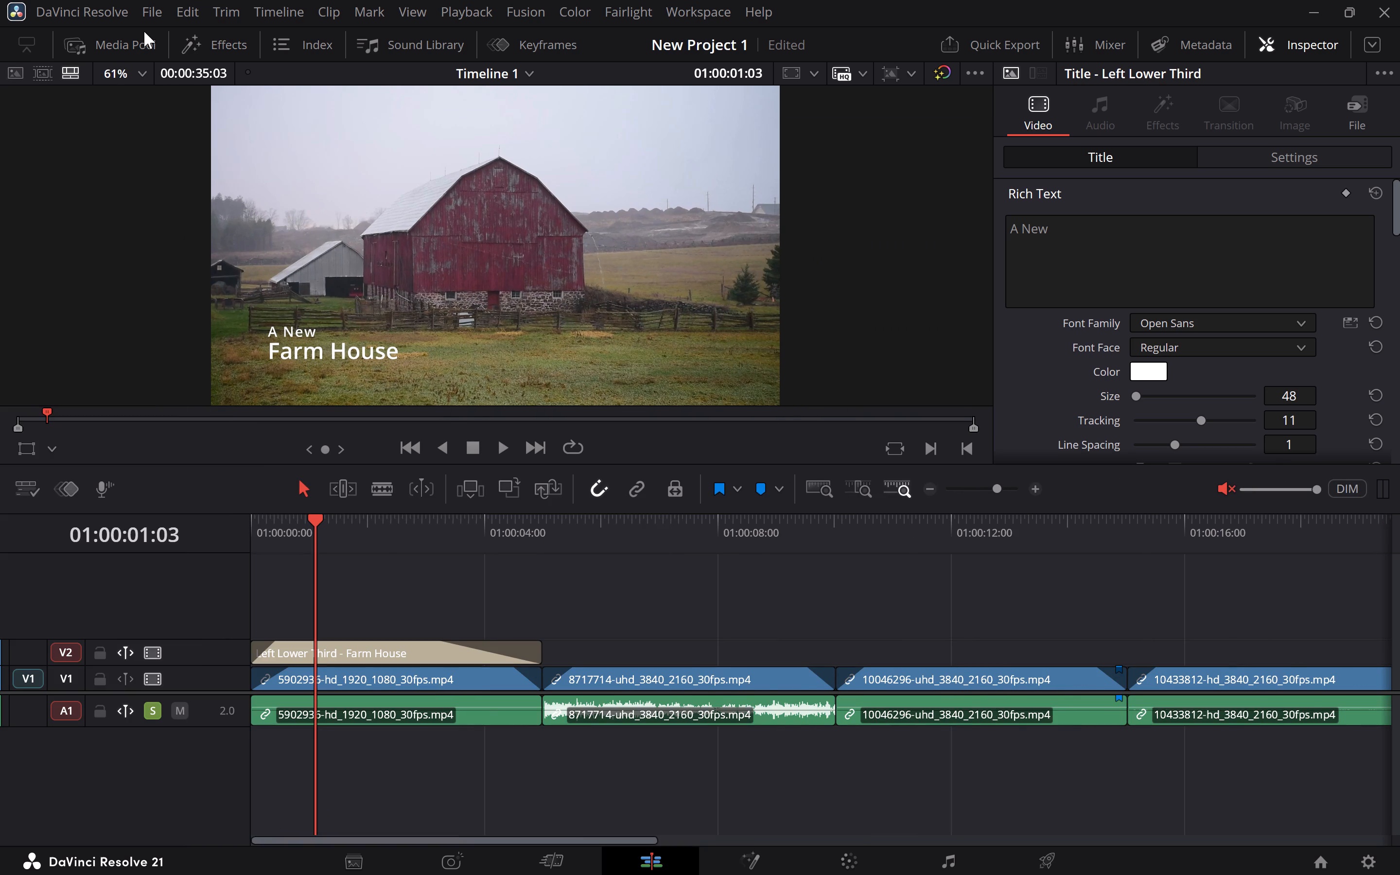
{"action": "left_click", "coordinate": [78, 99]}
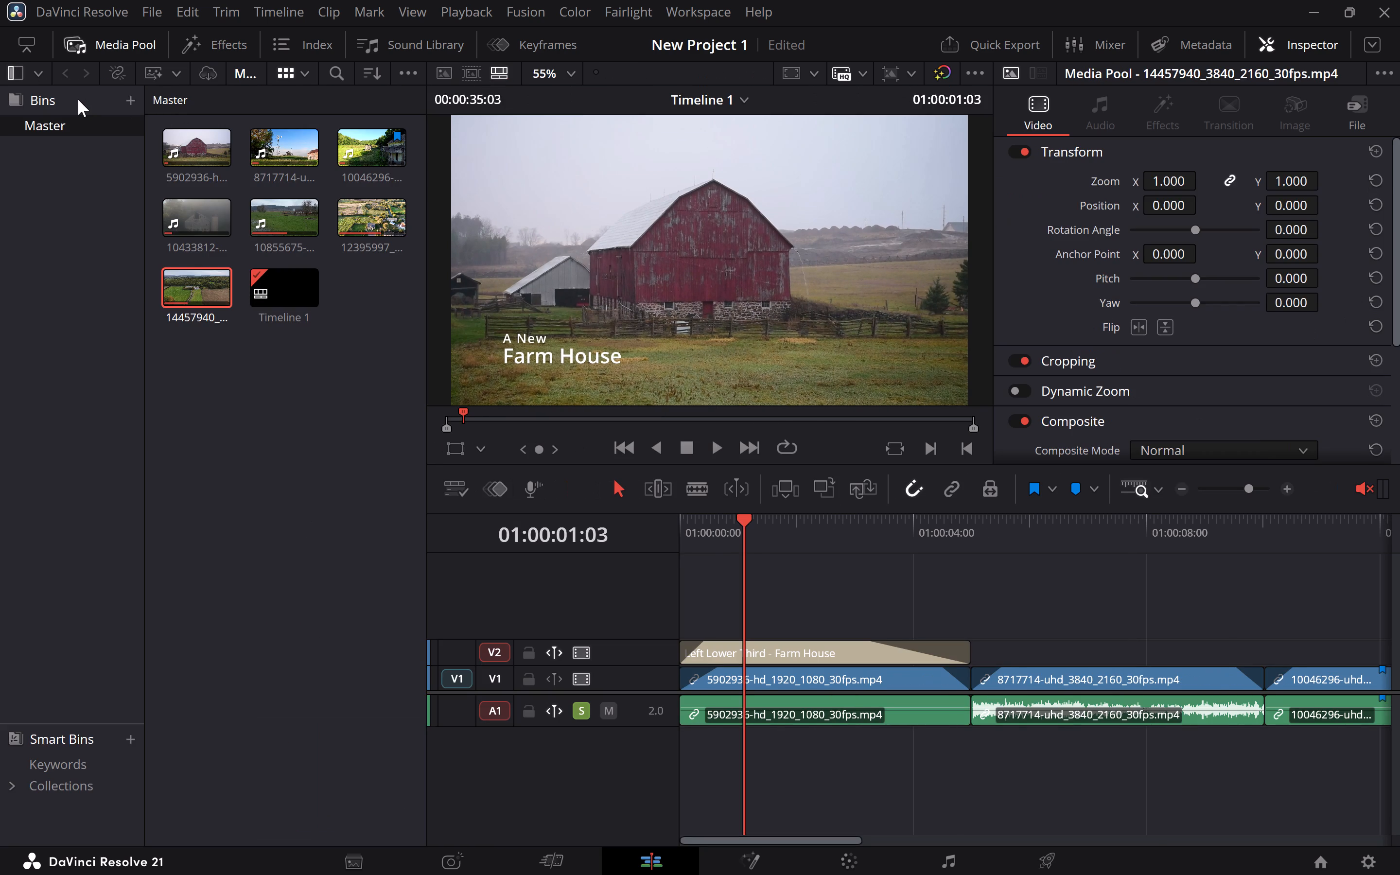
{"action": "left_click", "coordinate": [192, 37]}
{"action": "left_click", "coordinate": [73, 99]}
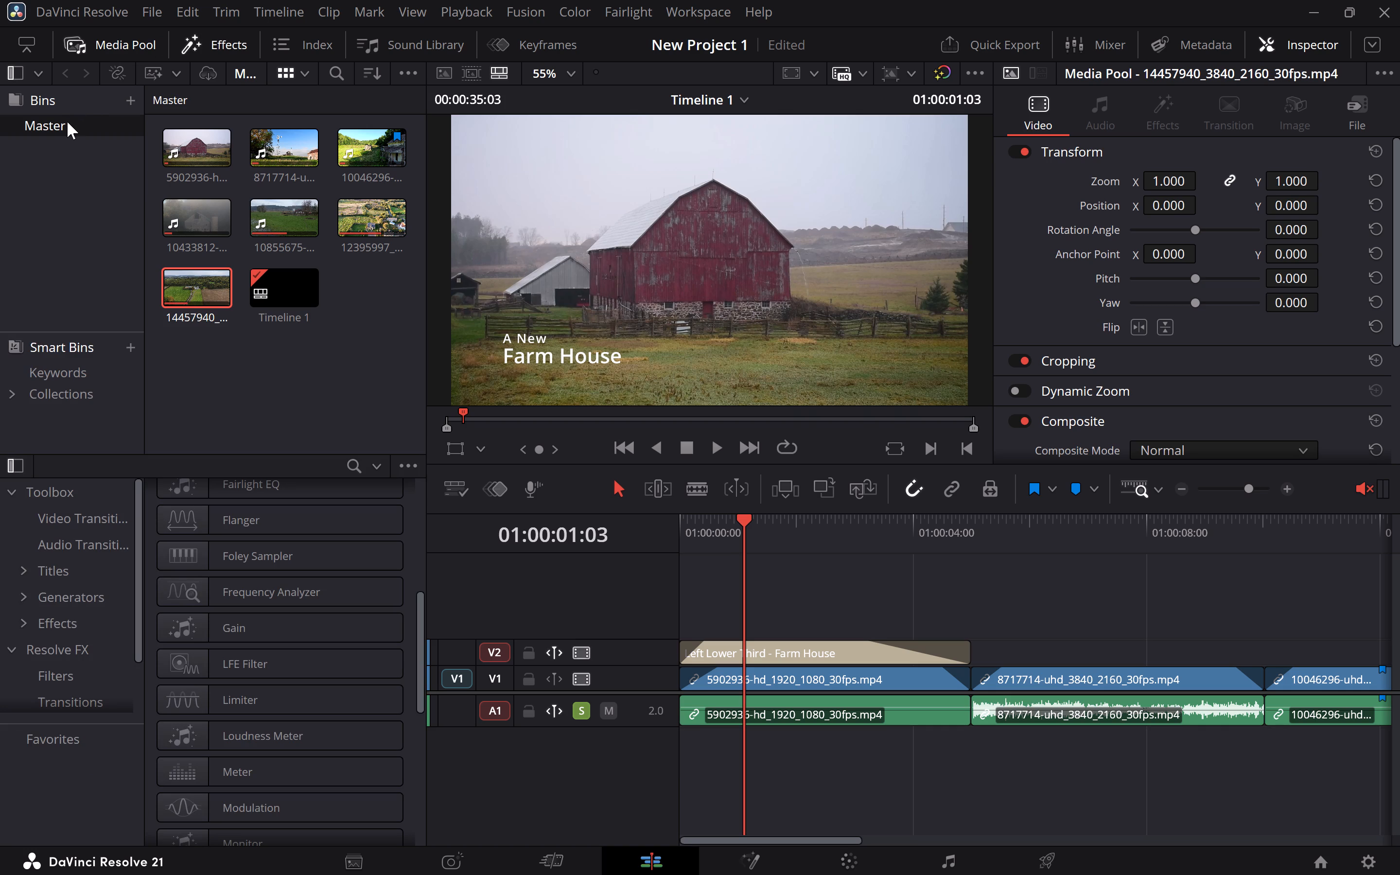
{"action": "left_click", "coordinate": [67, 122]}
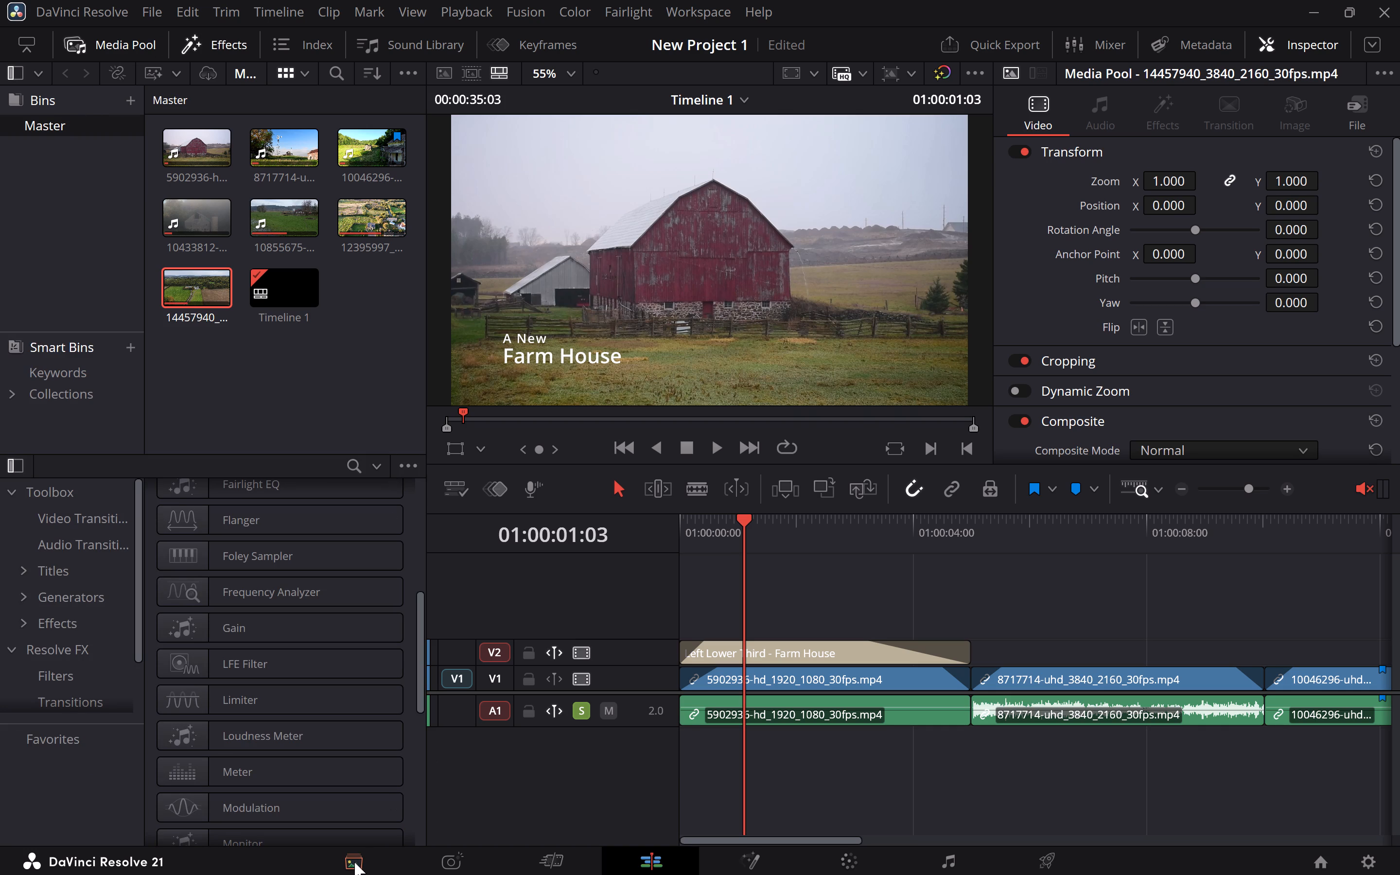
Look over the Media, Photo, Cut, Edit and Fusion pages in turn.
{"action": "left_click", "coordinate": [351, 862]}
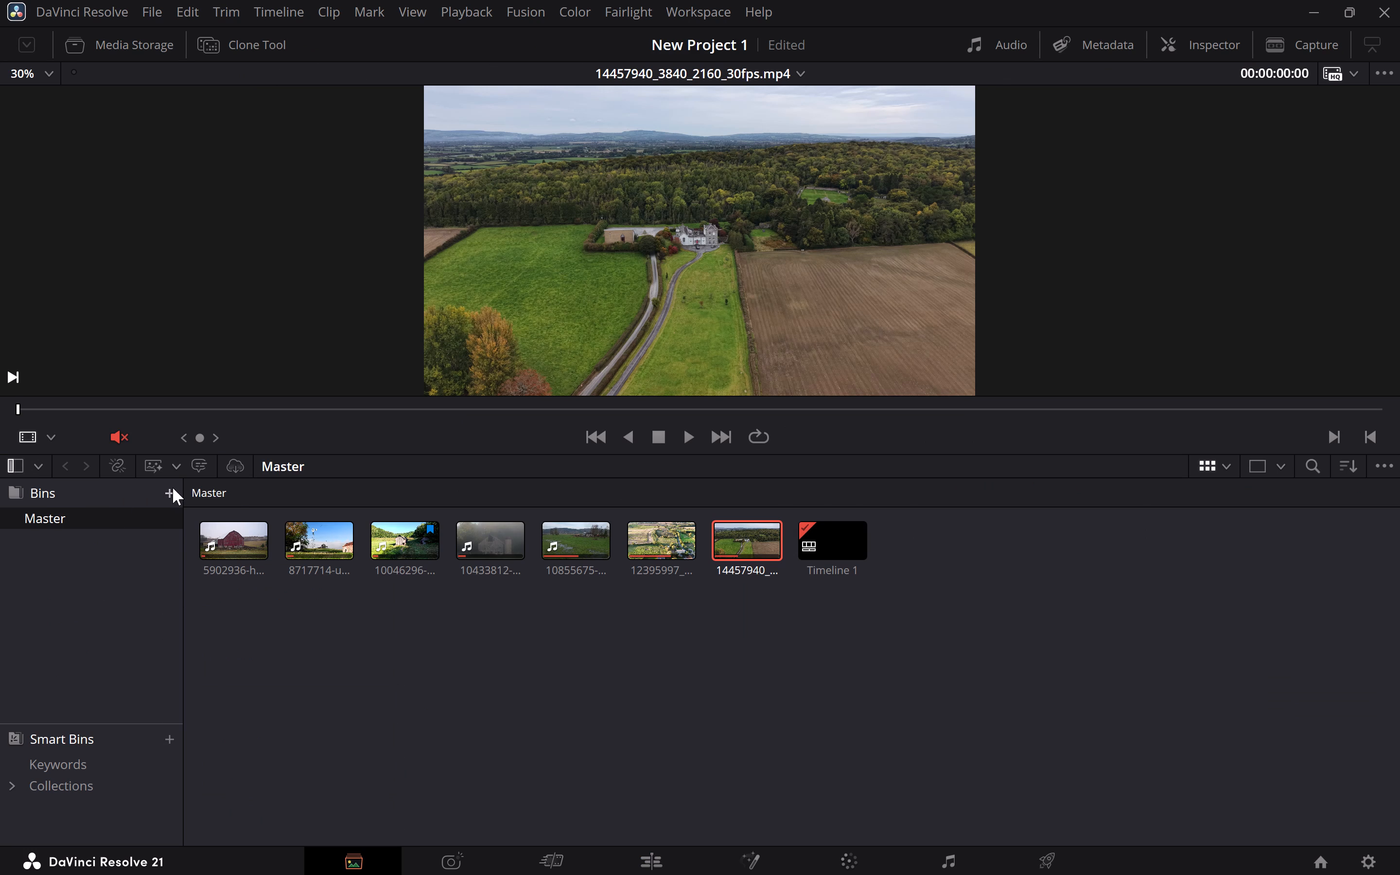
{"action": "left_click", "coordinate": [455, 859]}
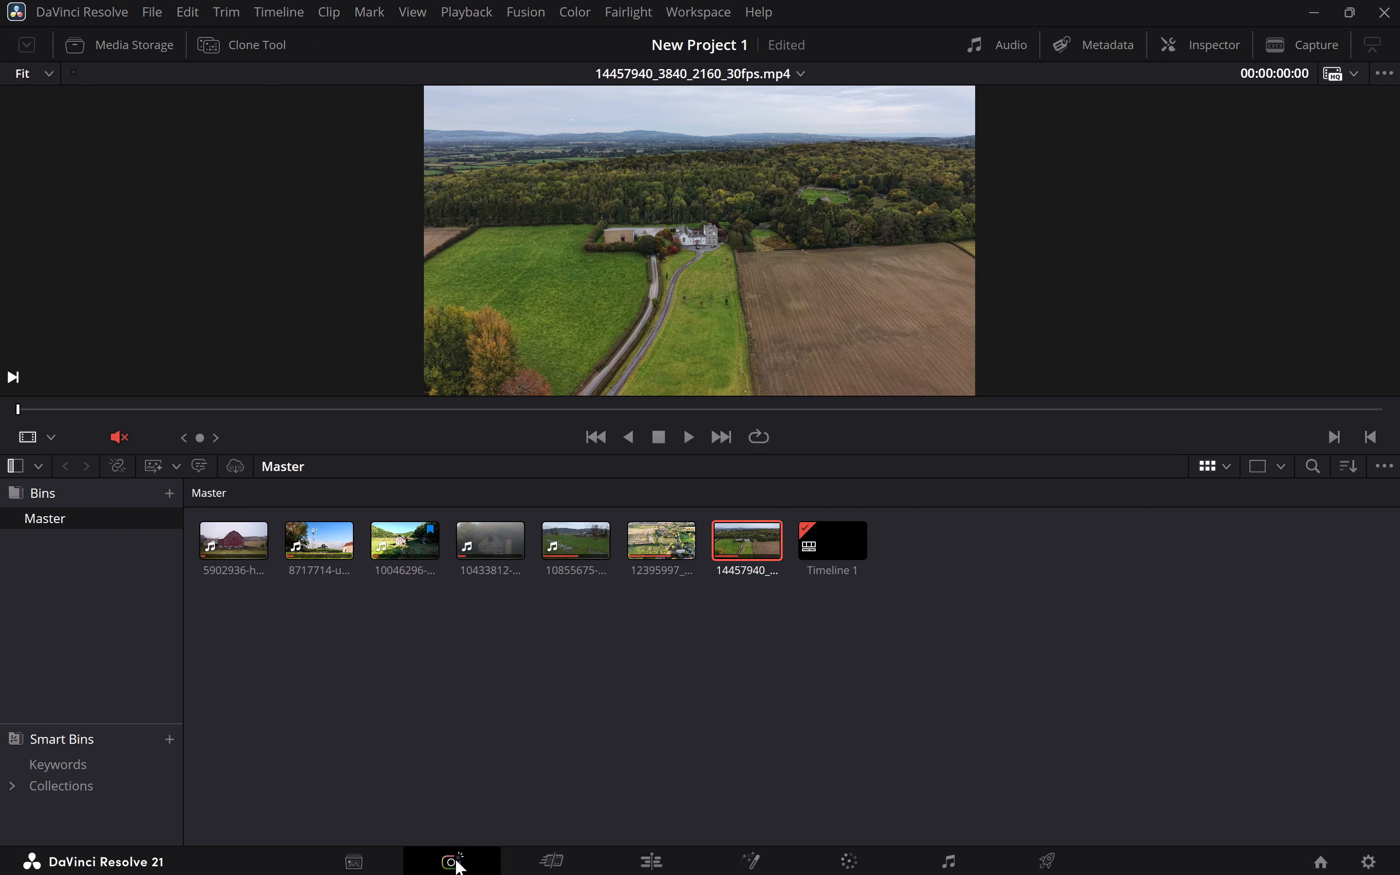
{"action": "left_click", "coordinate": [535, 858]}
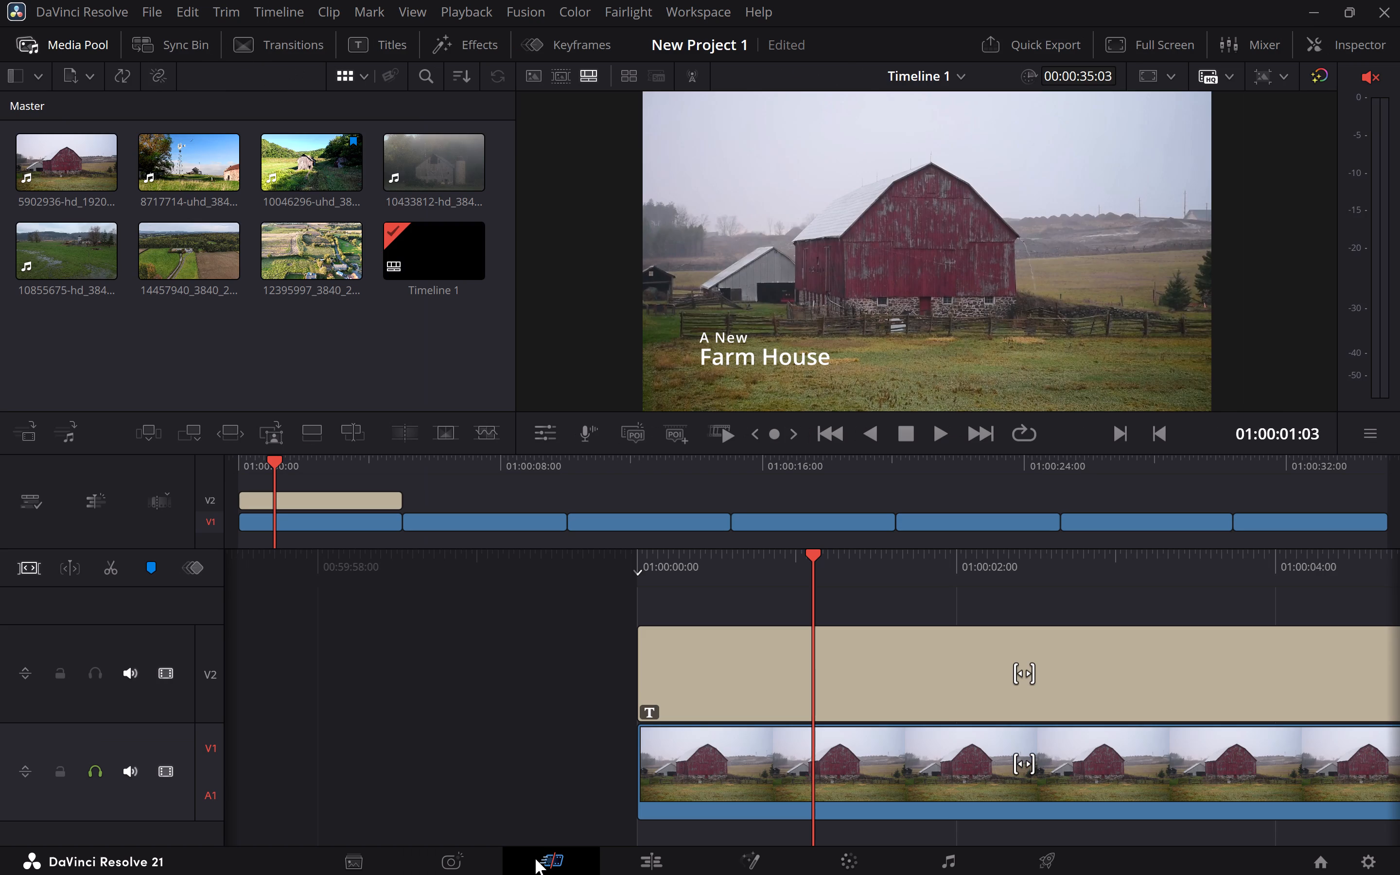
{"action": "left_click", "coordinate": [648, 857]}
{"action": "left_click", "coordinate": [738, 855]}
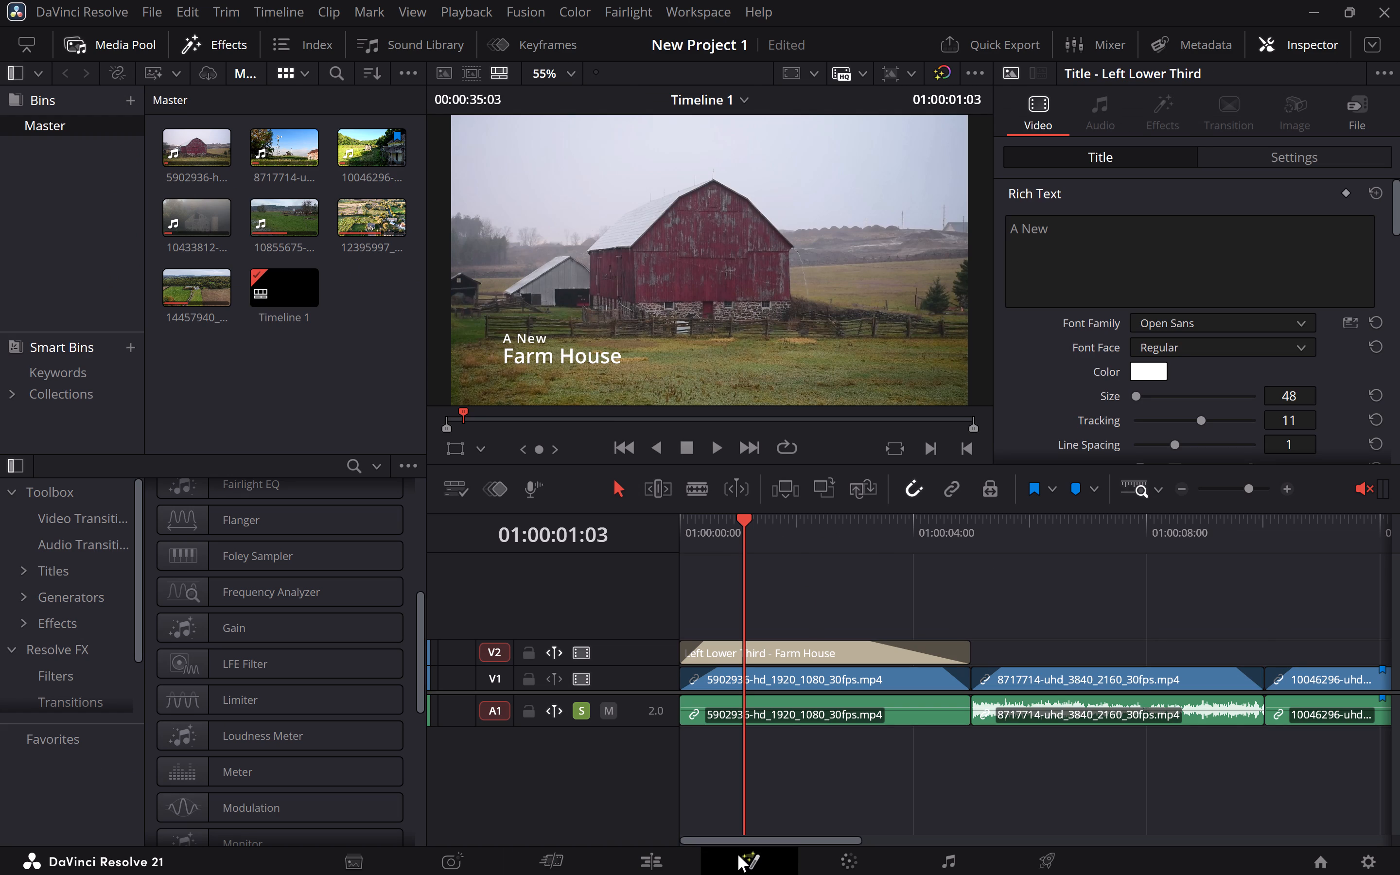
On the Color page, shift the opening barn clip's Offset wheel towards green, to about 19.52 red, 26.11 green and 23.21 blue.
{"action": "left_click", "coordinate": [848, 868]}
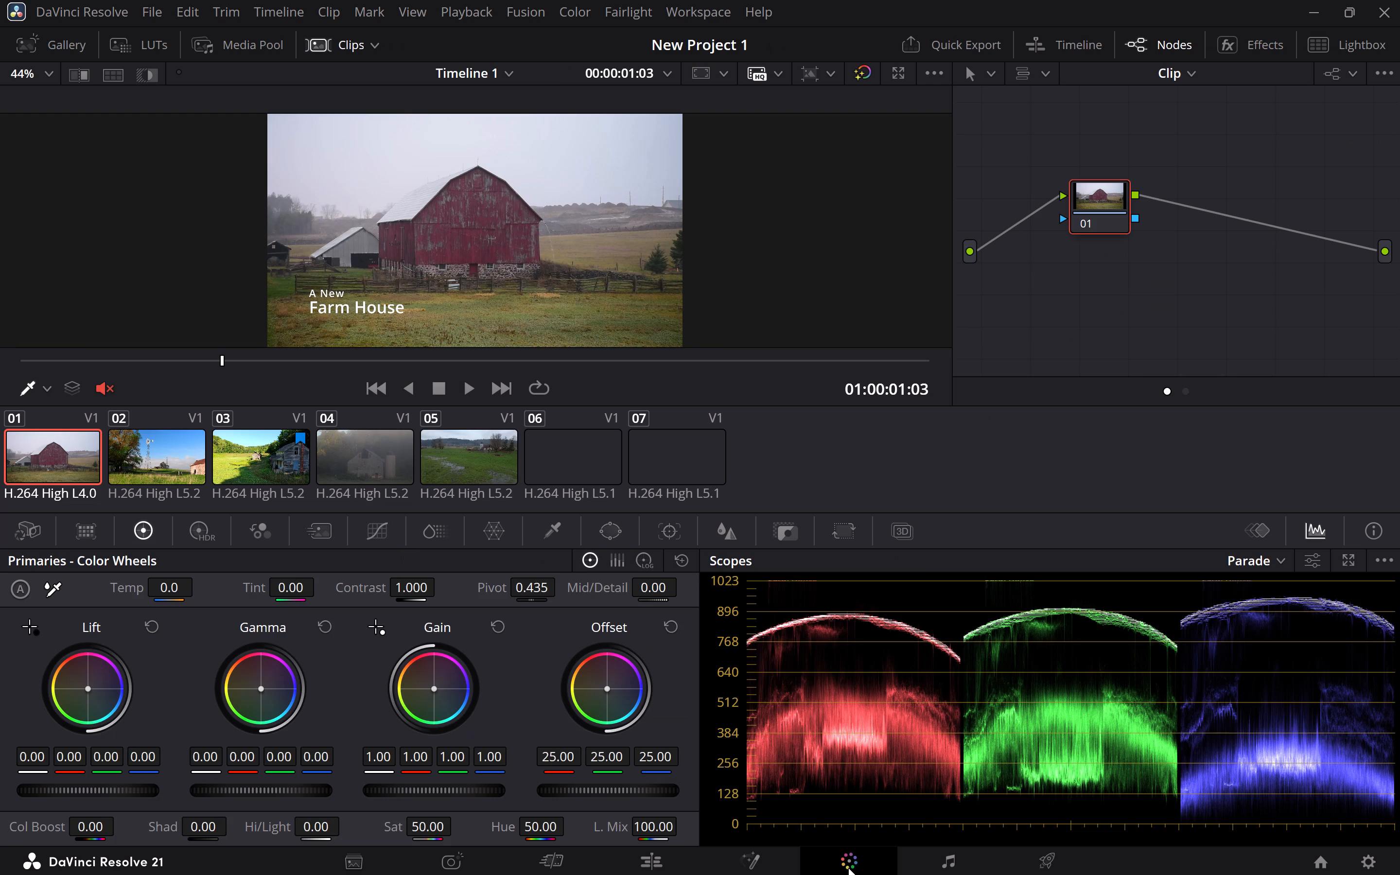
{"action": "left_click_drag", "start_coordinate": [601, 687], "coordinate": [619, 672]}
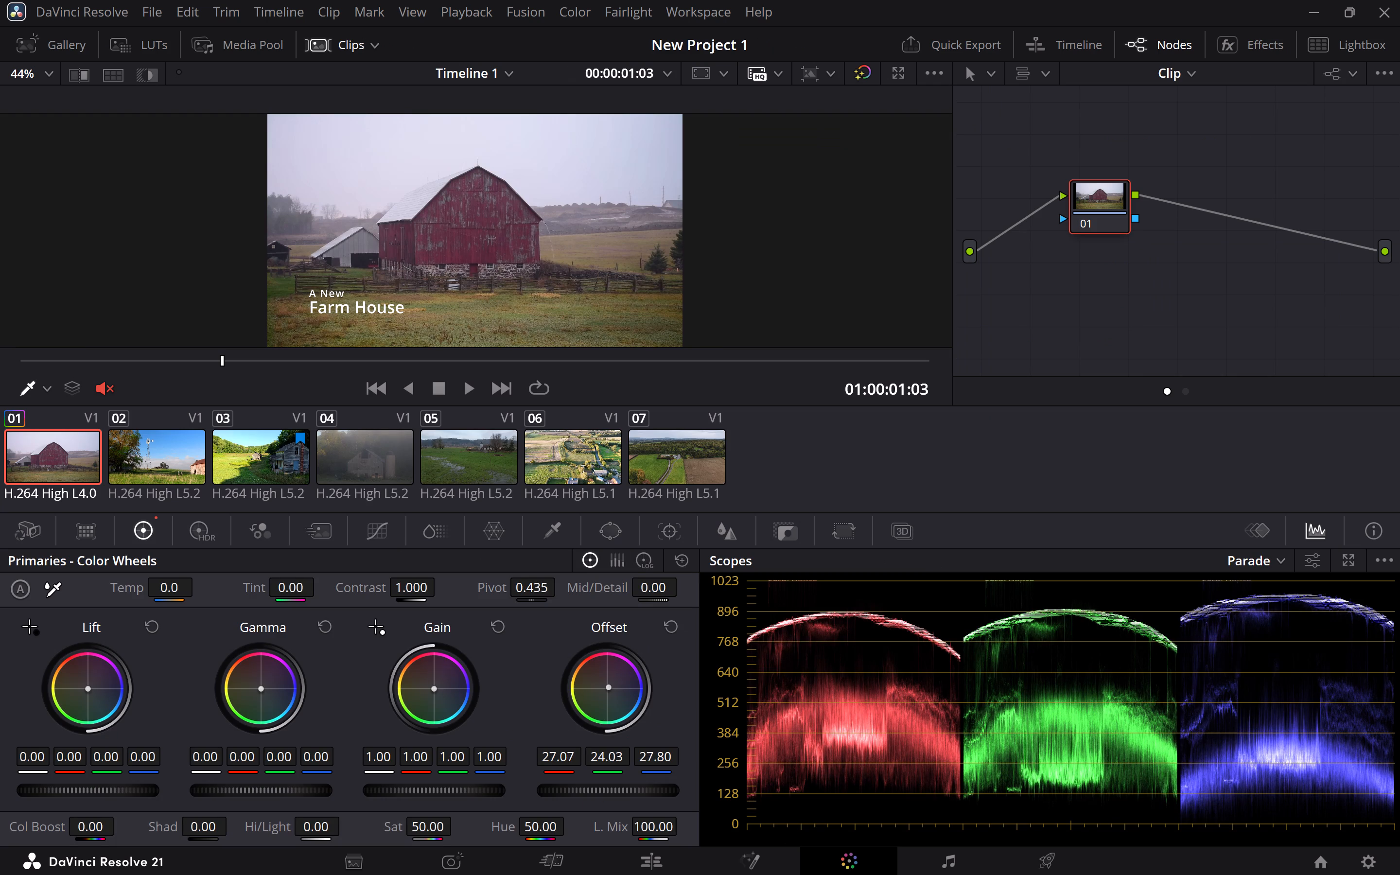
{"action": "left_click_drag", "start_coordinate": [619, 672], "coordinate": [612, 693]}
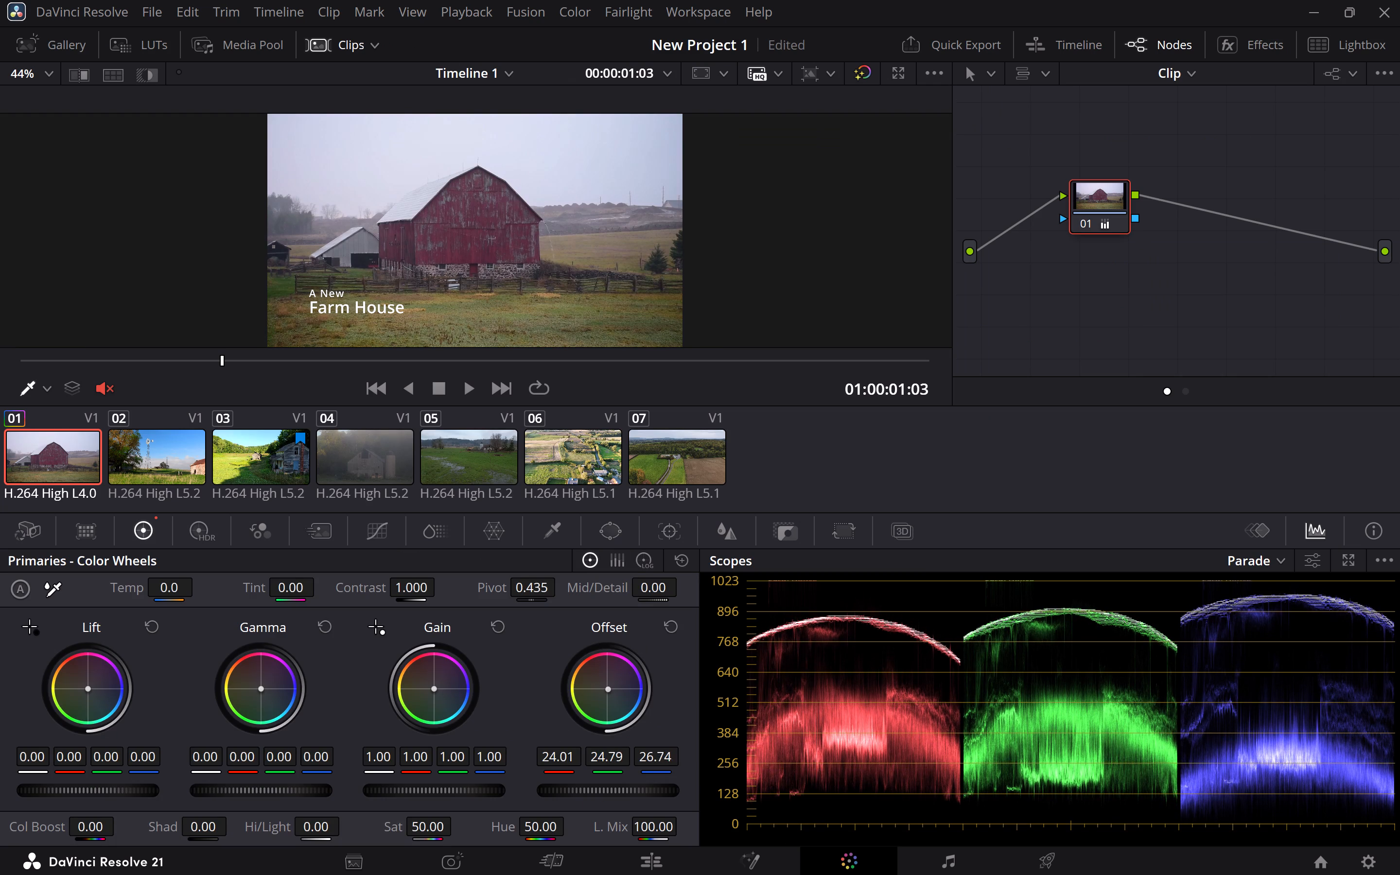
{"action": "left_click_drag", "start_coordinate": [612, 693], "coordinate": [598, 714]}
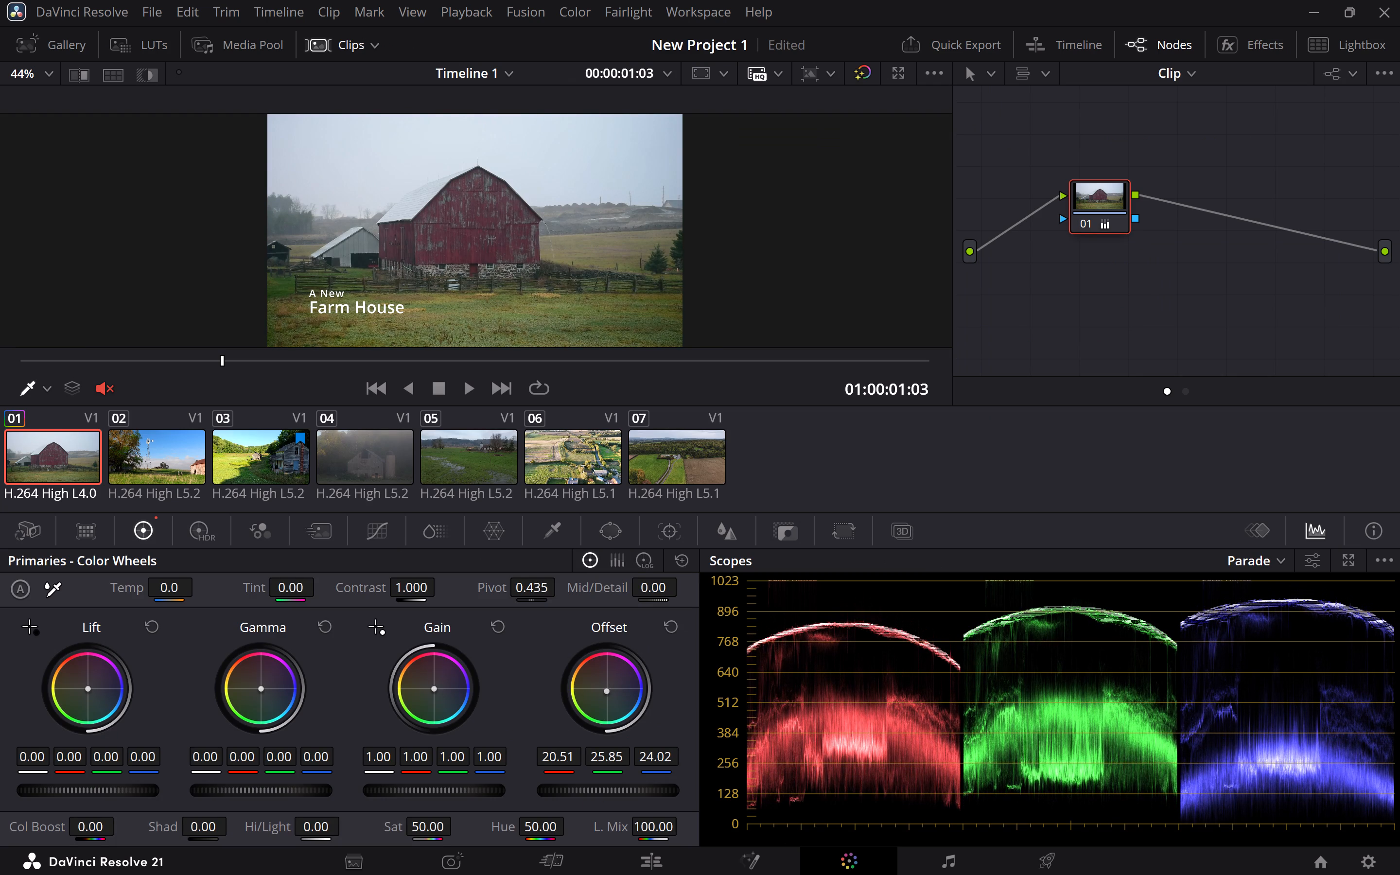
{"action": "left_click_drag", "start_coordinate": [598, 714], "coordinate": [595, 719]}
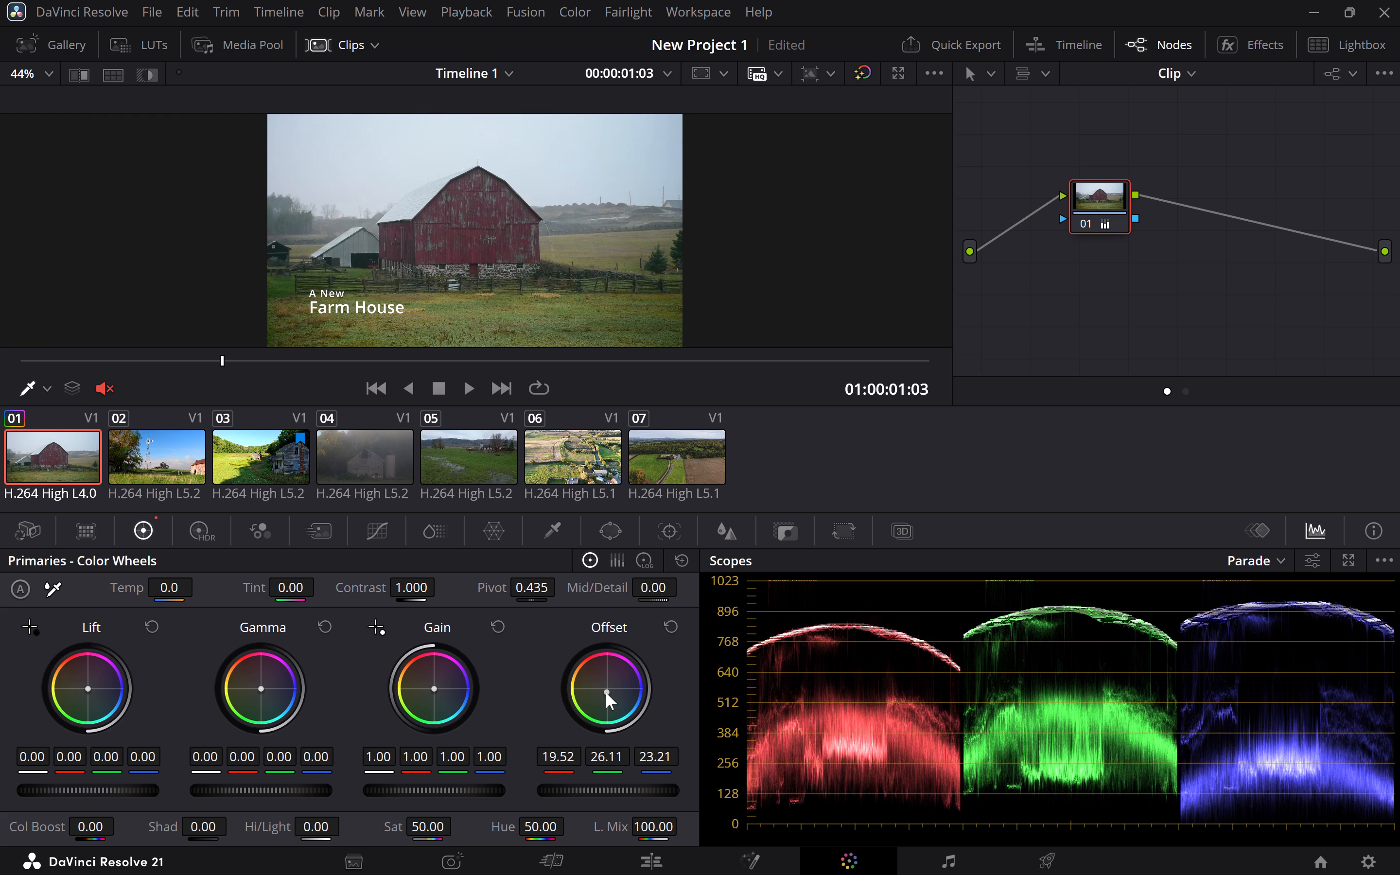
Shift the opening barn clip's Gain wheel towards blue, to about 0.95 red, 1.00 green and 1.07 blue.
{"action": "left_click_drag", "start_coordinate": [431, 683], "coordinate": [426, 681]}
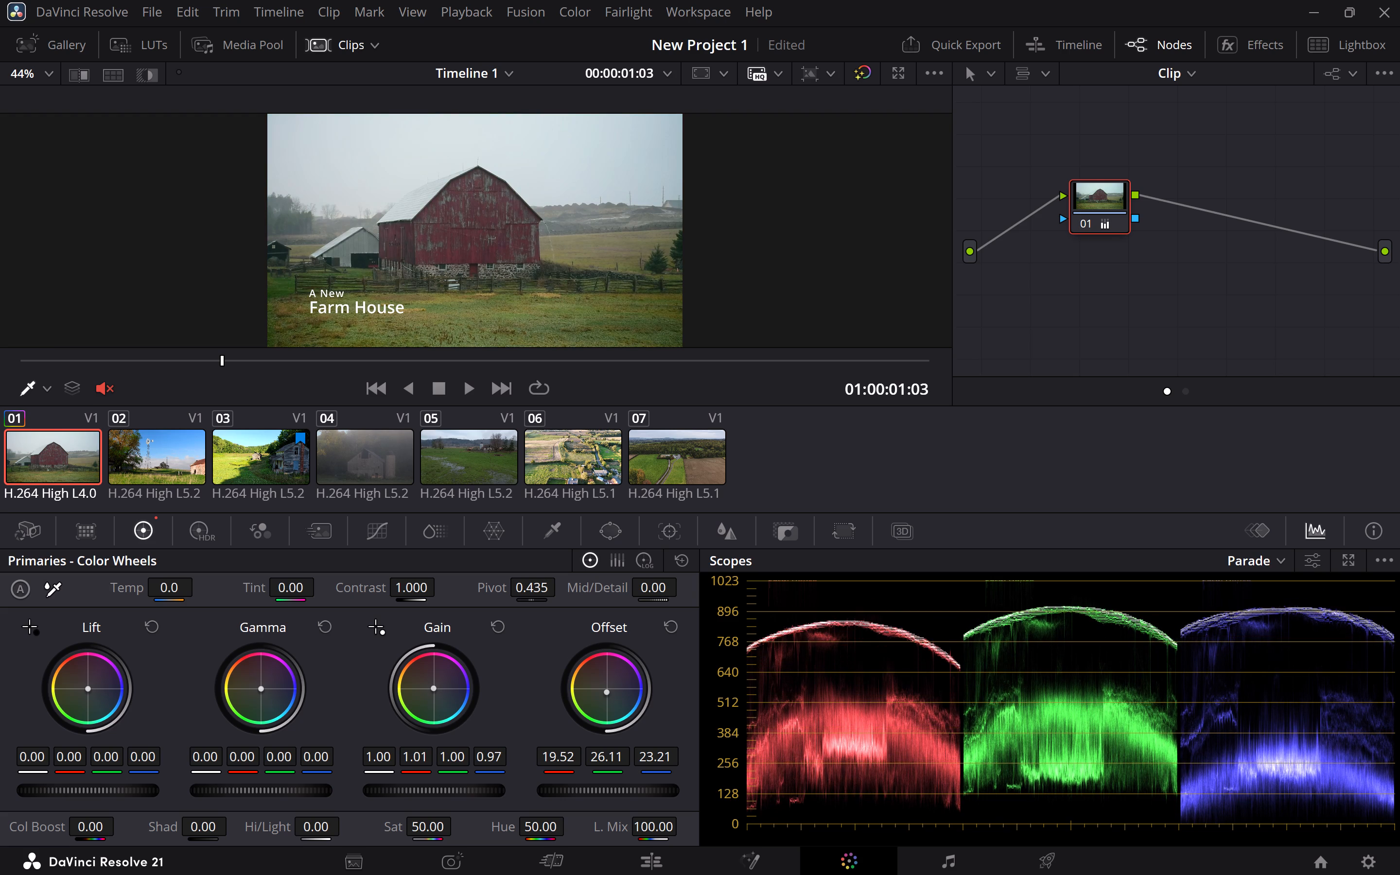
{"action": "left_click_drag", "start_coordinate": [426, 681], "coordinate": [403, 668]}
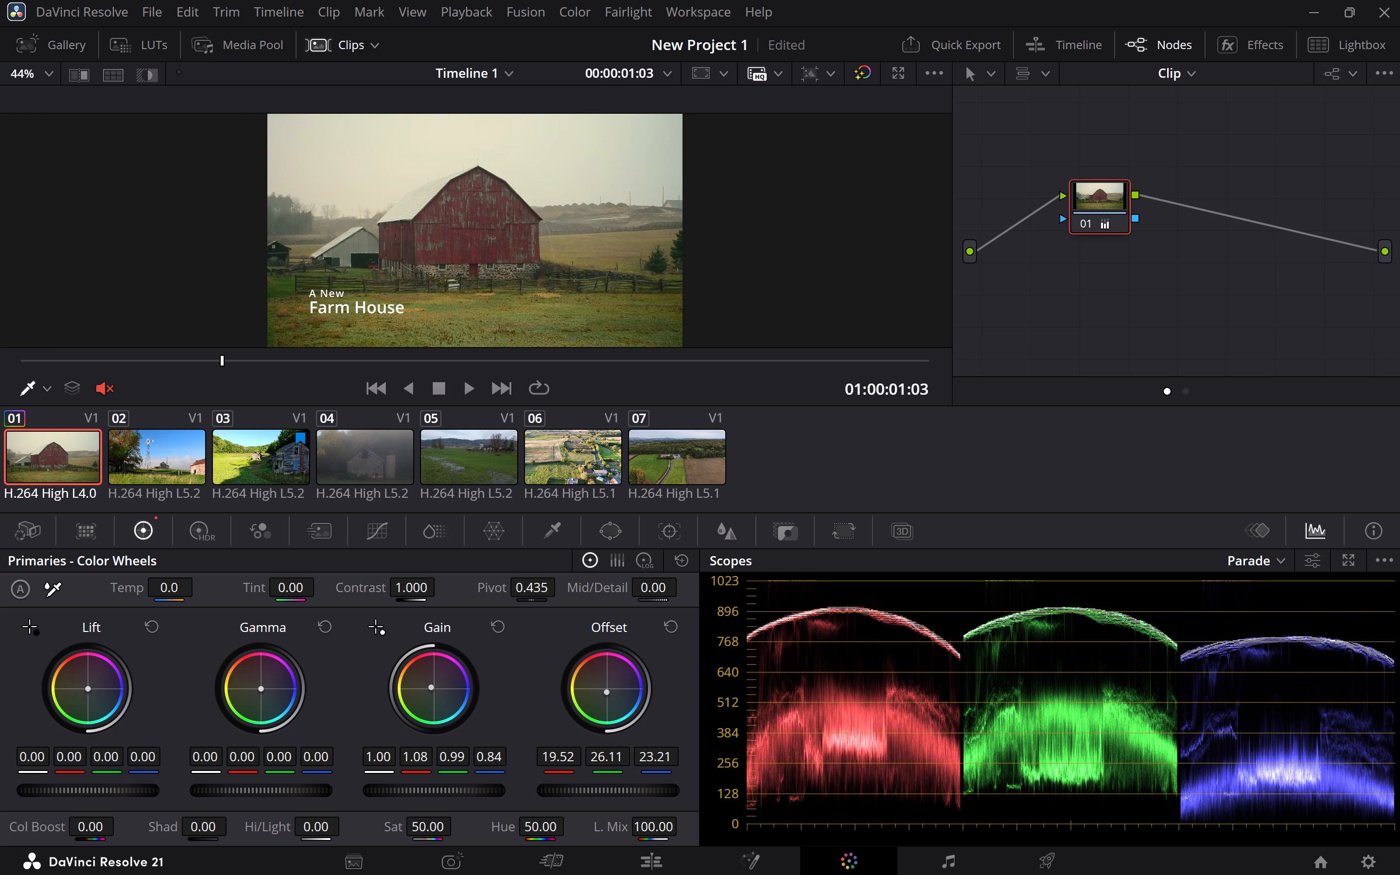
{"action": "left_click_drag", "start_coordinate": [403, 668], "coordinate": [420, 680]}
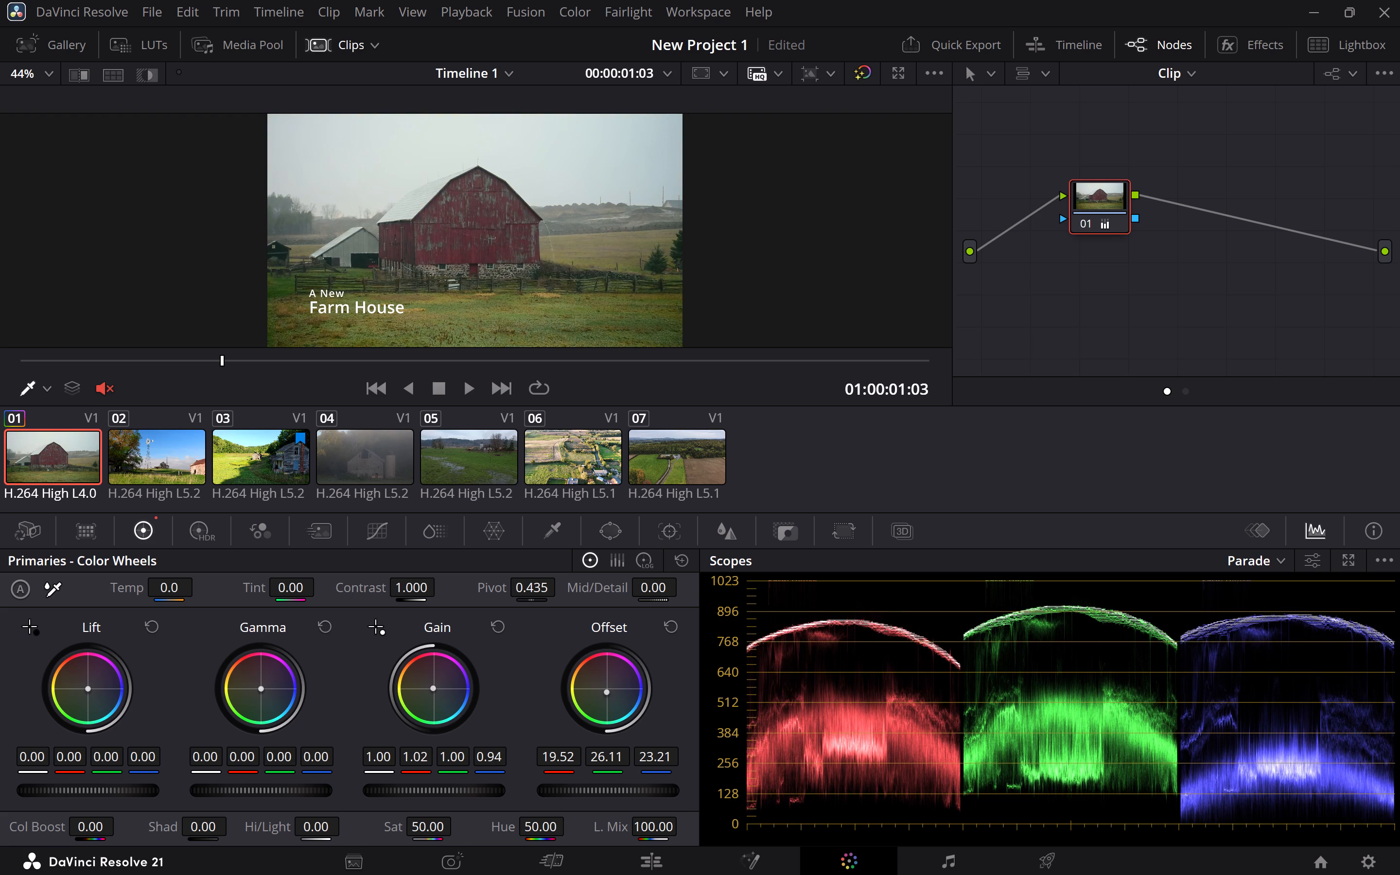
{"action": "left_click_drag", "start_coordinate": [420, 680], "coordinate": [437, 689]}
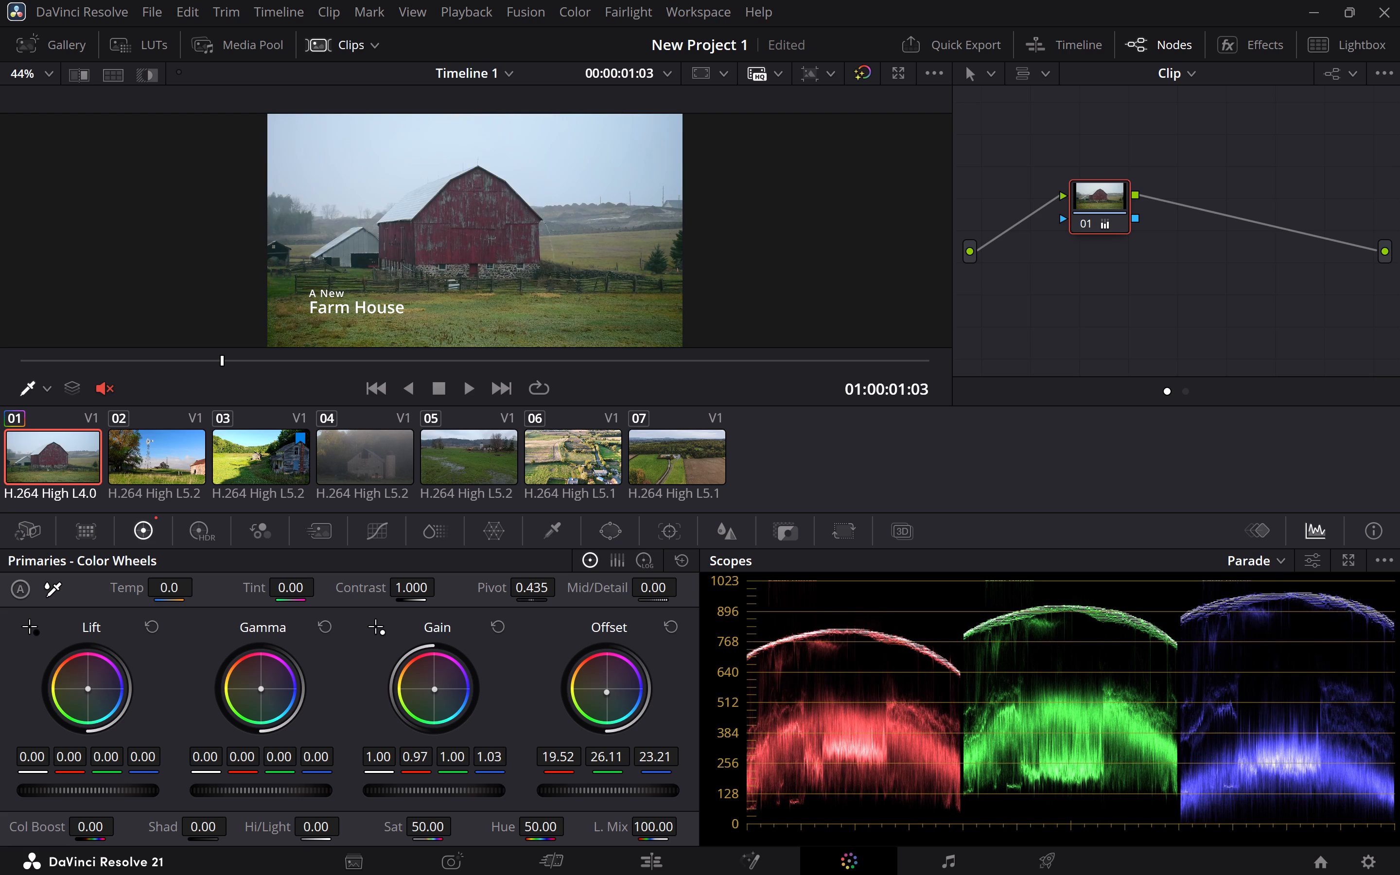
{"action": "left_click_drag", "start_coordinate": [437, 689], "coordinate": [443, 693]}
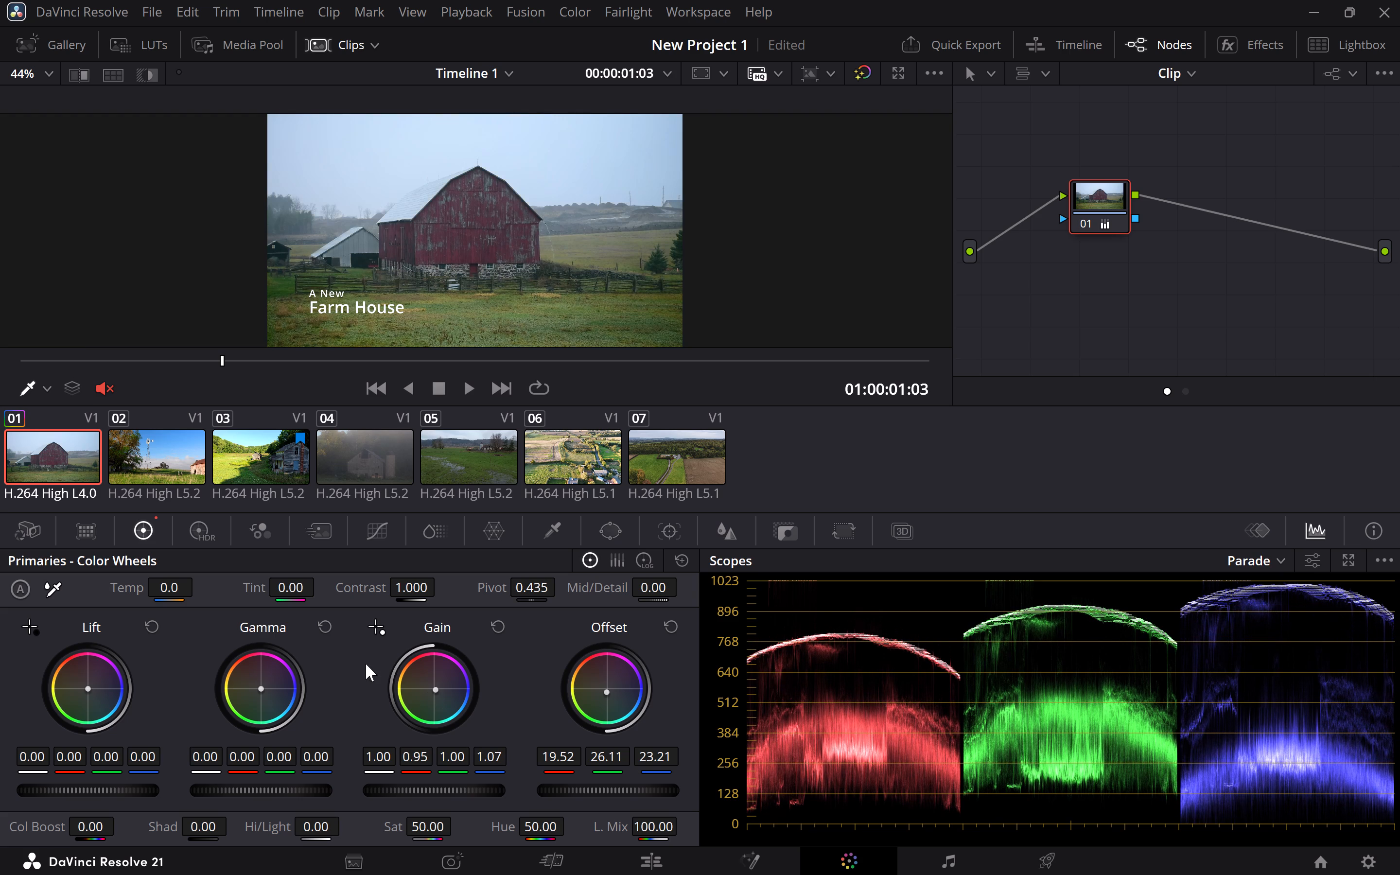
Shift the opening barn clip's Gamma wheel slightly towards yellow, to about 0.01 red, 0.00 green and -0.03 blue.
{"action": "left_click_drag", "start_coordinate": [261, 689], "coordinate": [263, 687]}
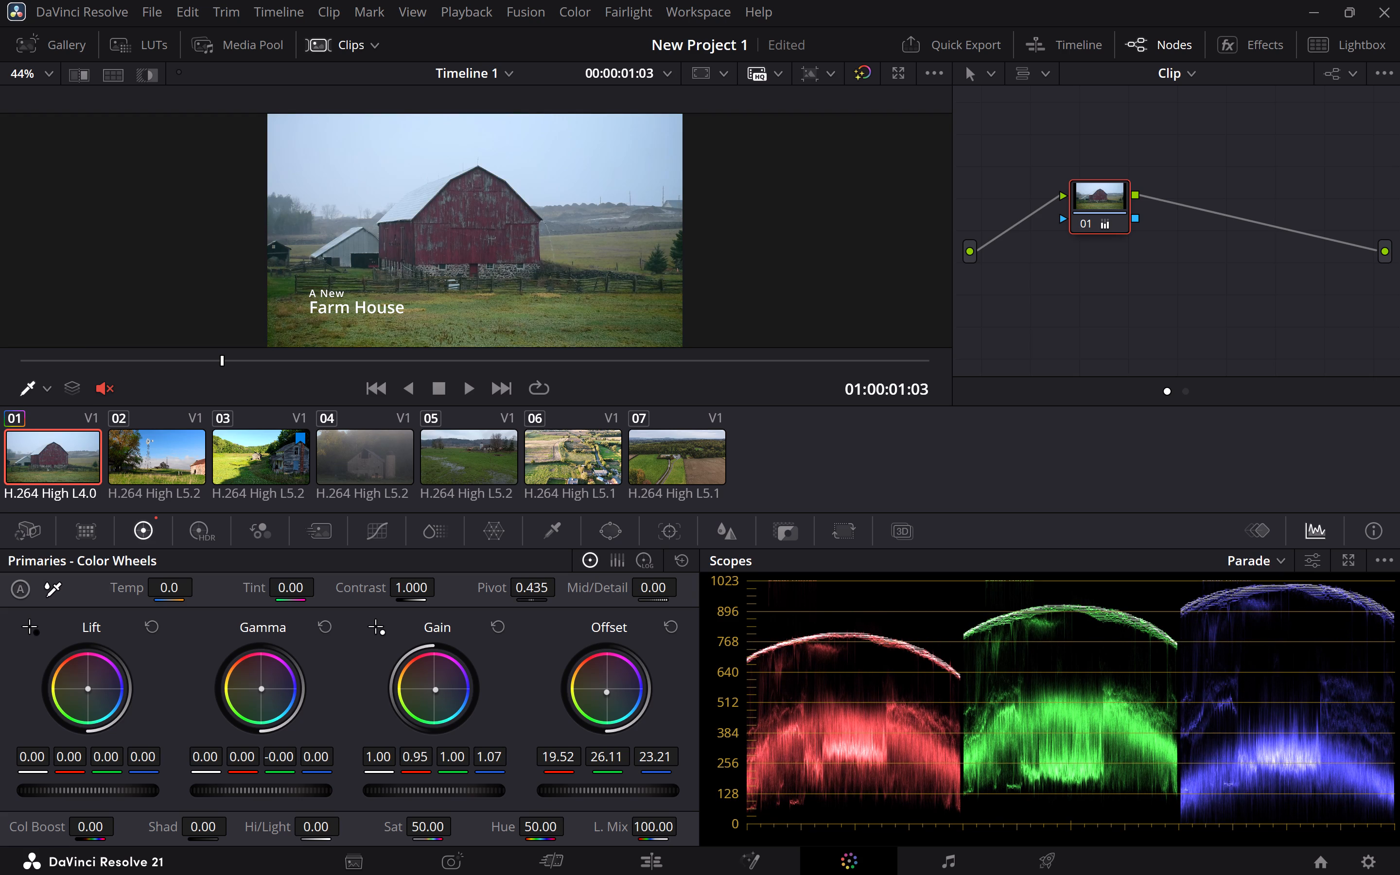
{"action": "left_click_drag", "start_coordinate": [263, 687], "coordinate": [290, 669]}
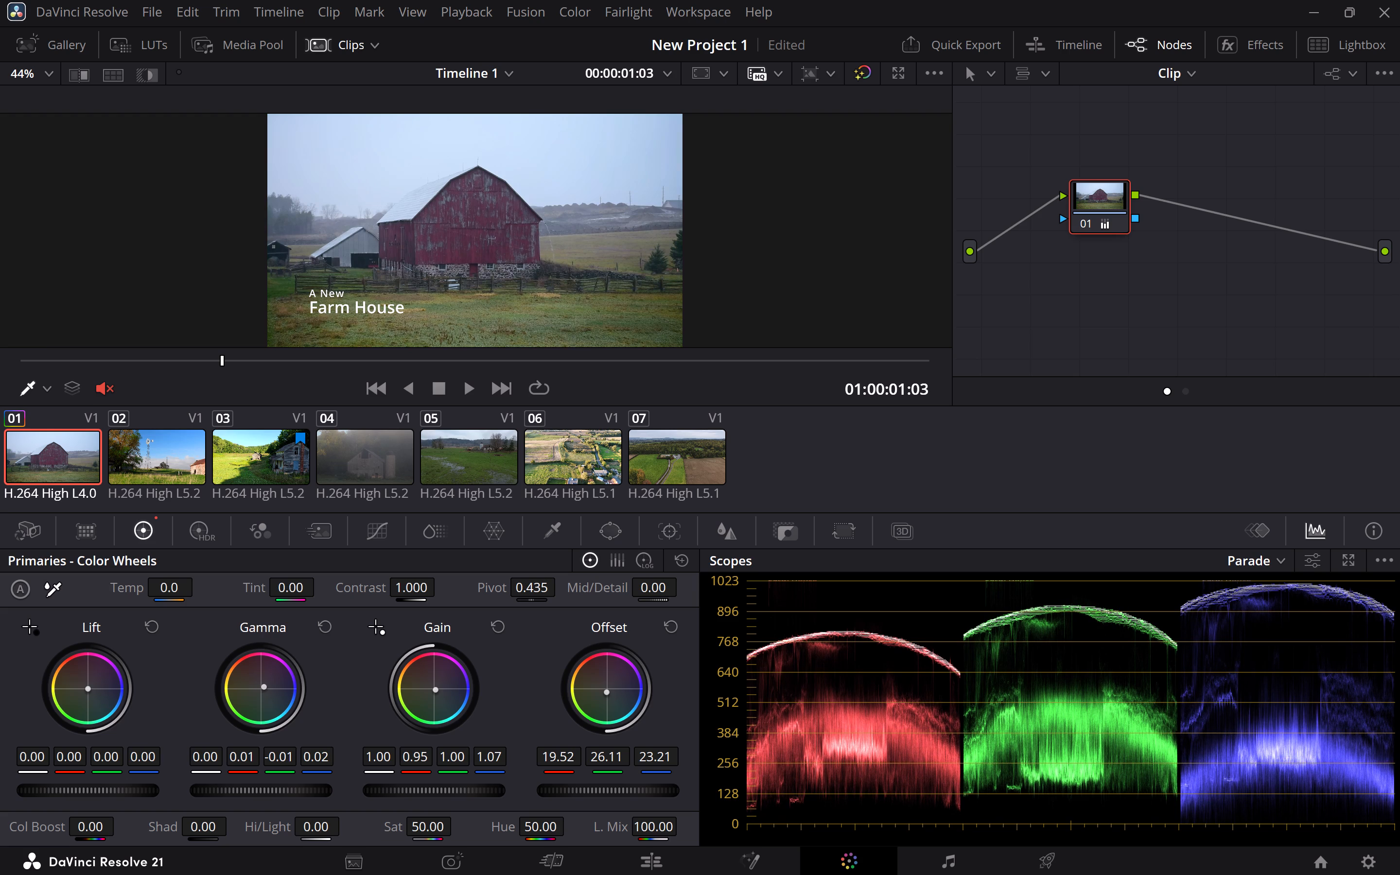
{"action": "left_click_drag", "start_coordinate": [290, 669], "coordinate": [260, 672]}
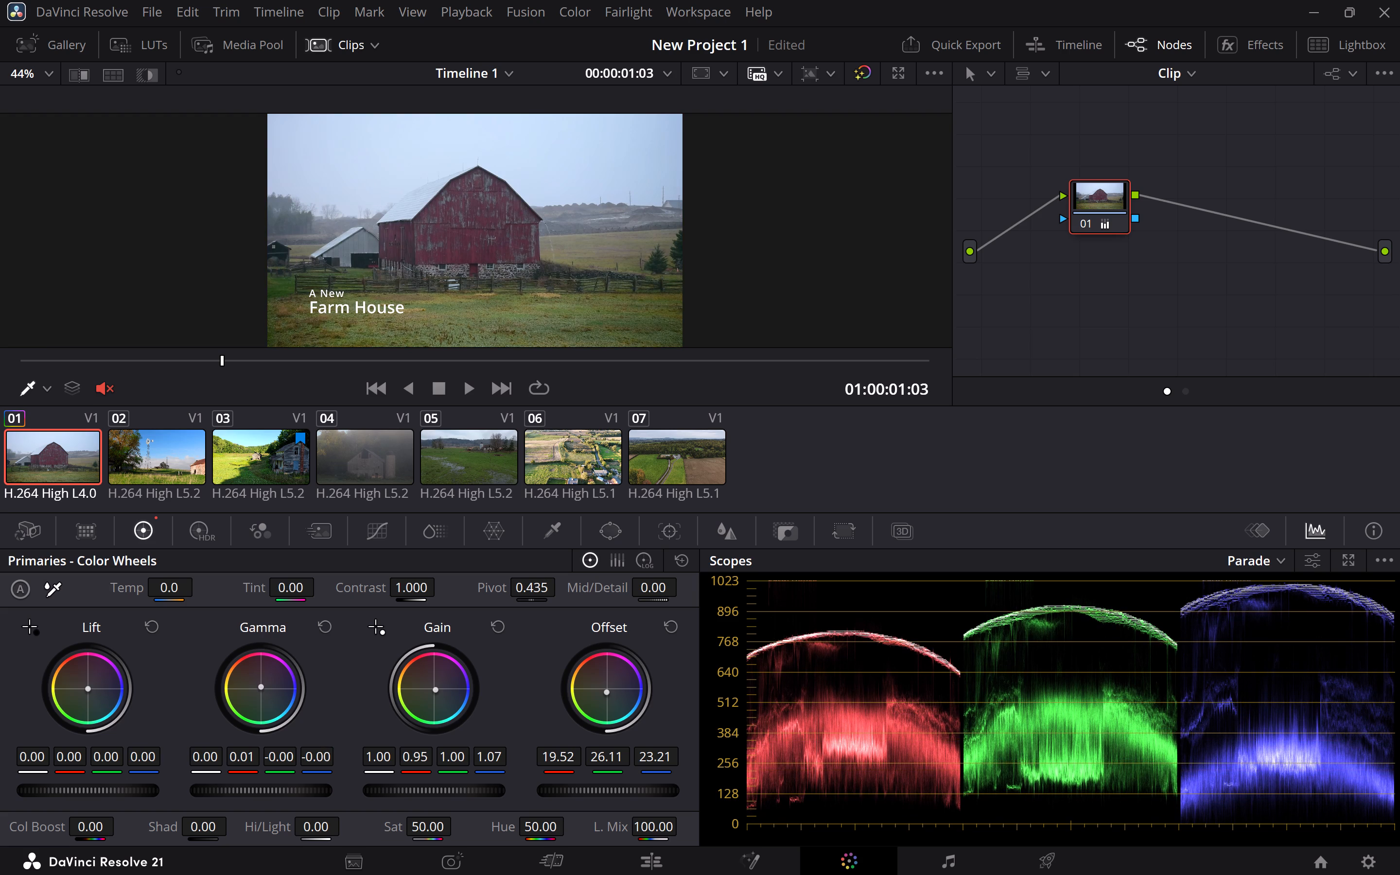
{"action": "left_click_drag", "start_coordinate": [260, 672], "coordinate": [229, 680]}
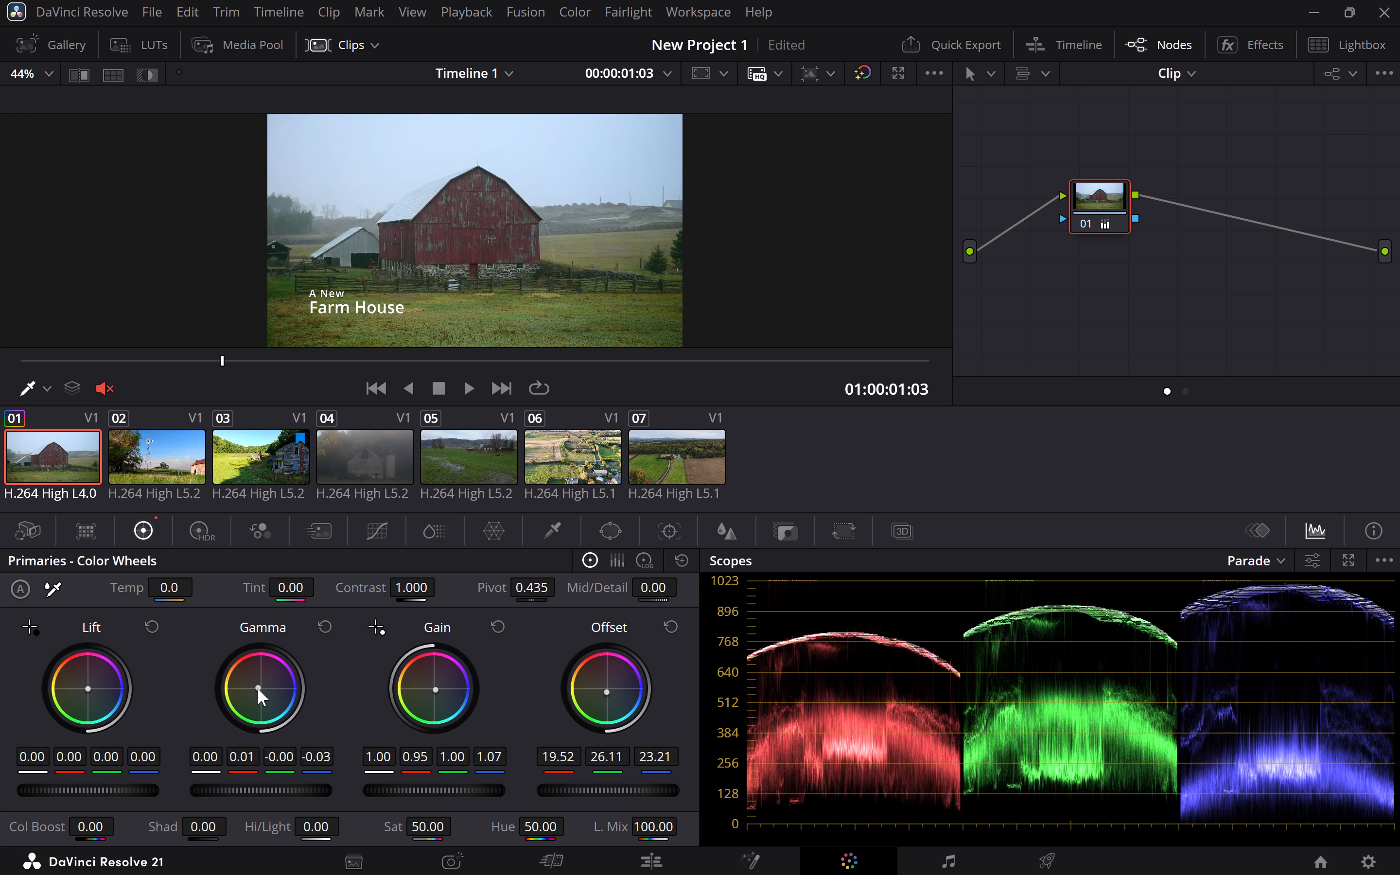
Shift the opening barn clip's Lift wheel slightly towards blue, to about 0.00 red, 0.00 green and 0.01 blue.
{"action": "left_click_drag", "start_coordinate": [87, 689], "coordinate": [97, 697]}
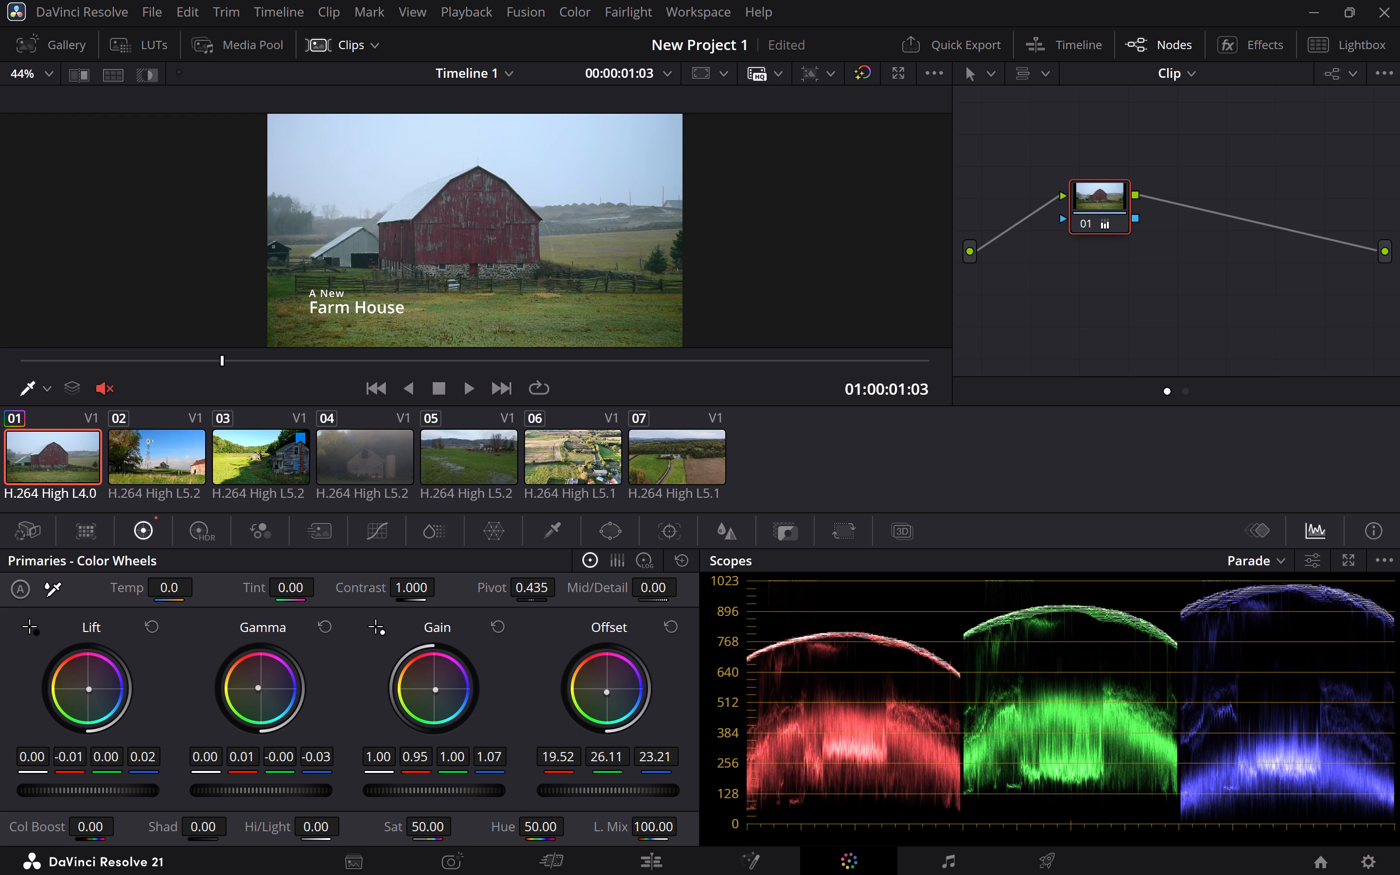
{"action": "left_click_drag", "start_coordinate": [97, 697], "coordinate": [95, 688]}
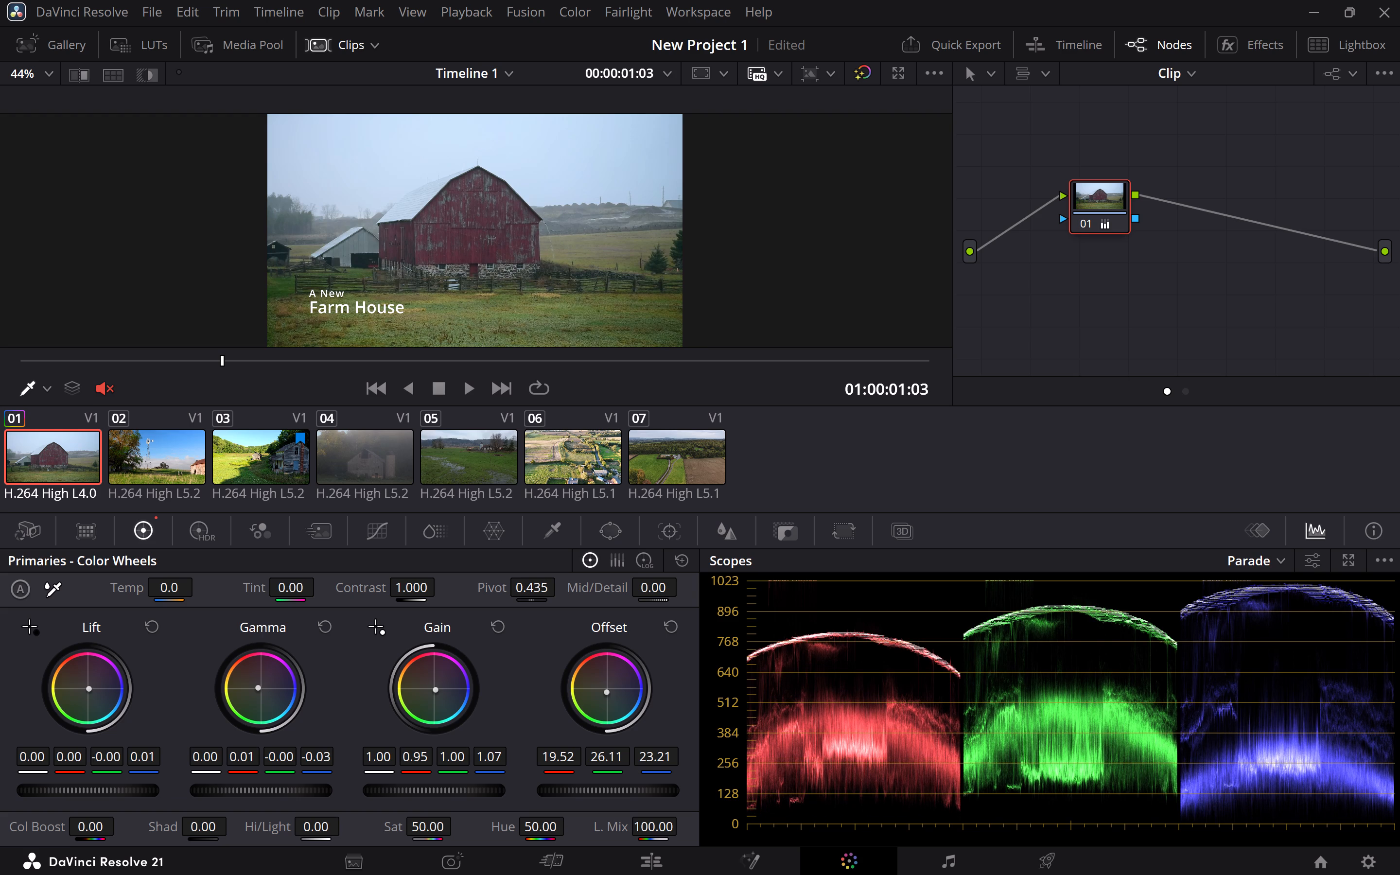
{"action": "left_click_drag", "start_coordinate": [95, 688], "coordinate": [94, 688]}
Play back the graded opening on the Color page, and again on the Edit page from about 01:00:01:15.
{"action": "key", "text": "space"}
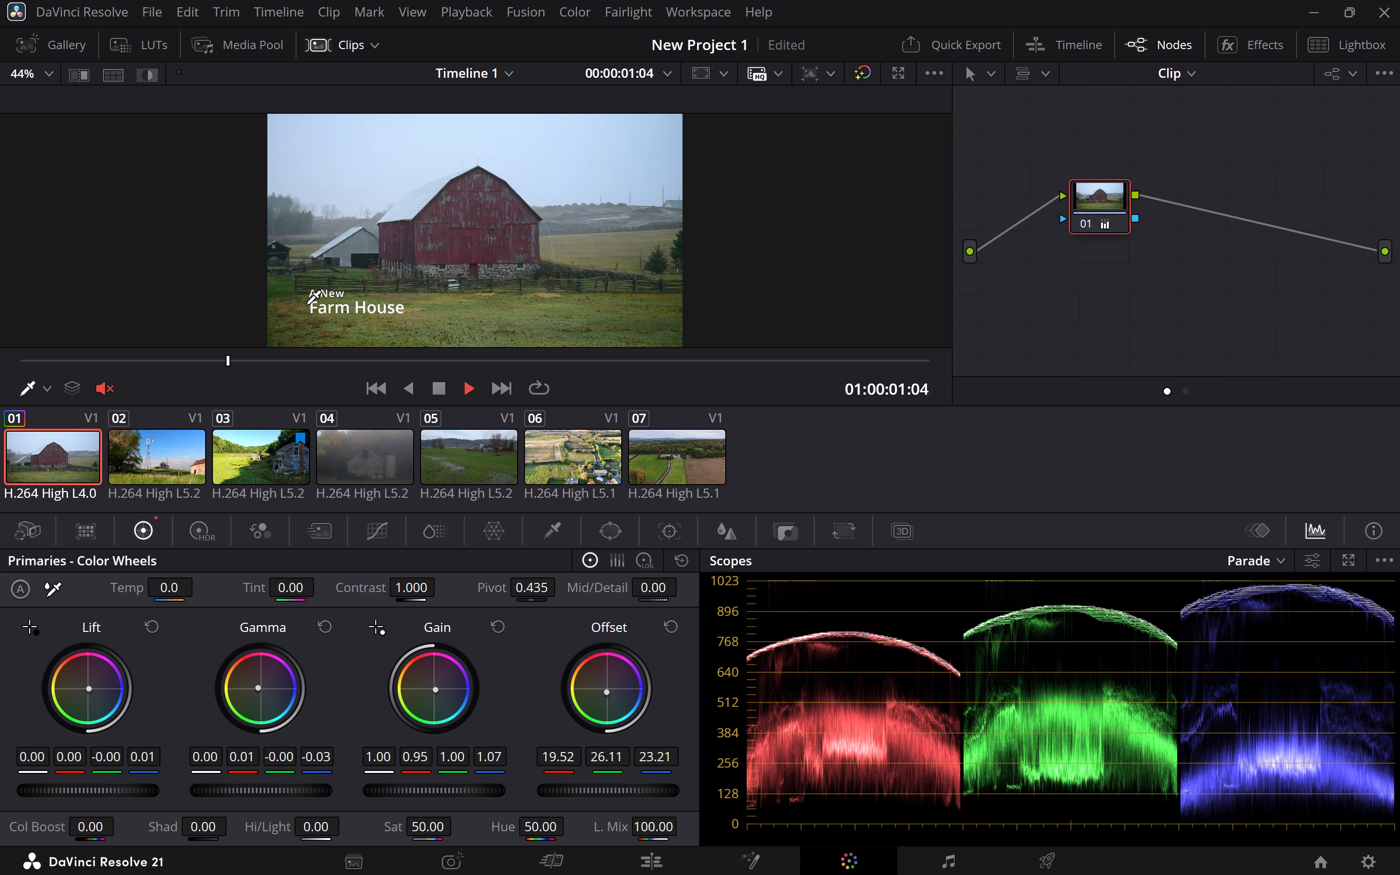
{"action": "key", "text": "space"}
{"action": "key", "text": "space"}
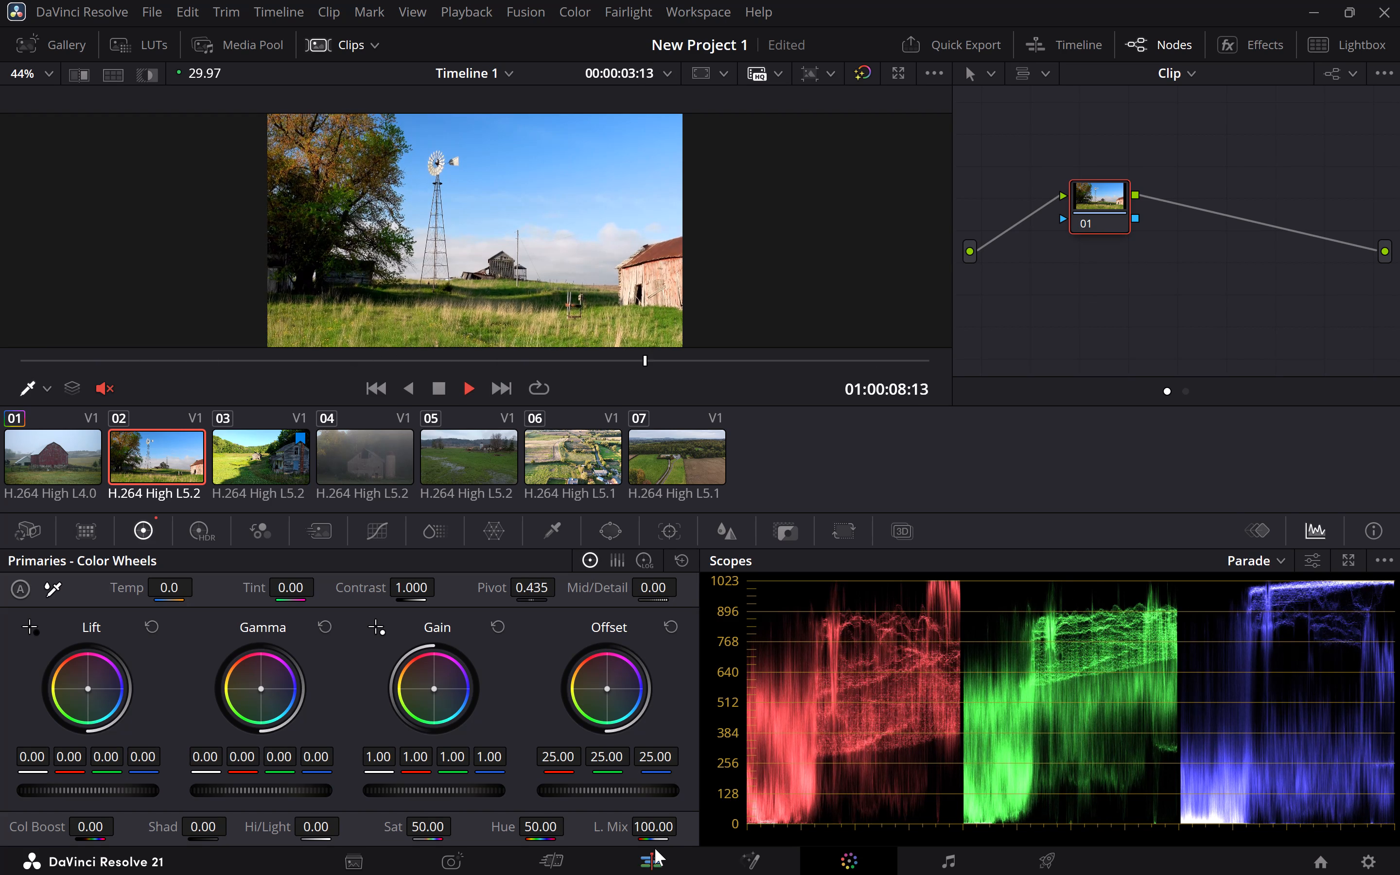
{"action": "left_click", "coordinate": [650, 863]}
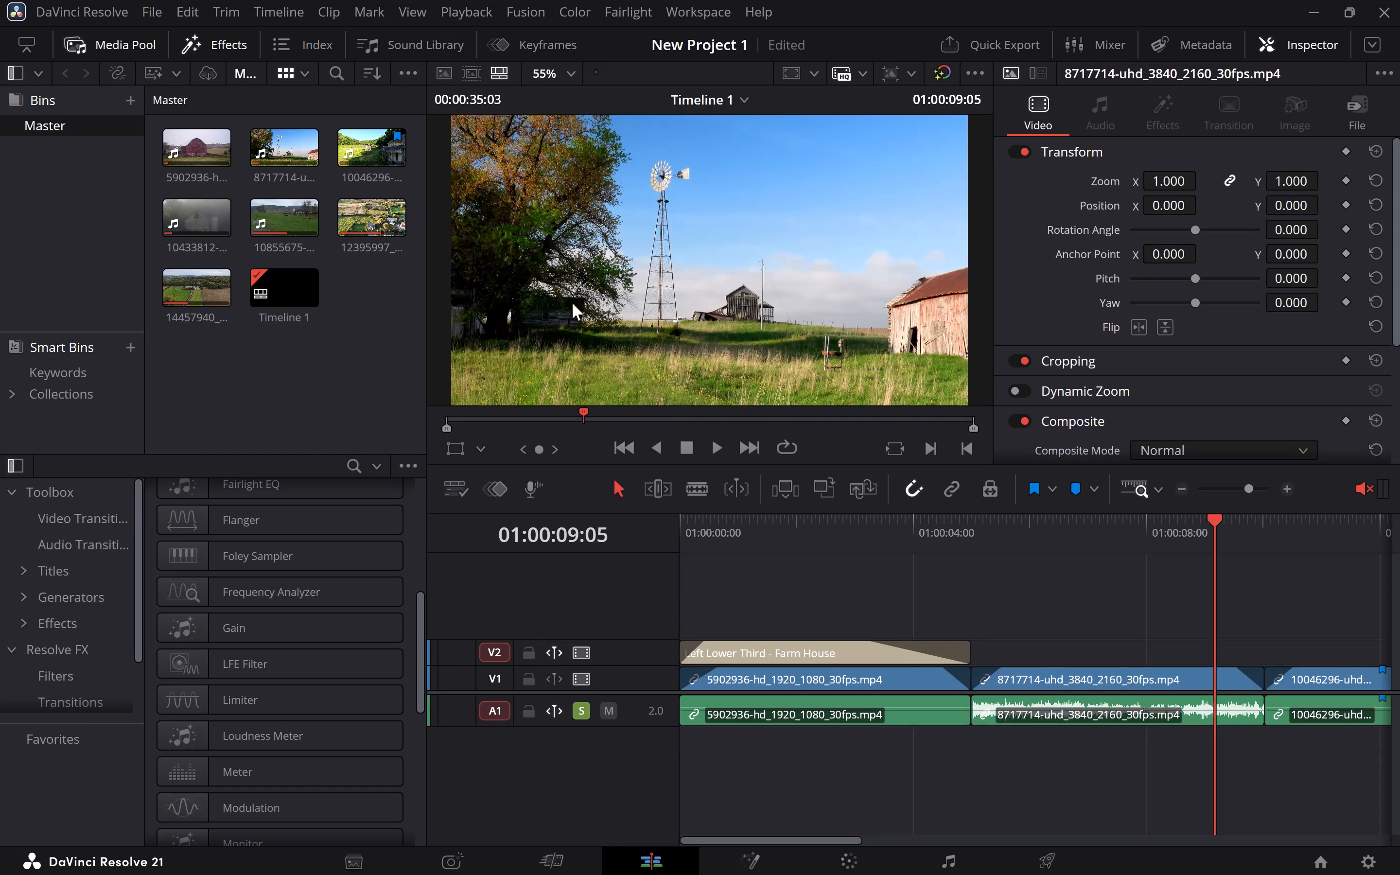
{"action": "left_click_drag", "start_coordinate": [579, 407], "coordinate": [462, 413]}
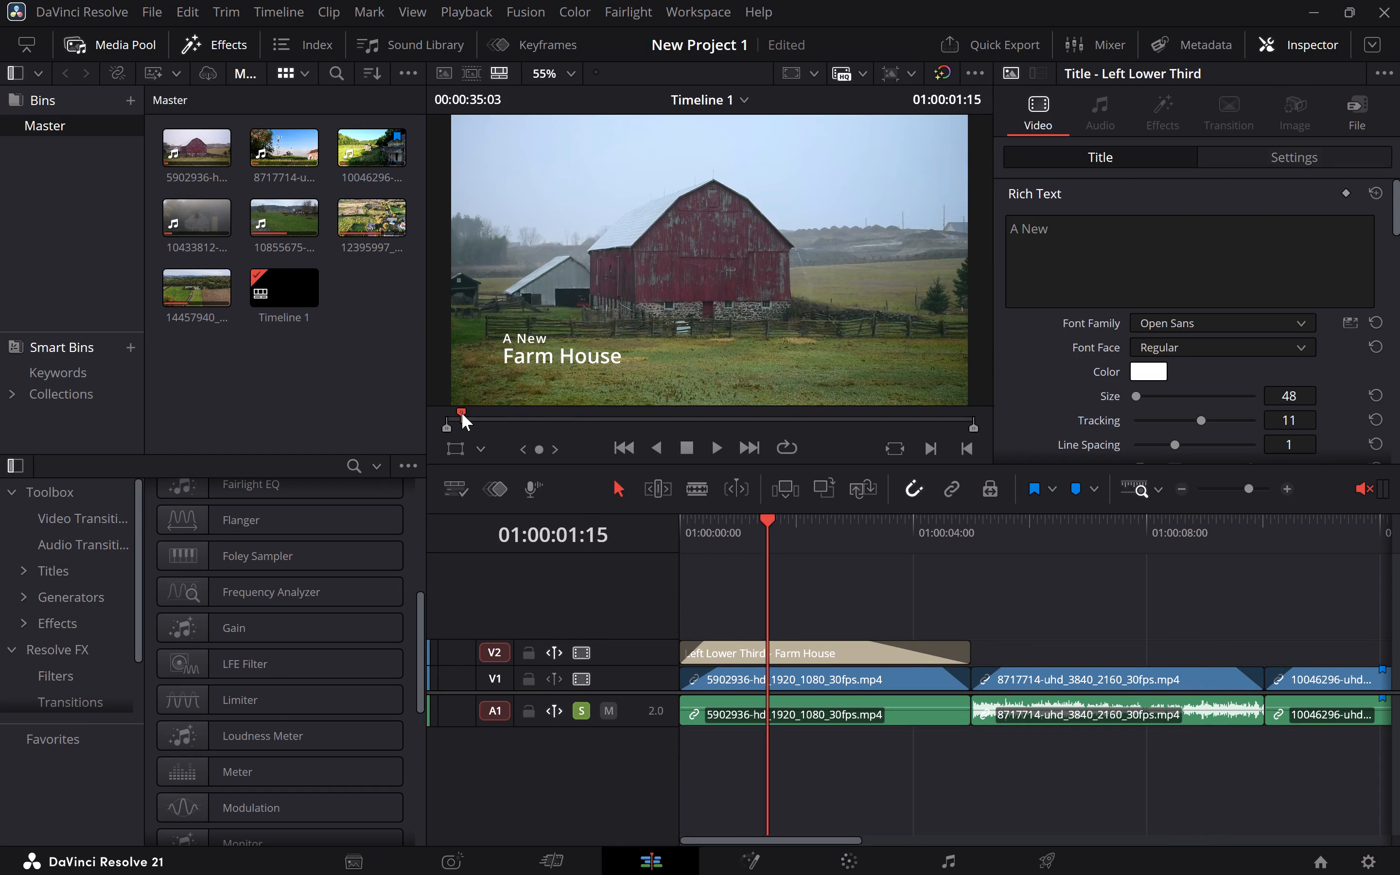
{"action": "key", "text": "space"}
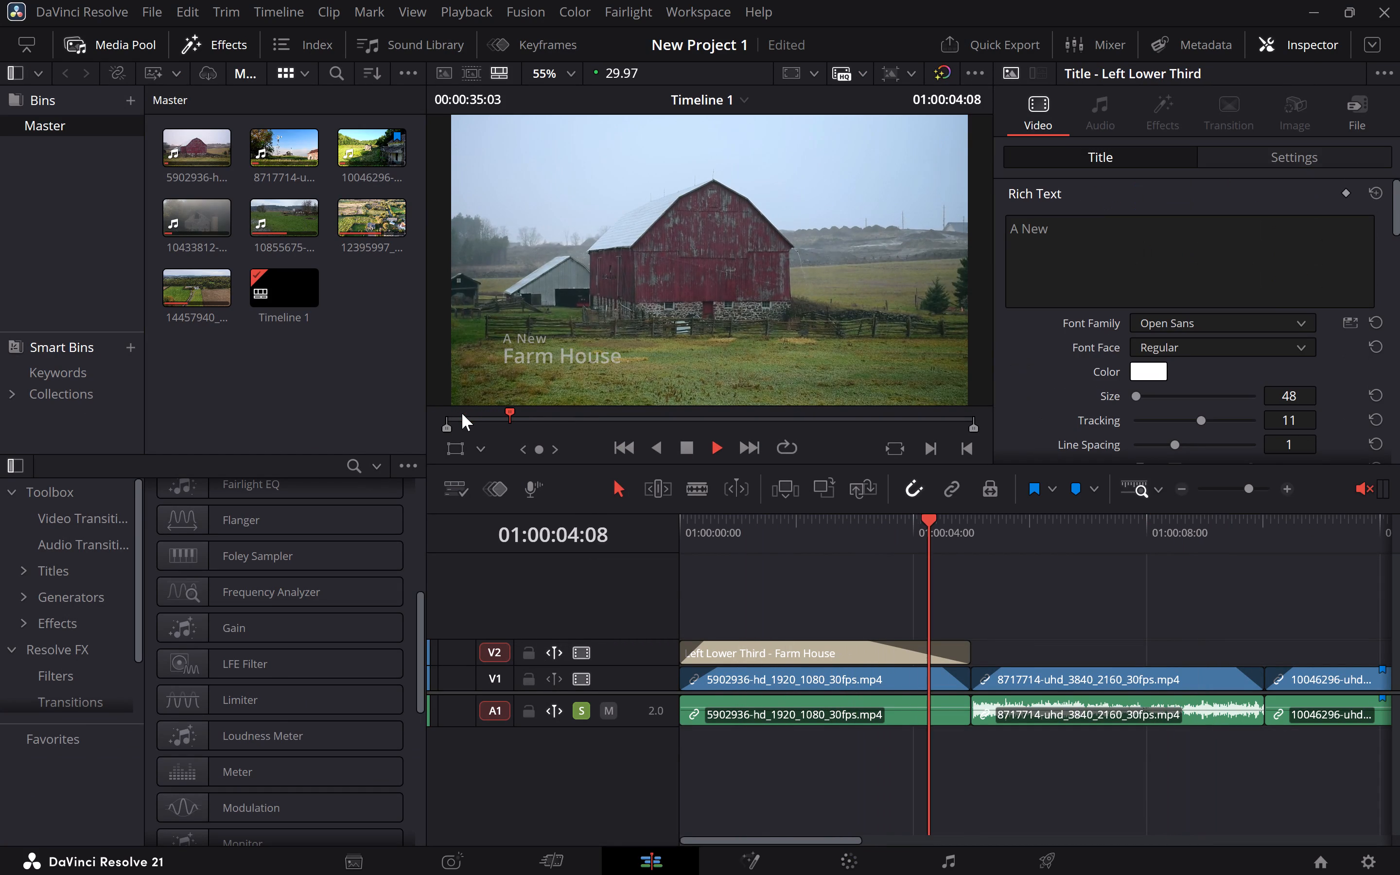
{"action": "key", "text": "space"}
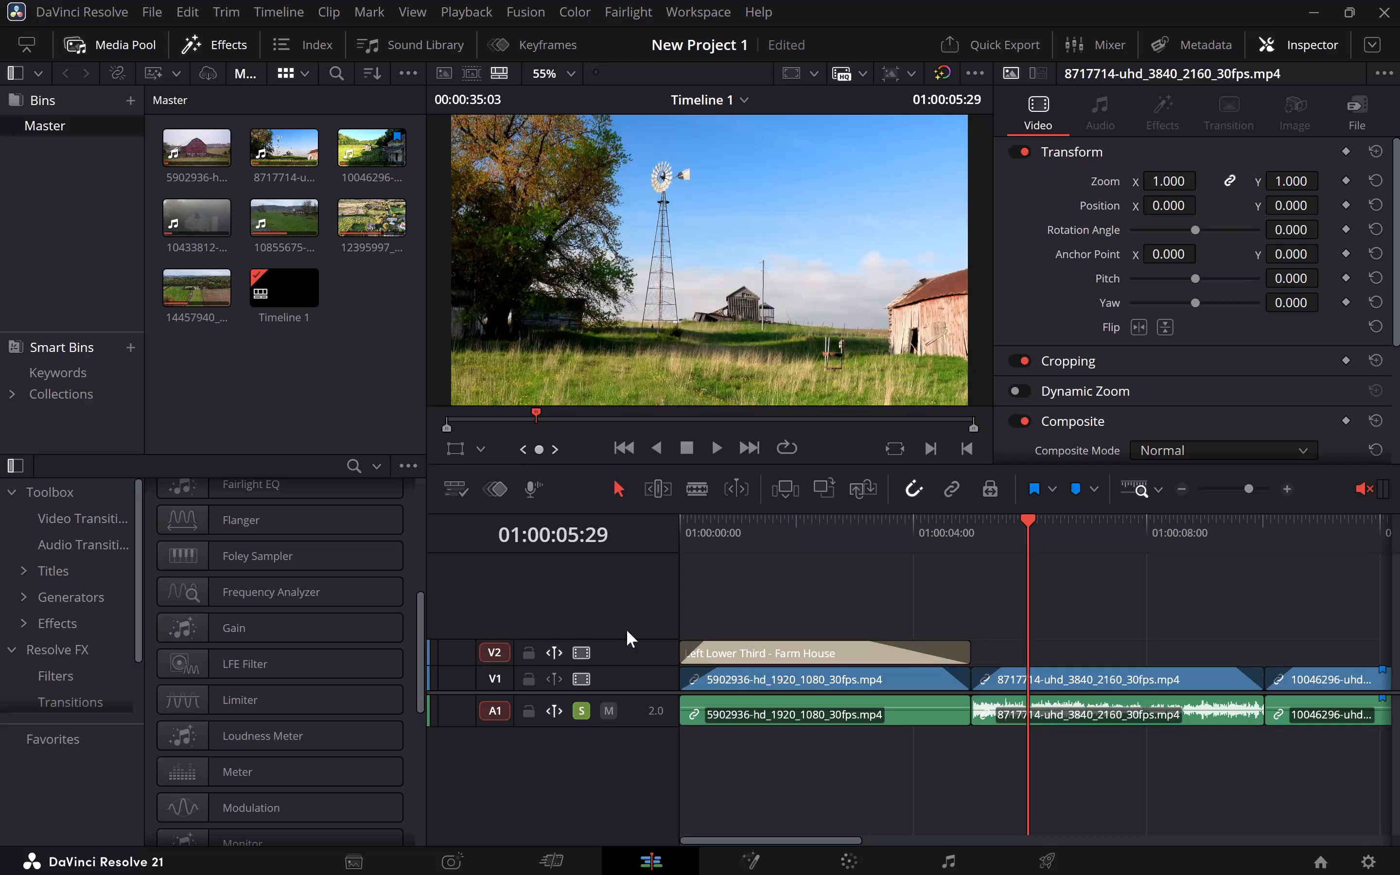
Look over the Fairlight page and return to the Color page.
{"action": "left_click", "coordinate": [956, 858]}
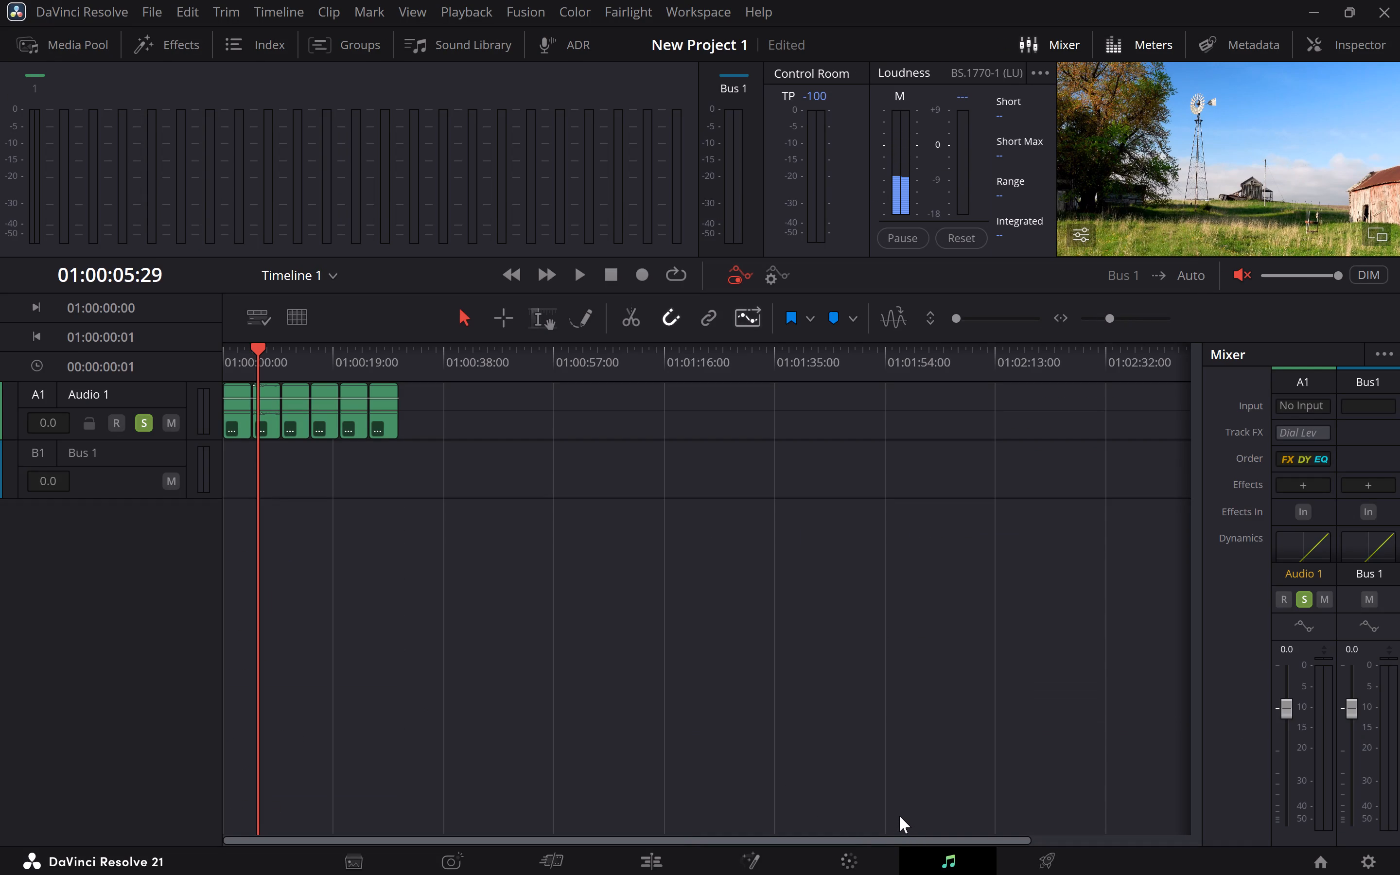
{"action": "left_click", "coordinate": [859, 863]}
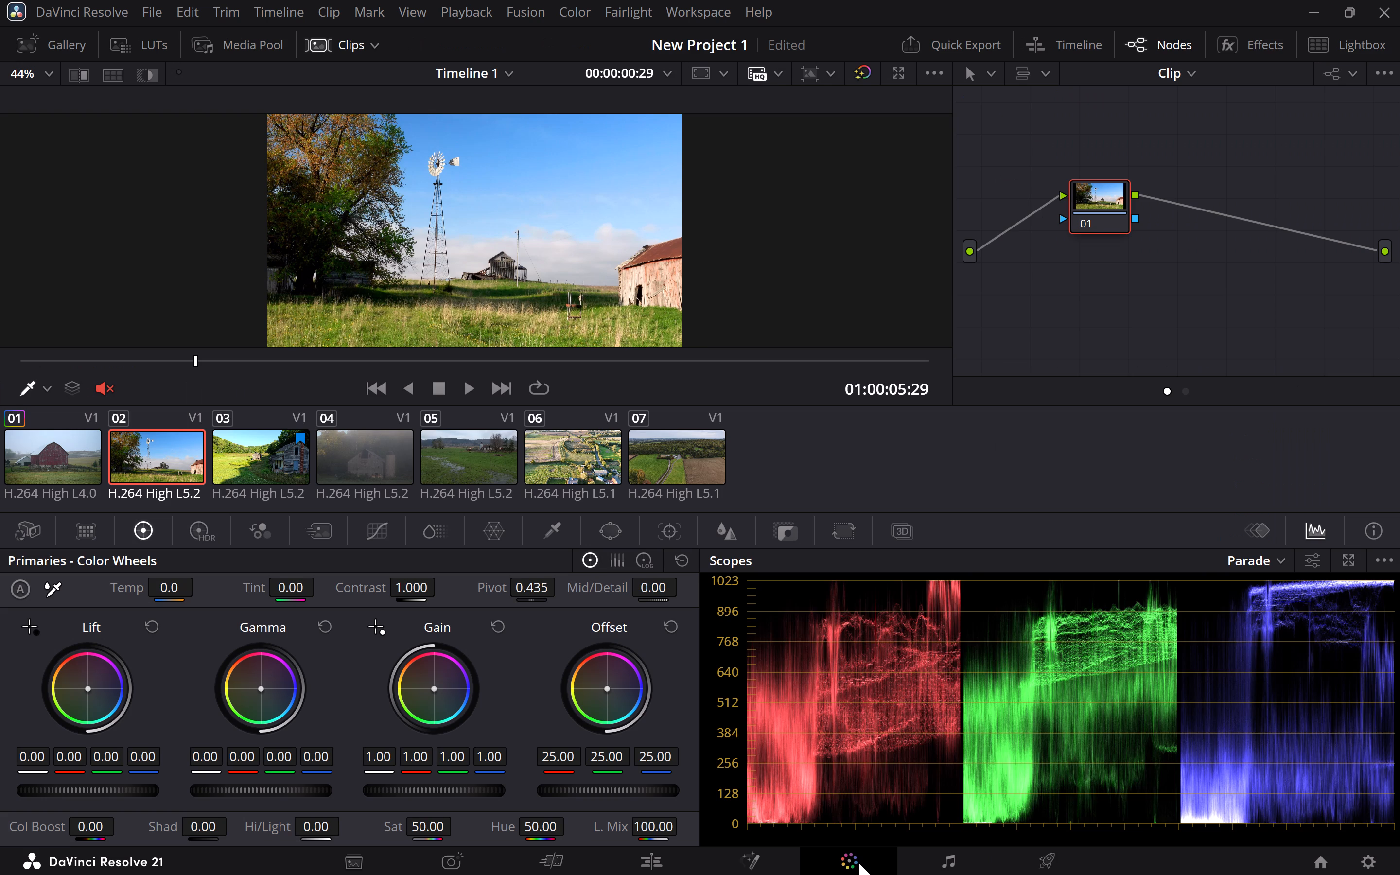
On the Deliver page, set the render range to In/Out Range, with the out point at the end of the last clip.
{"action": "left_click", "coordinate": [1002, 861]}
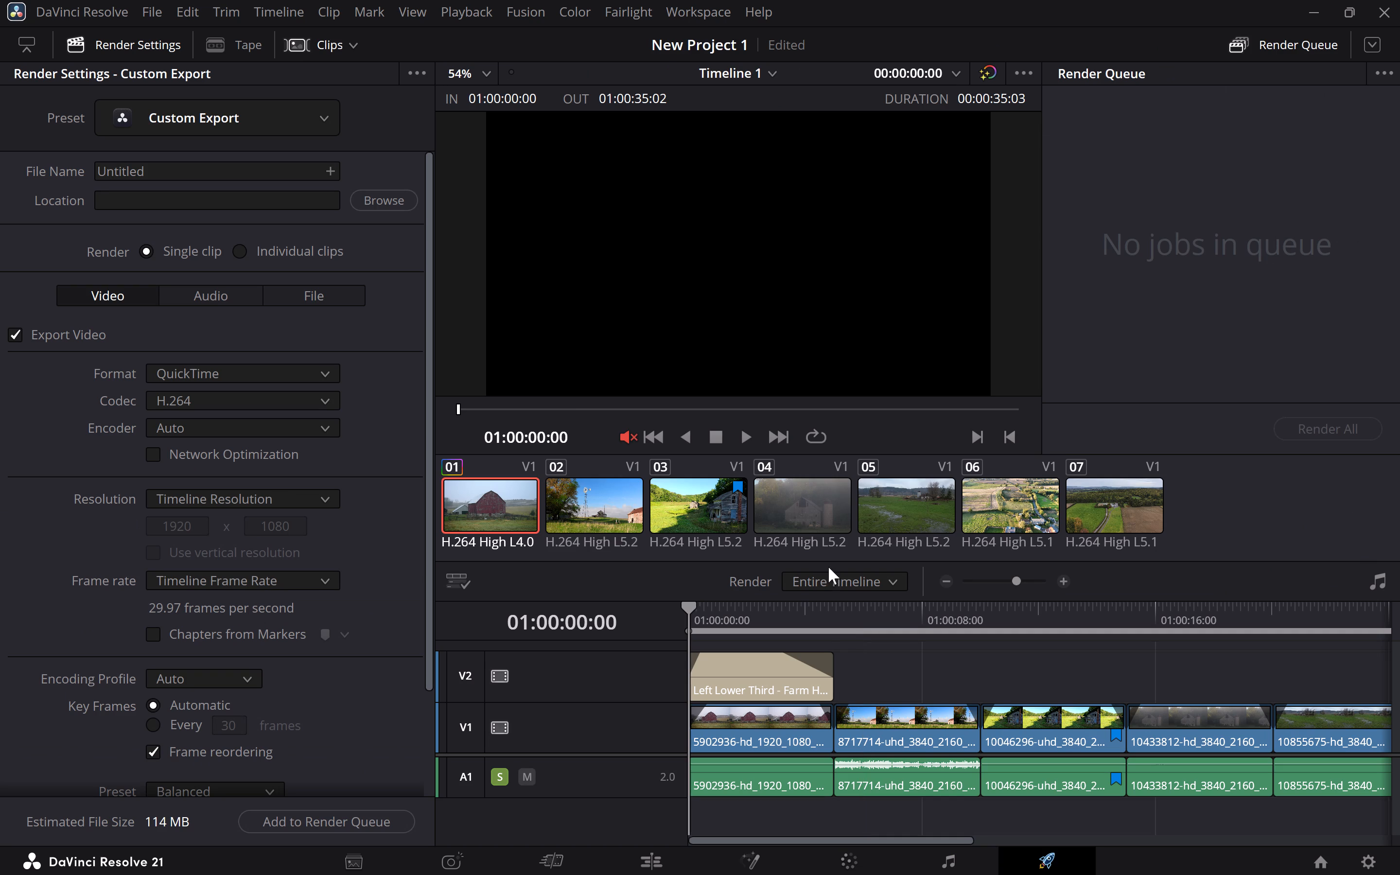
{"action": "left_click", "coordinate": [834, 583]}
{"action": "left_click", "coordinate": [834, 624]}
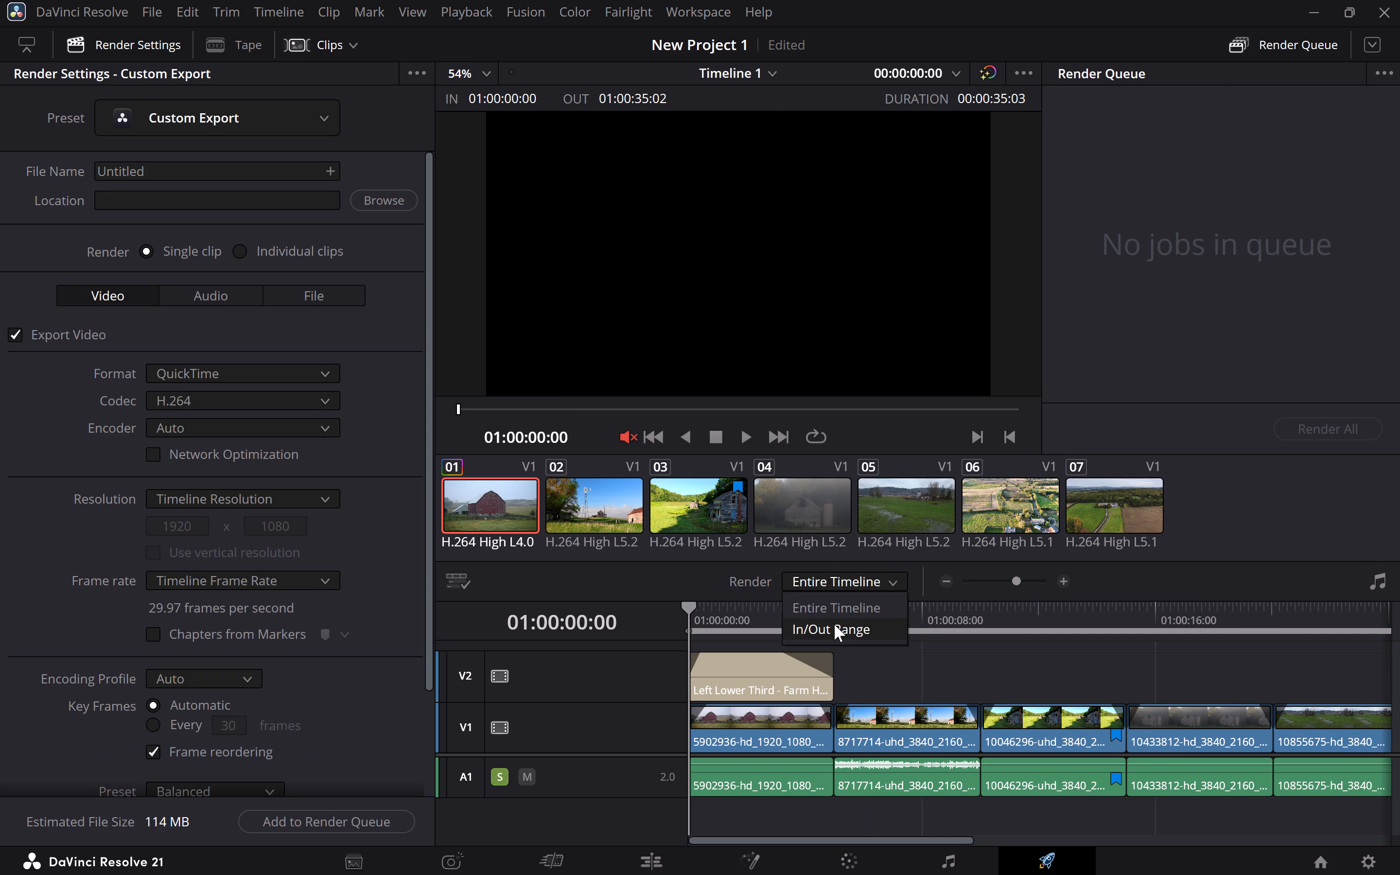
{"action": "scroll", "coordinate": [966, 646], "scroll_direction": "left", "scroll_amount": 6}
{"action": "scroll", "coordinate": [966, 646], "scroll_direction": "right", "scroll_amount": 2}
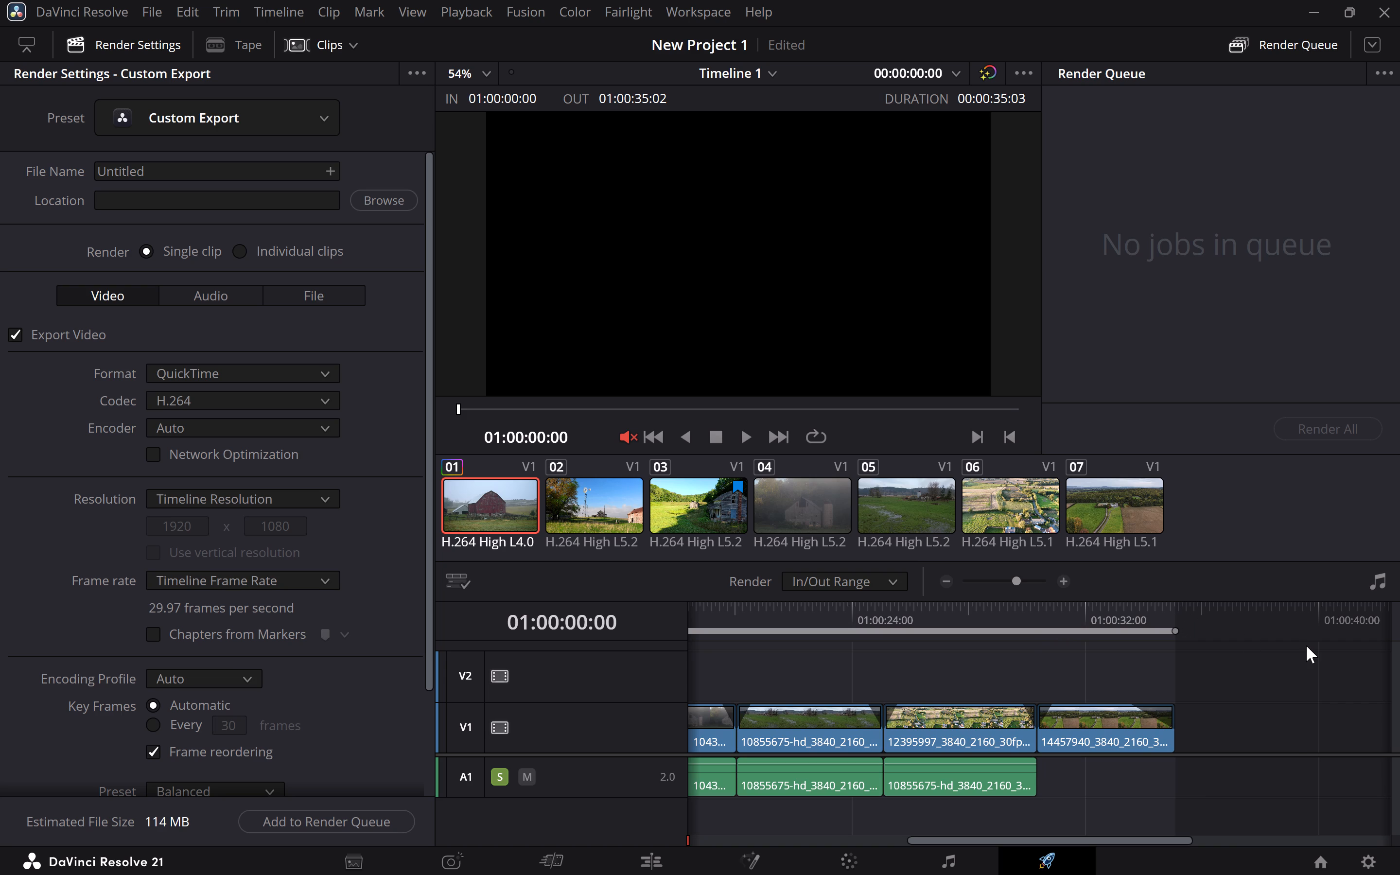
{"action": "scroll", "coordinate": [1306, 646], "scroll_direction": "left", "scroll_amount": 4}
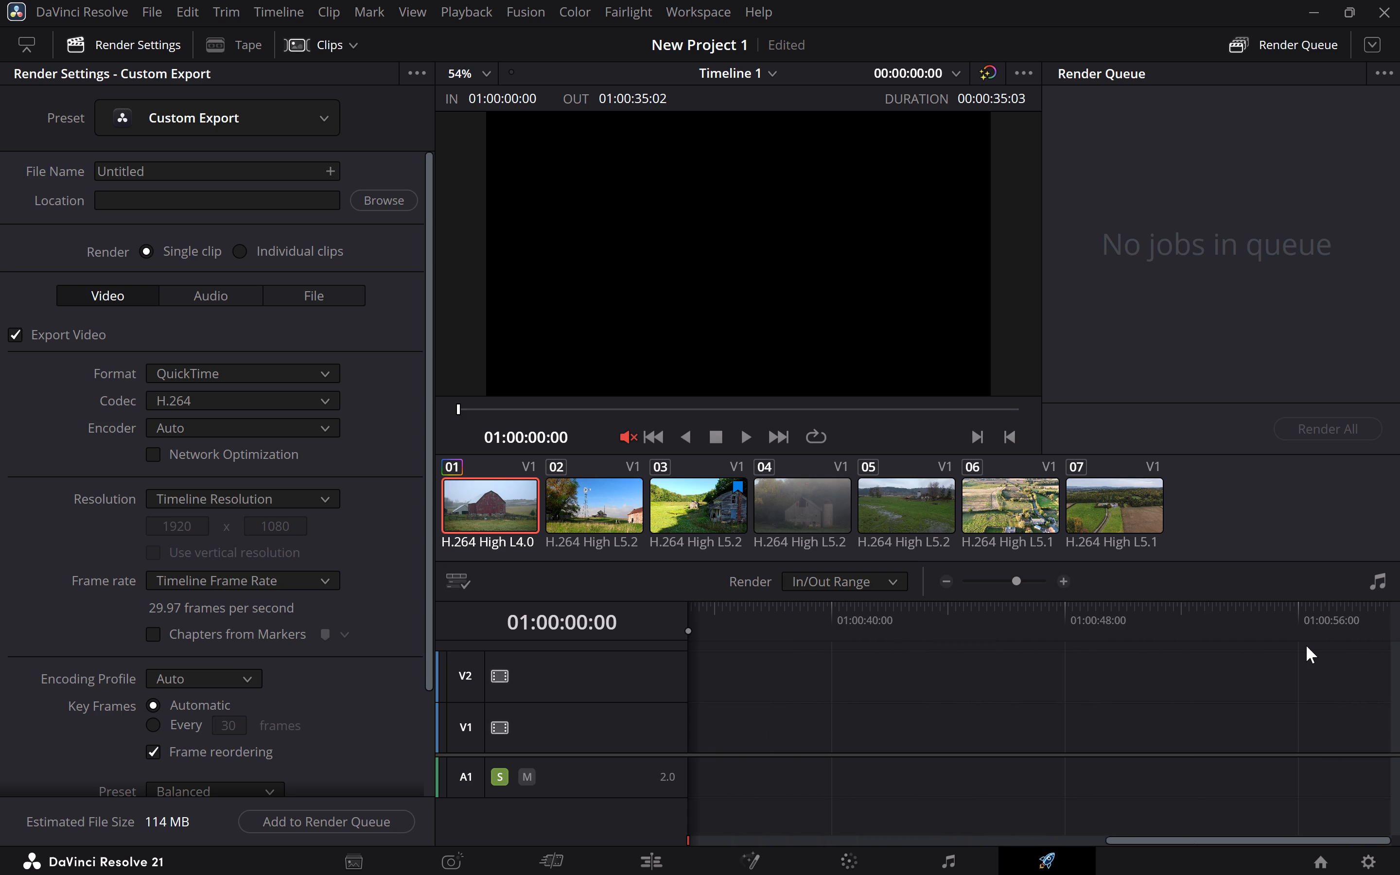
{"action": "scroll", "coordinate": [1306, 646], "scroll_direction": "down", "scroll_amount": 1}
{"action": "scroll", "coordinate": [1306, 646], "scroll_direction": "right", "scroll_amount": 1}
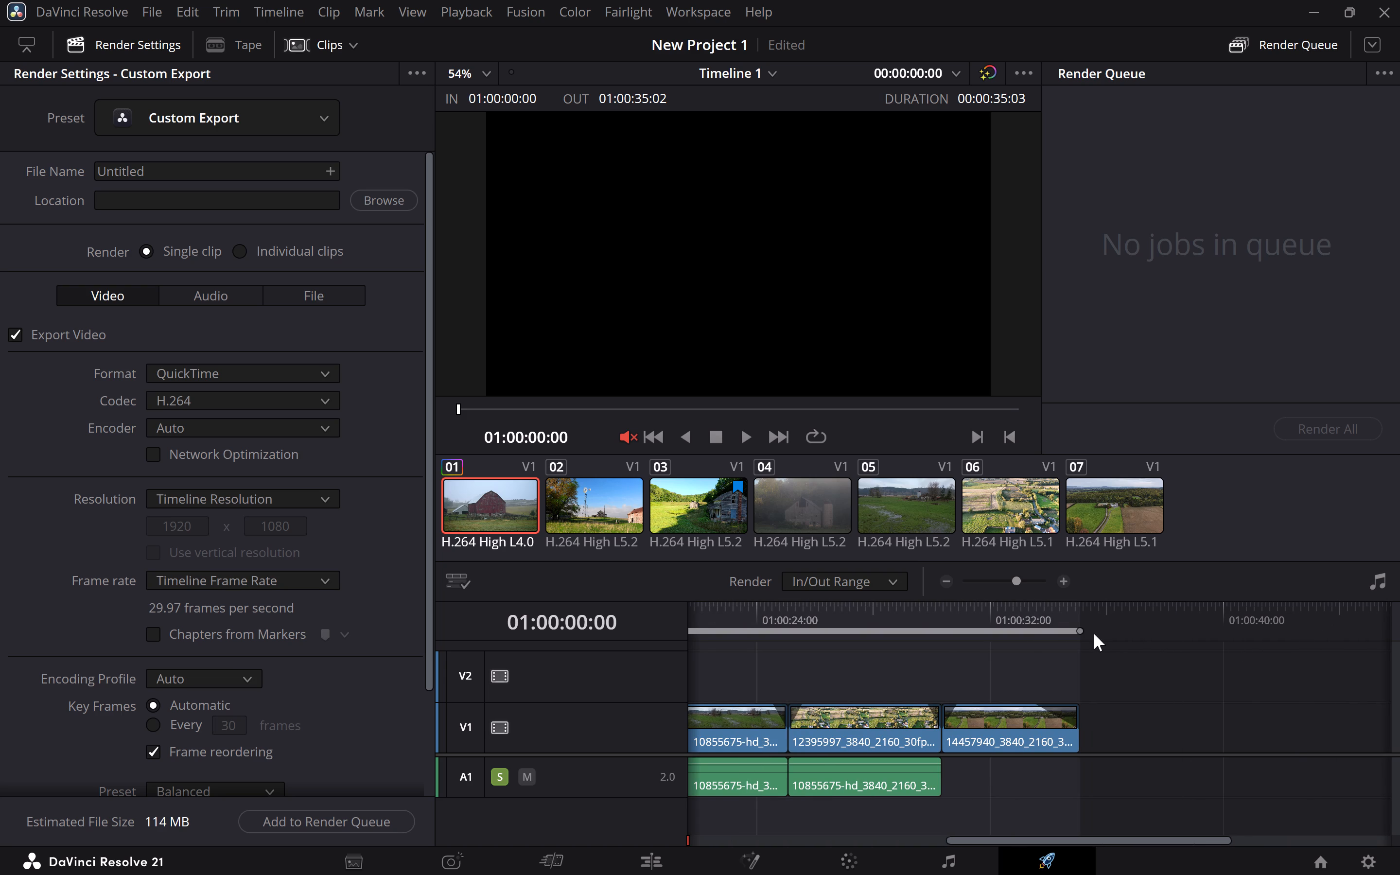
{"action": "left_click", "coordinate": [1082, 663]}
{"action": "left_click_drag", "start_coordinate": [1082, 626], "coordinate": [1085, 631]}
Play the timeline through on the Deliver page to review the whole edit up to the closing fade.
{"action": "key", "text": "space"}
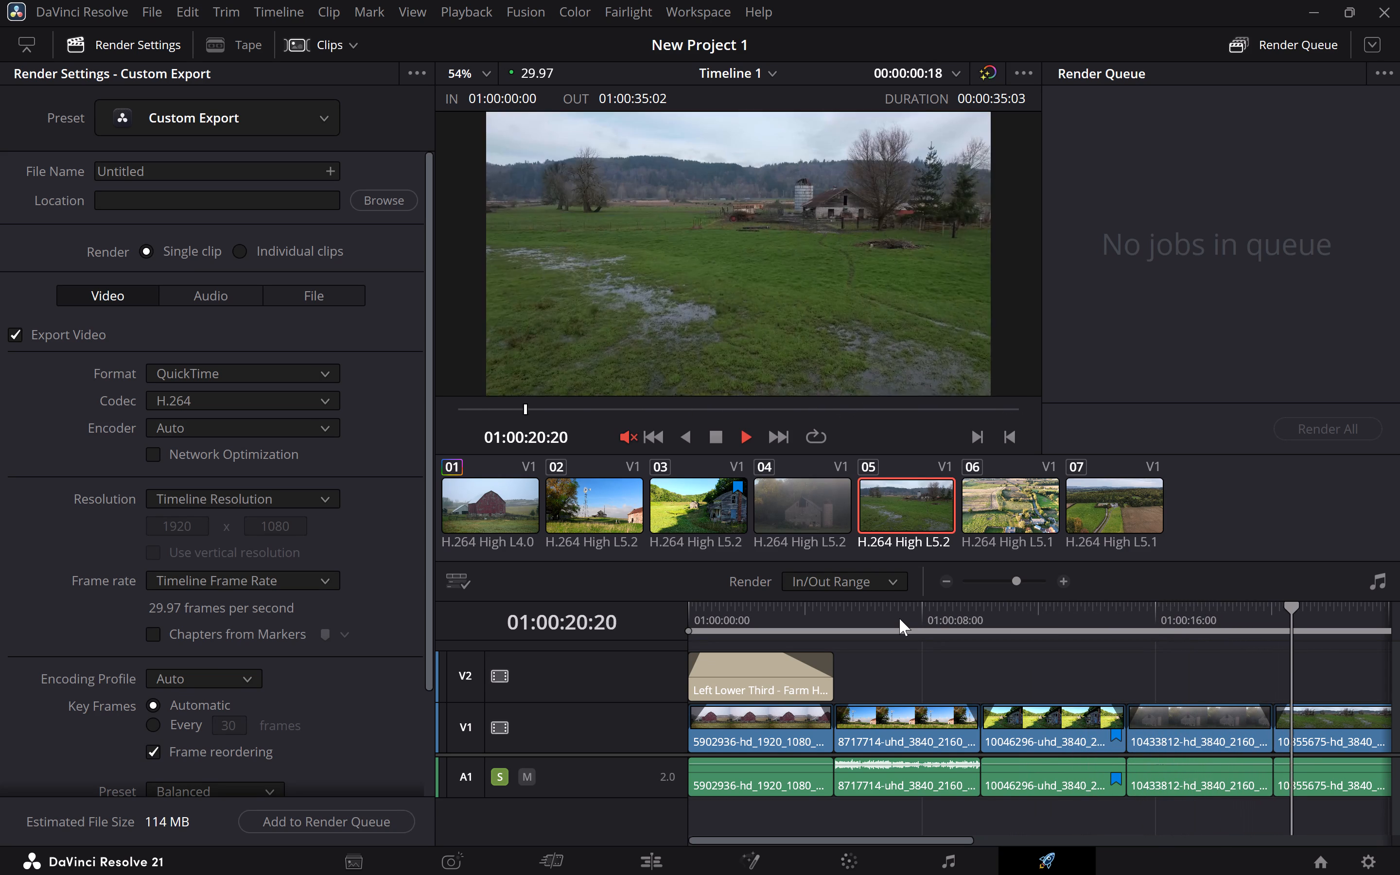
{"action": "scroll", "coordinate": [1067, 703], "scroll_direction": "left", "scroll_amount": 1}
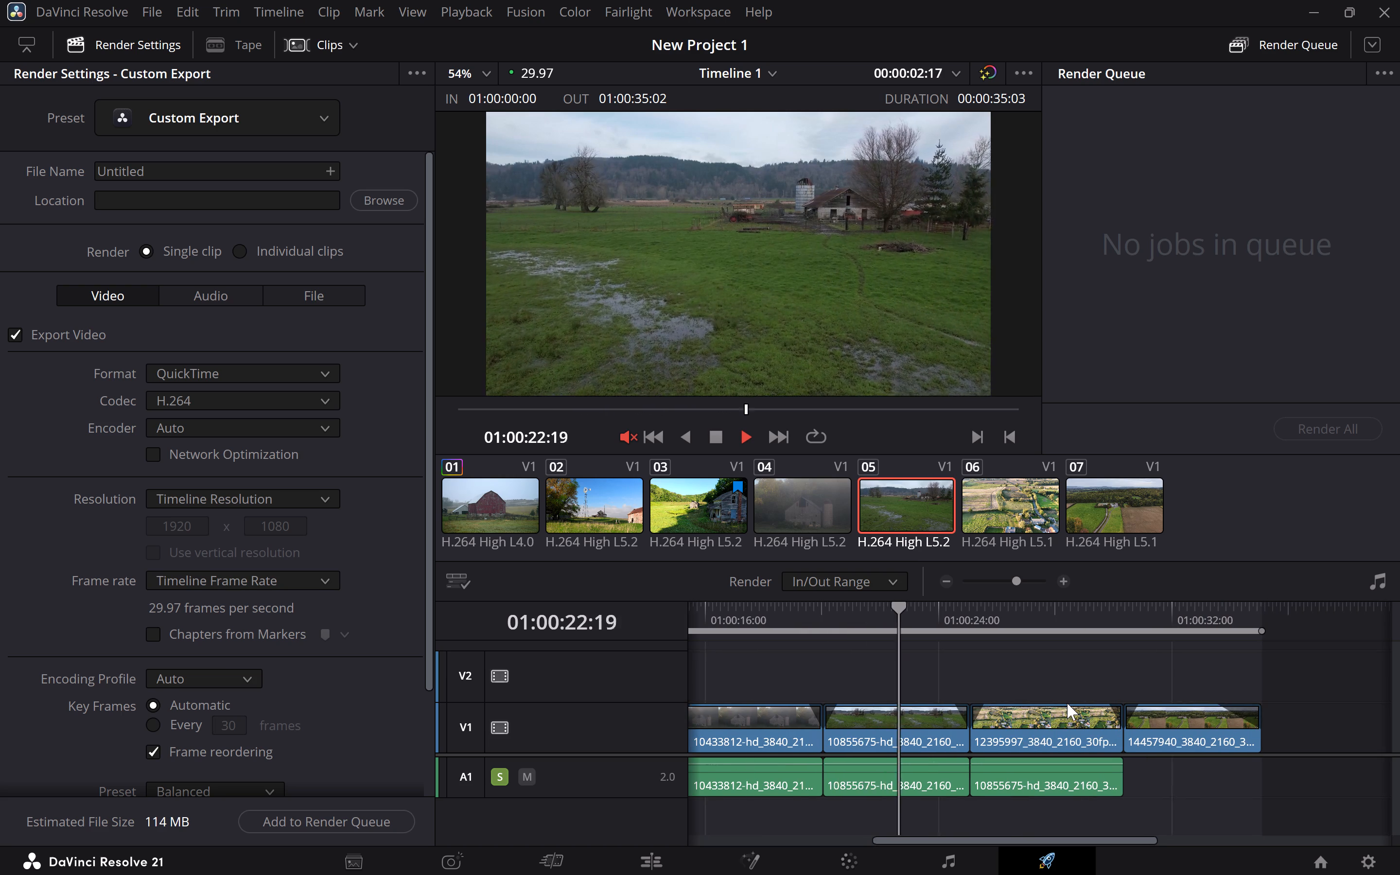
{"action": "scroll", "coordinate": [1067, 703], "scroll_direction": "left", "scroll_amount": 2}
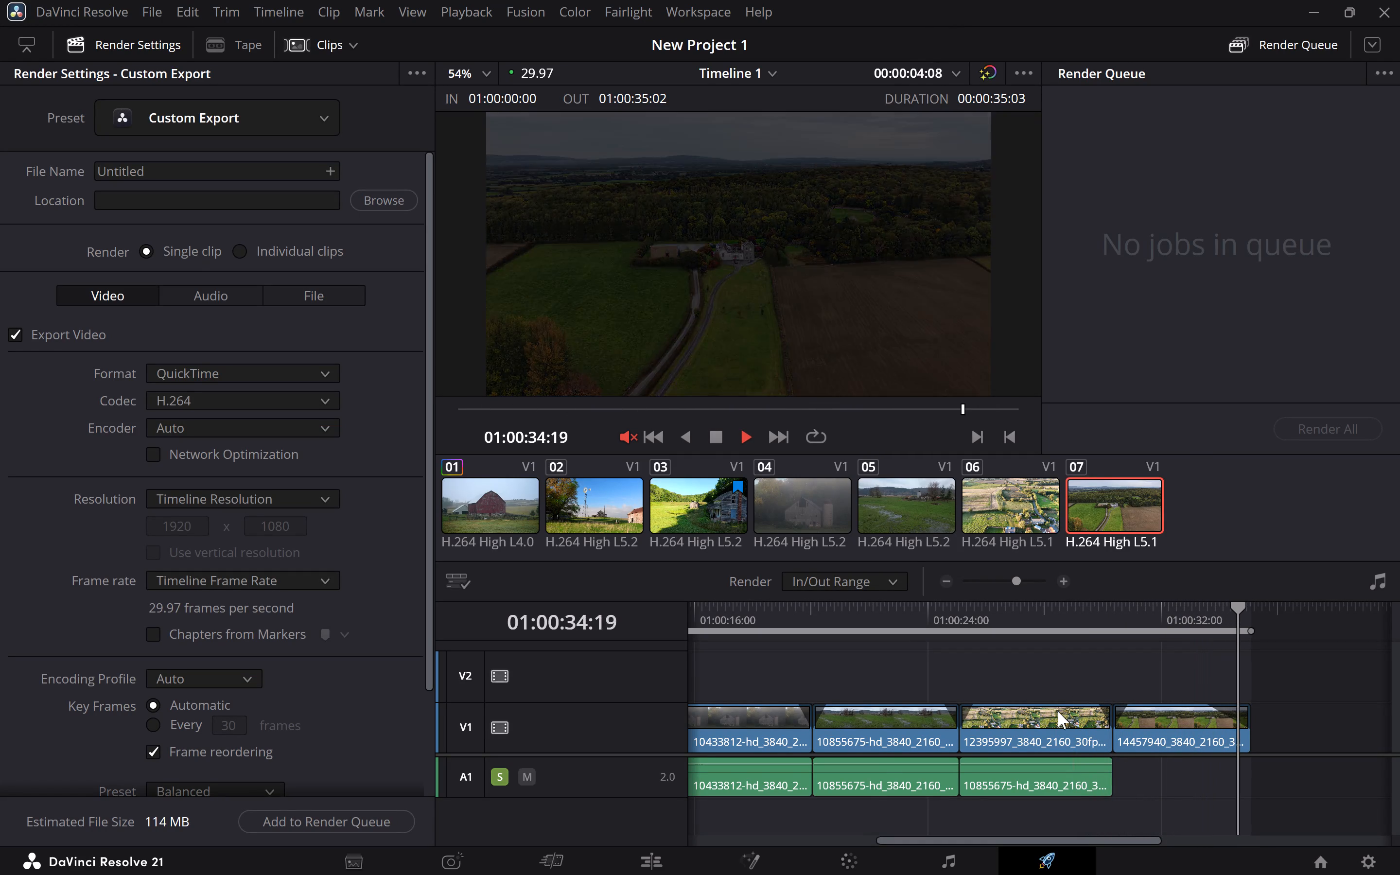
{"action": "scroll", "coordinate": [1042, 722], "scroll_direction": "right", "scroll_amount": 4}
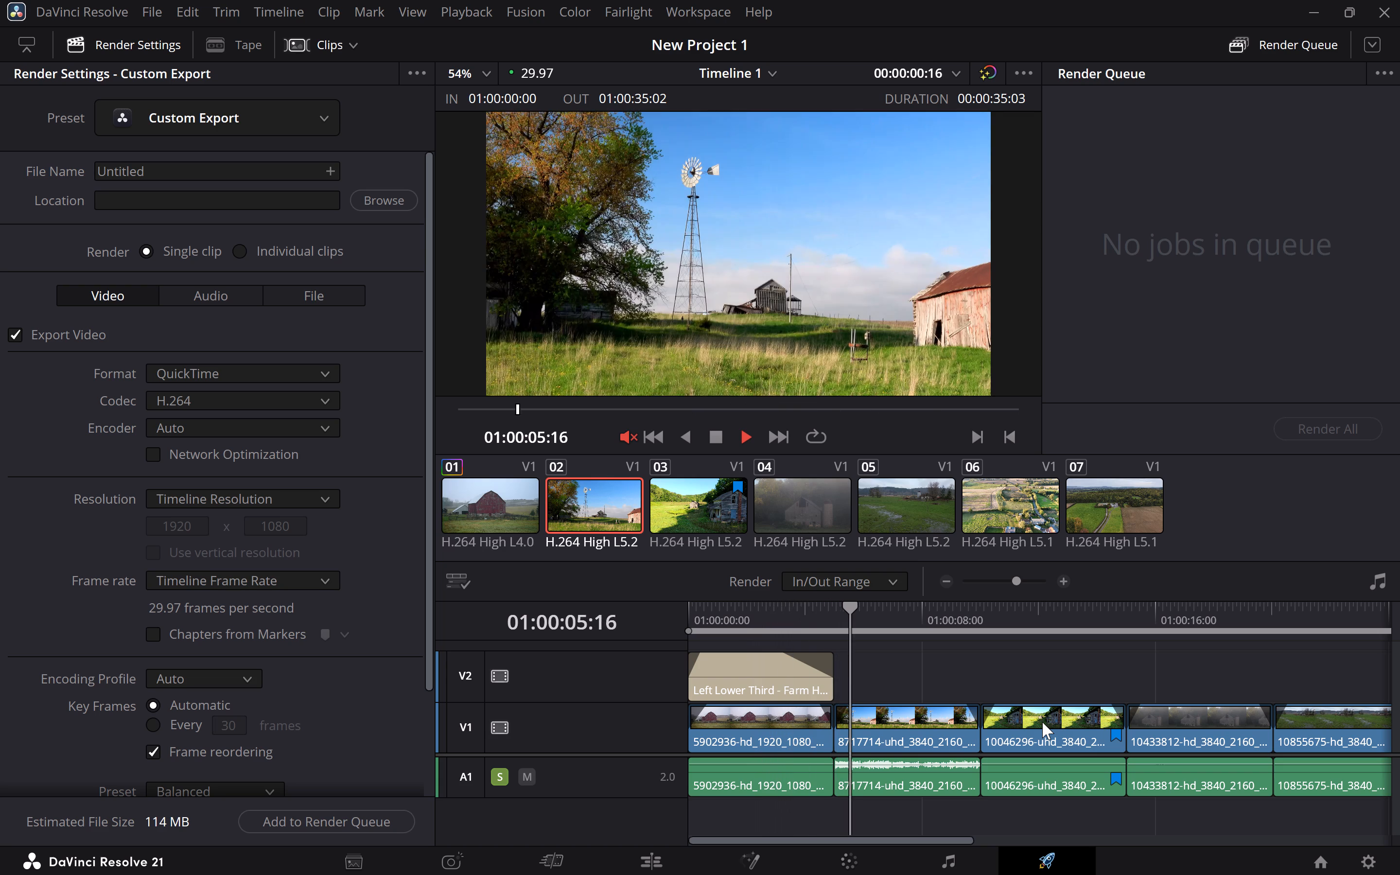
{"action": "key", "text": "space"}
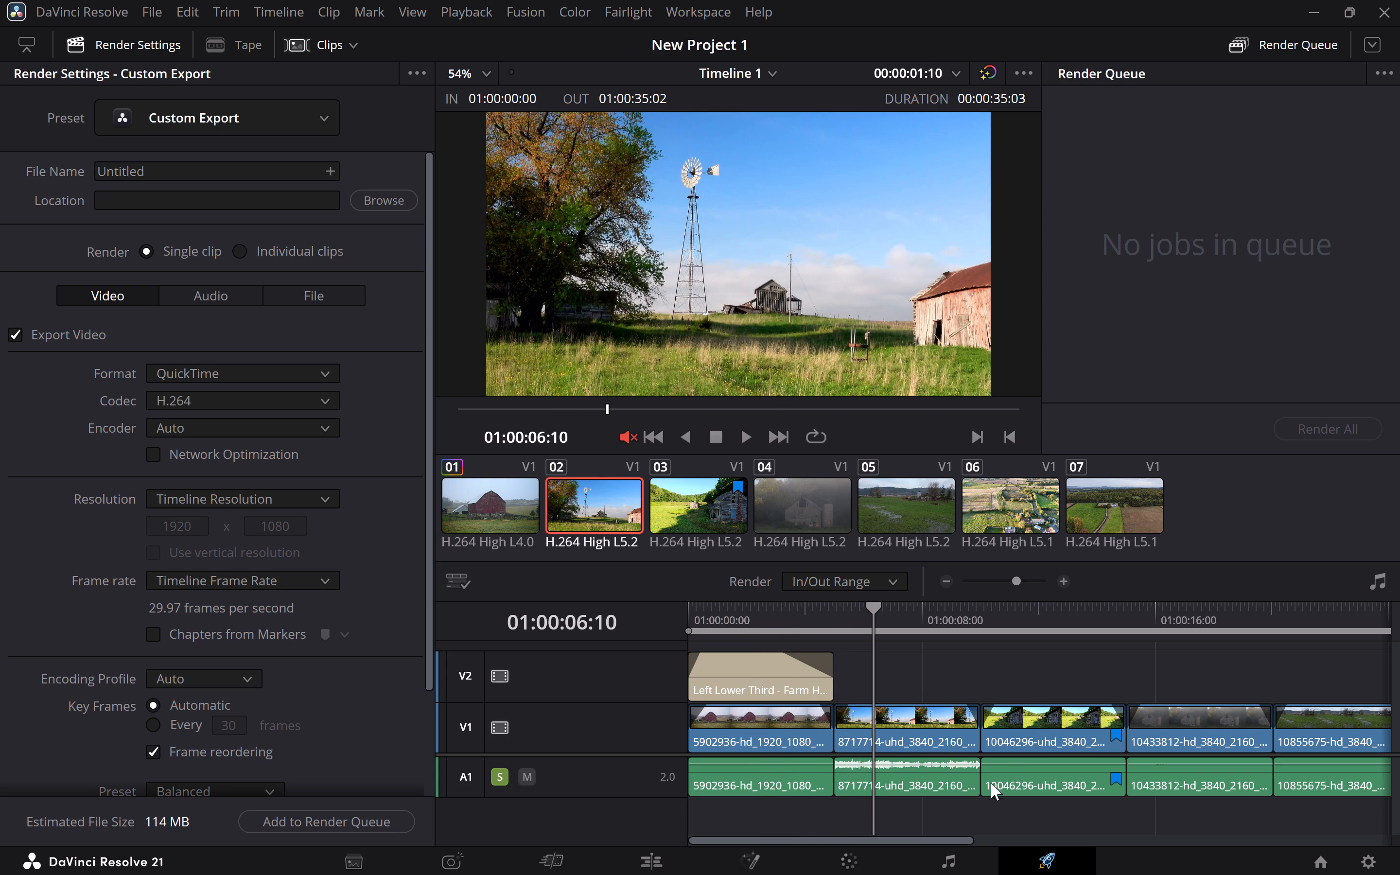
Return to the Edit page and save the project.
{"action": "left_click", "coordinate": [658, 851]}
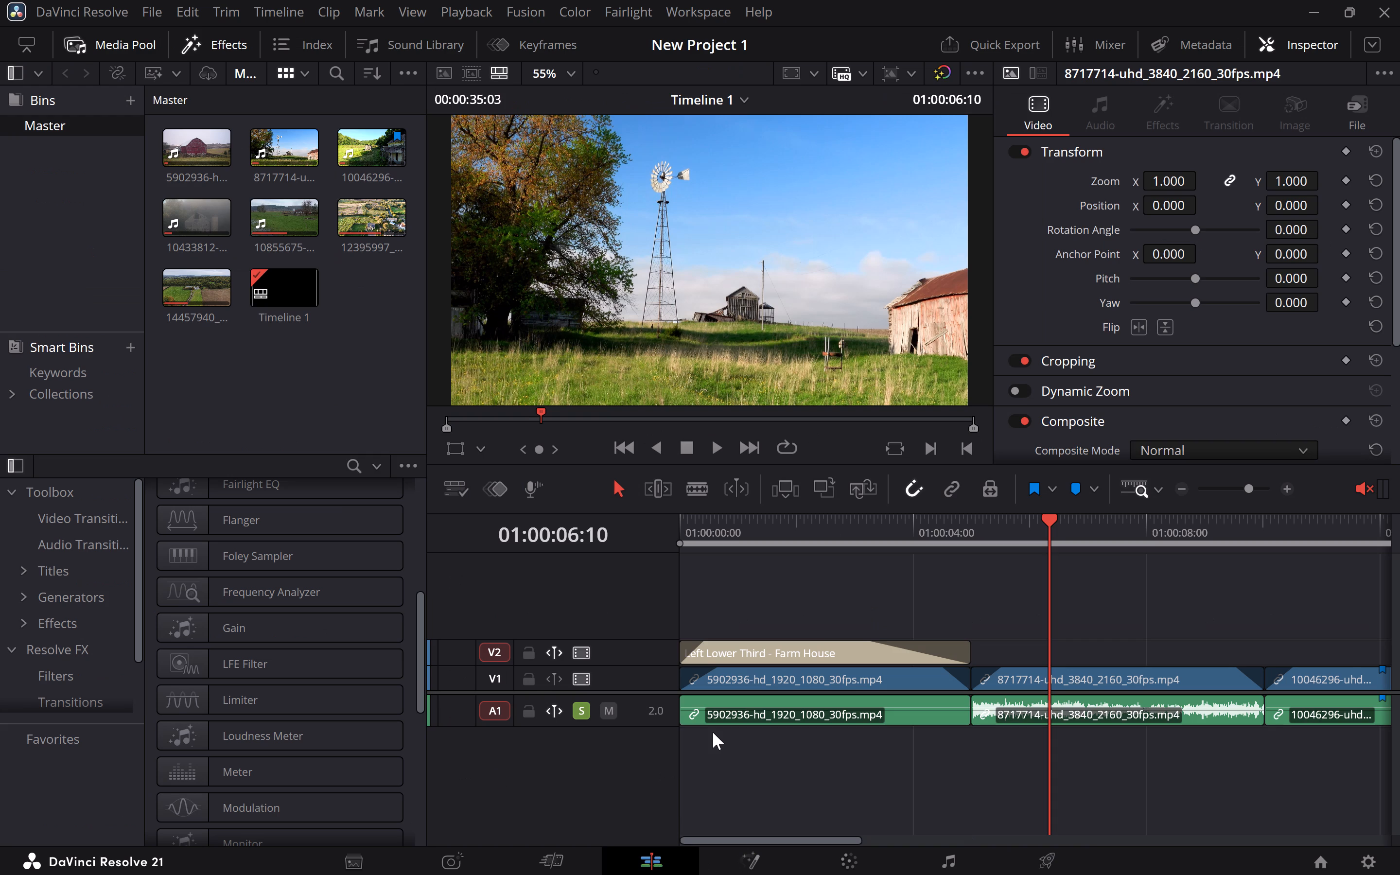
{"action": "key", "text": "ctrl+s"}
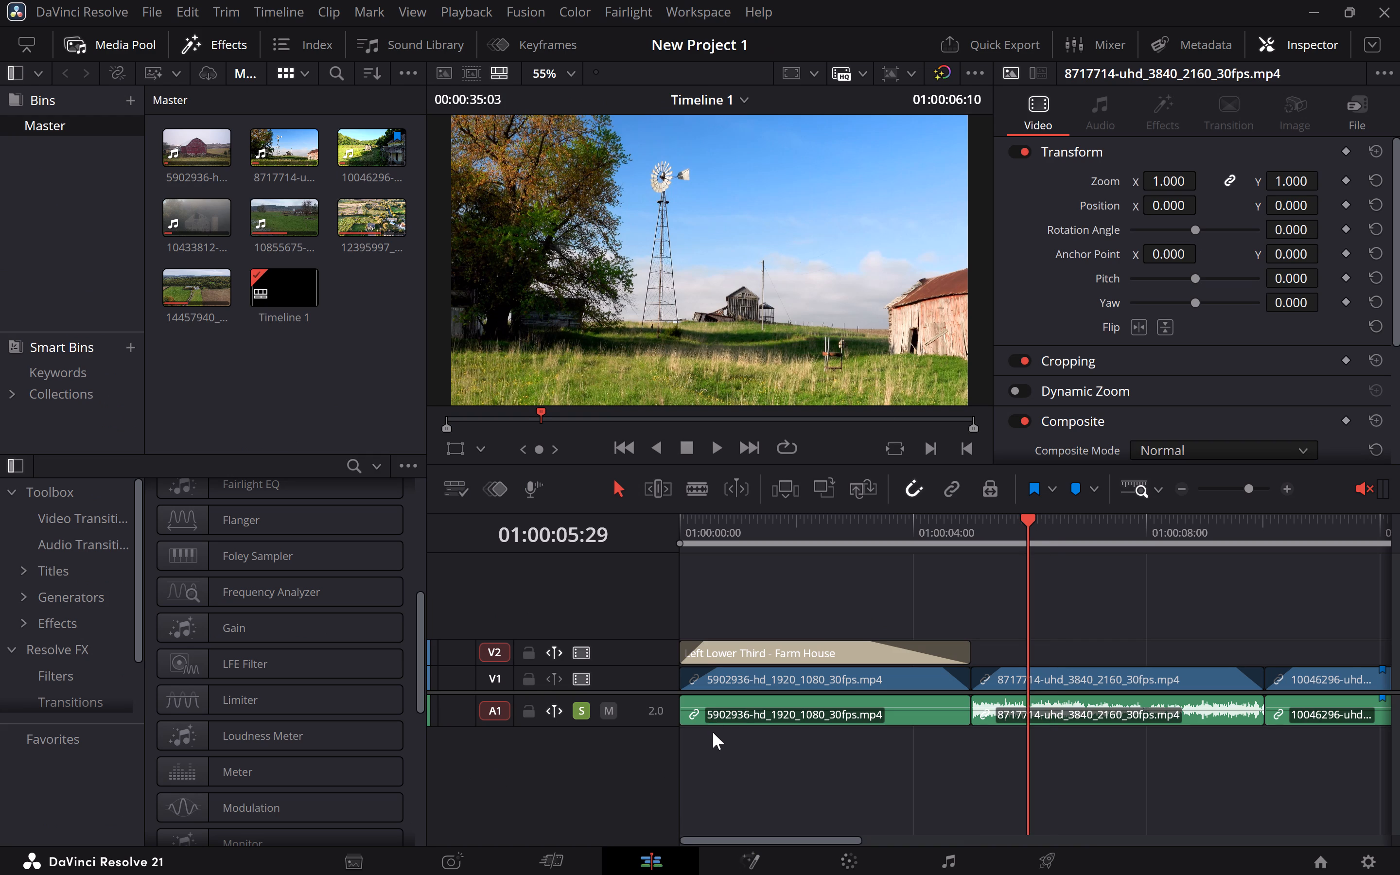
Close DaVinci Resolve.
{"action": "left_click", "coordinate": [1399, 0]}
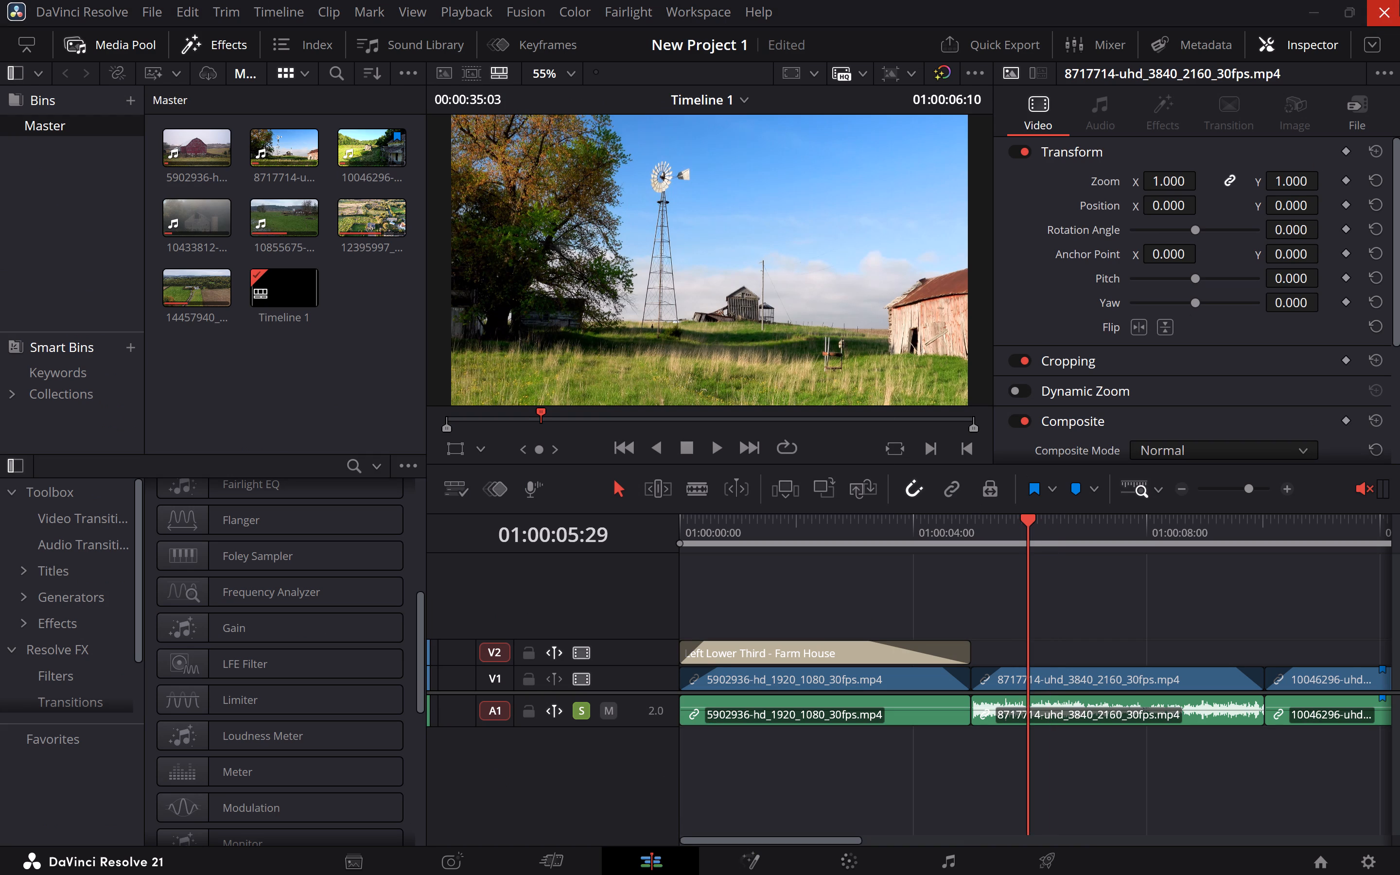
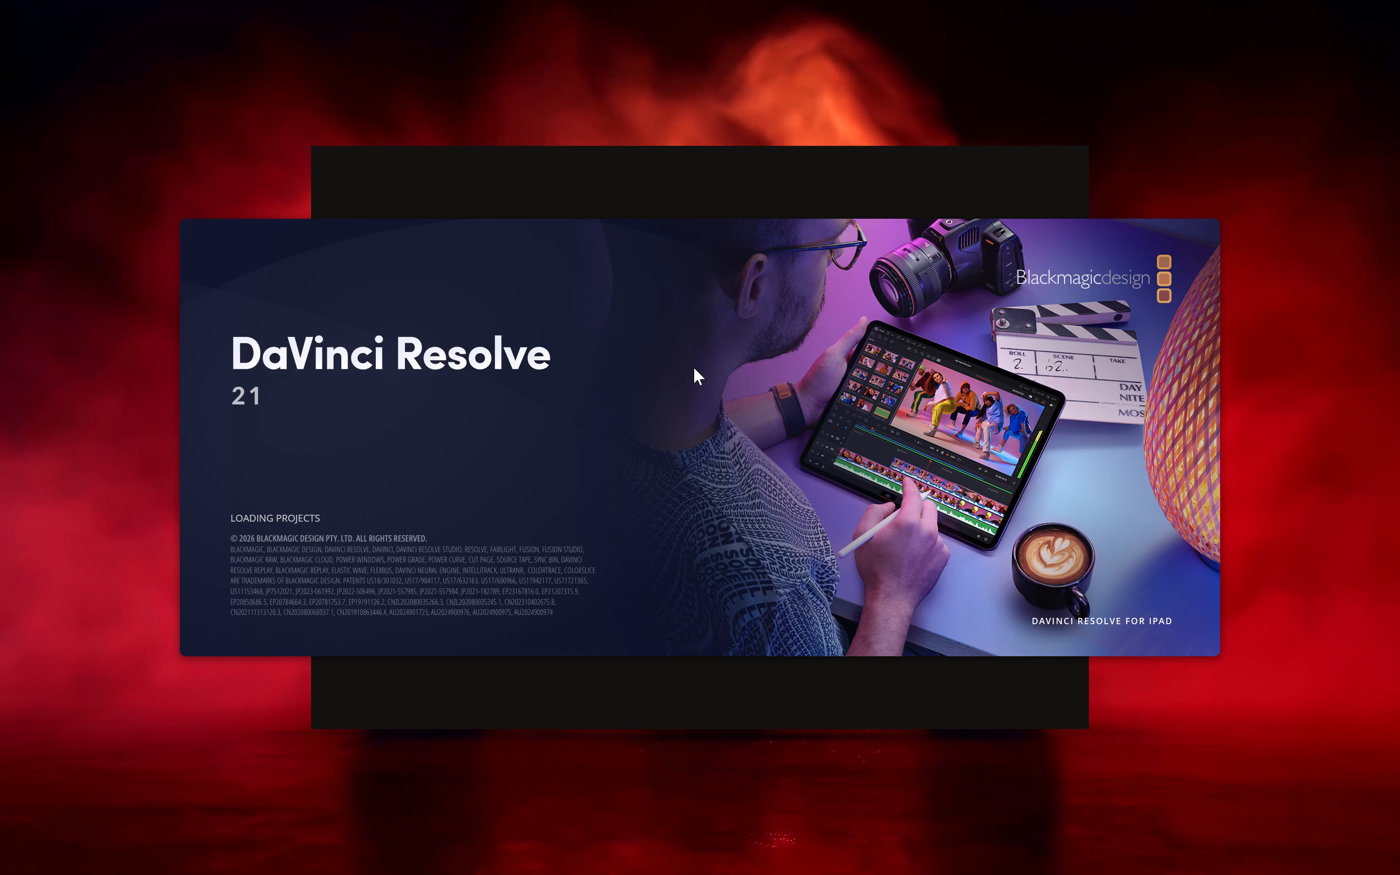
Open the existing project New Project 1 from the local project library.
{"action": "triple_click", "coordinate": [694, 367]}
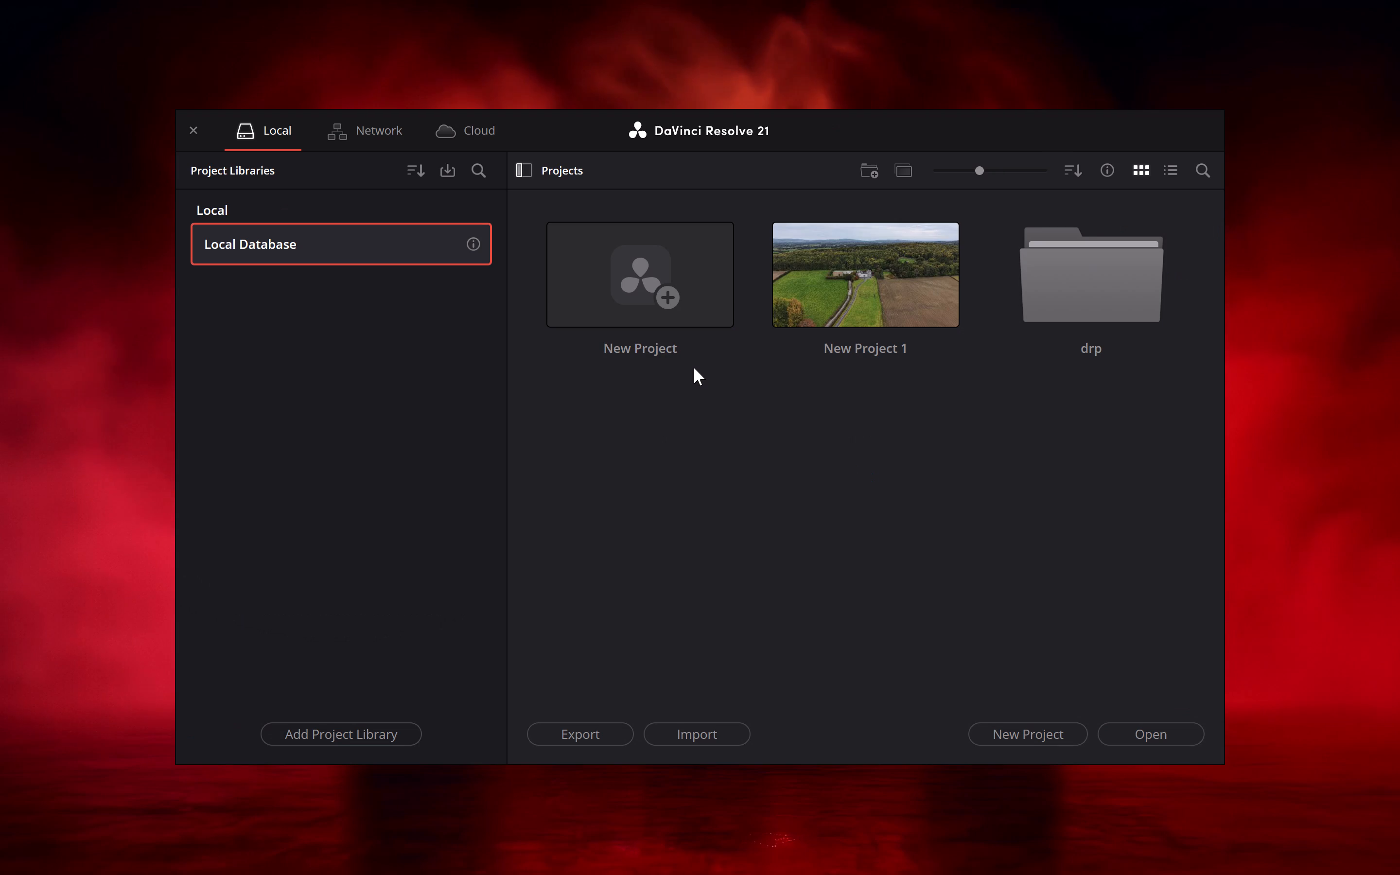
{"action": "double_click", "coordinate": [808, 311]}
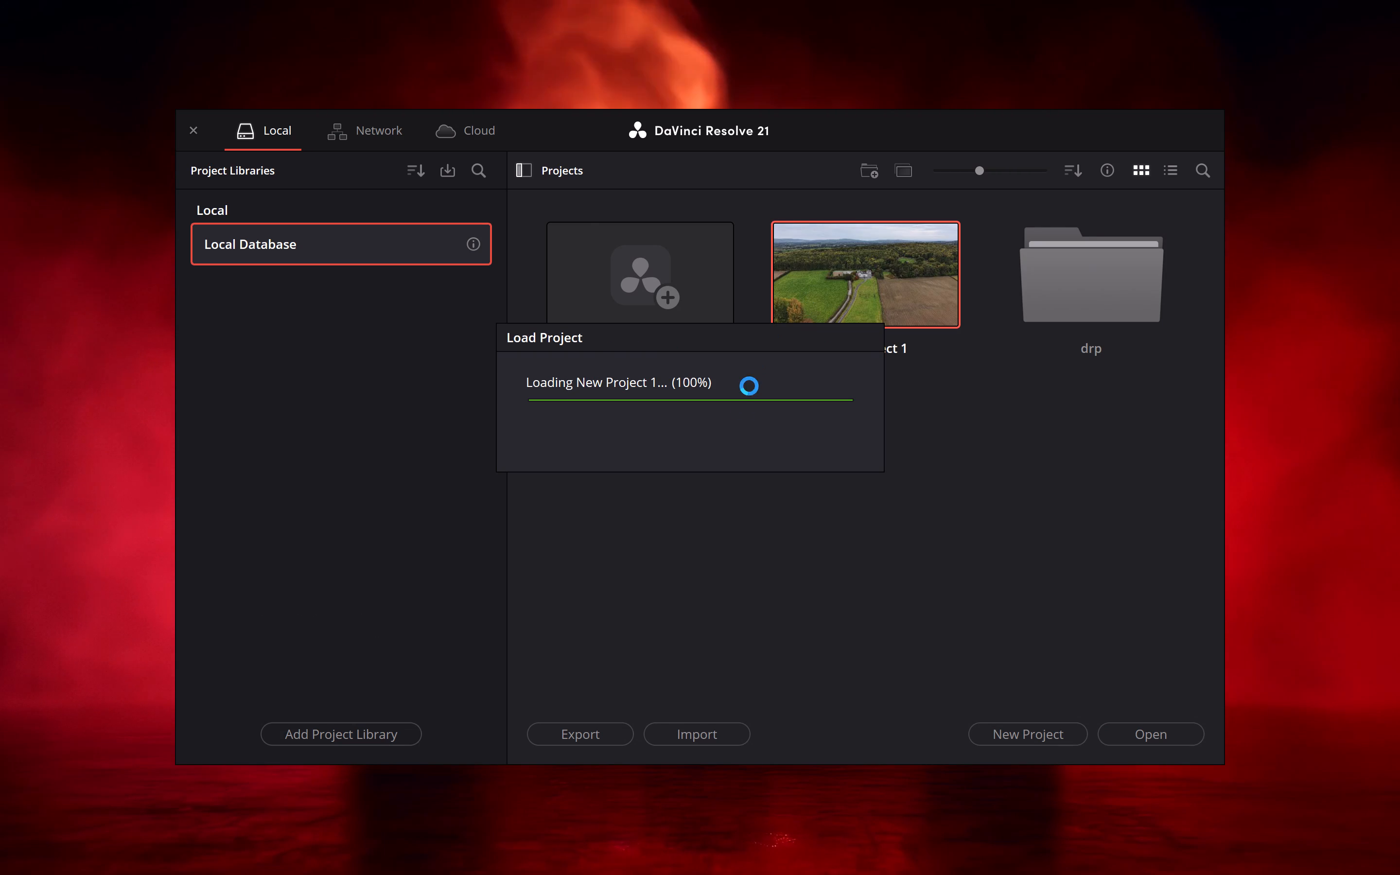
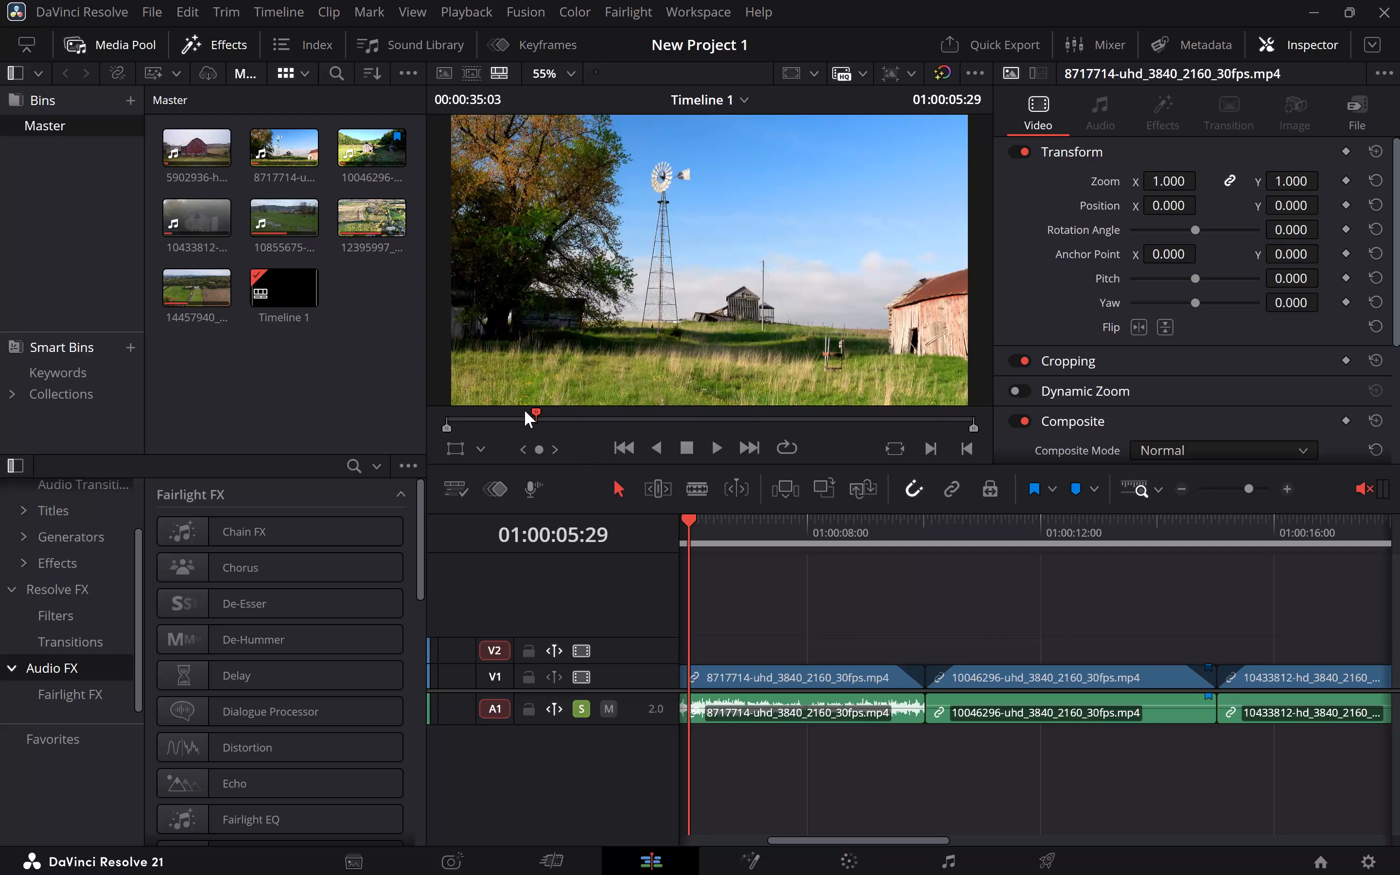
Play Timeline 1 from its beginning through to the end to review the title, clips and fades.
{"action": "left_click_drag", "start_coordinate": [534, 413], "coordinate": [433, 419]}
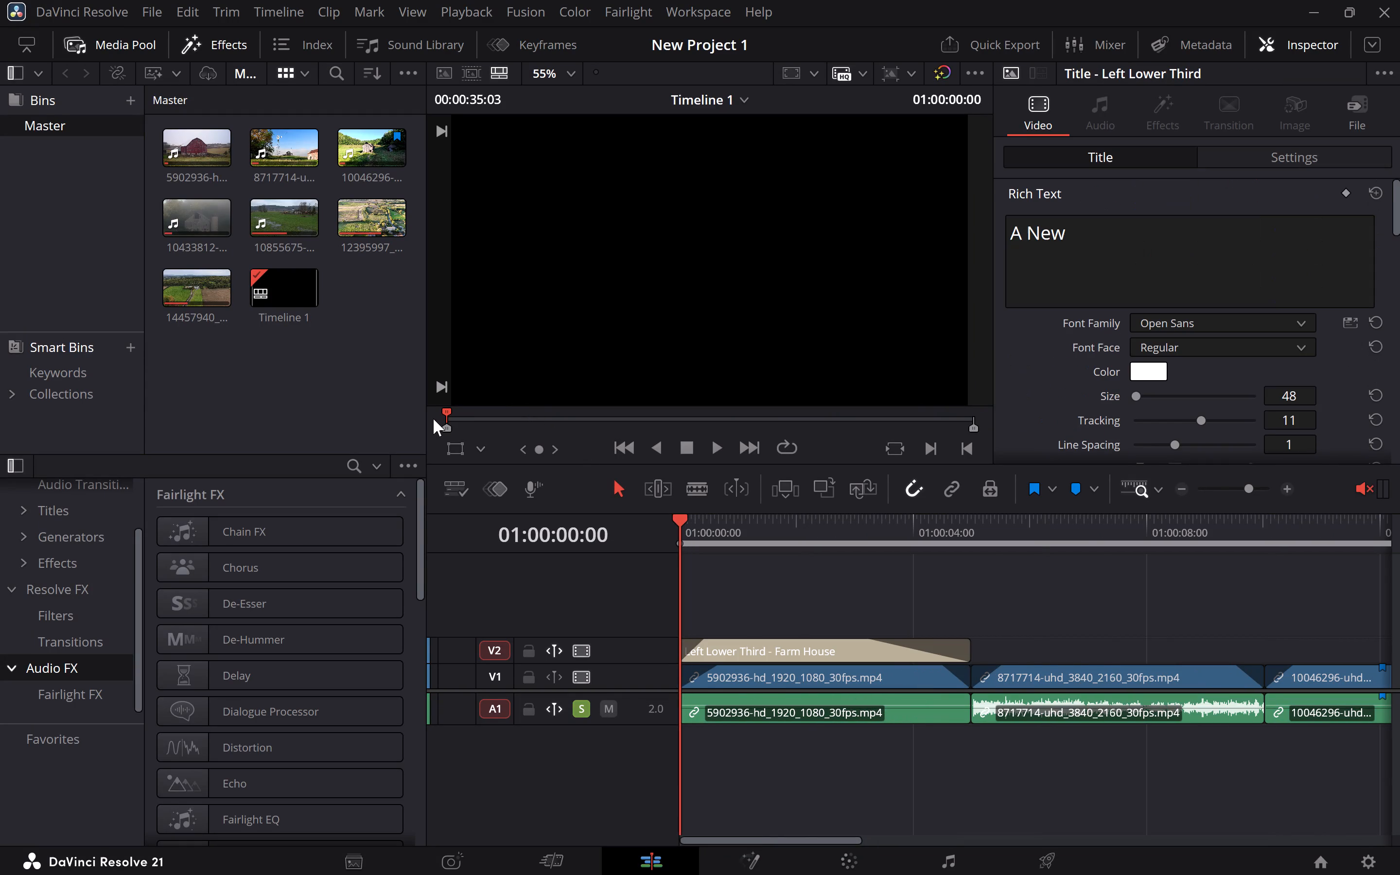
{"action": "key", "text": "space"}
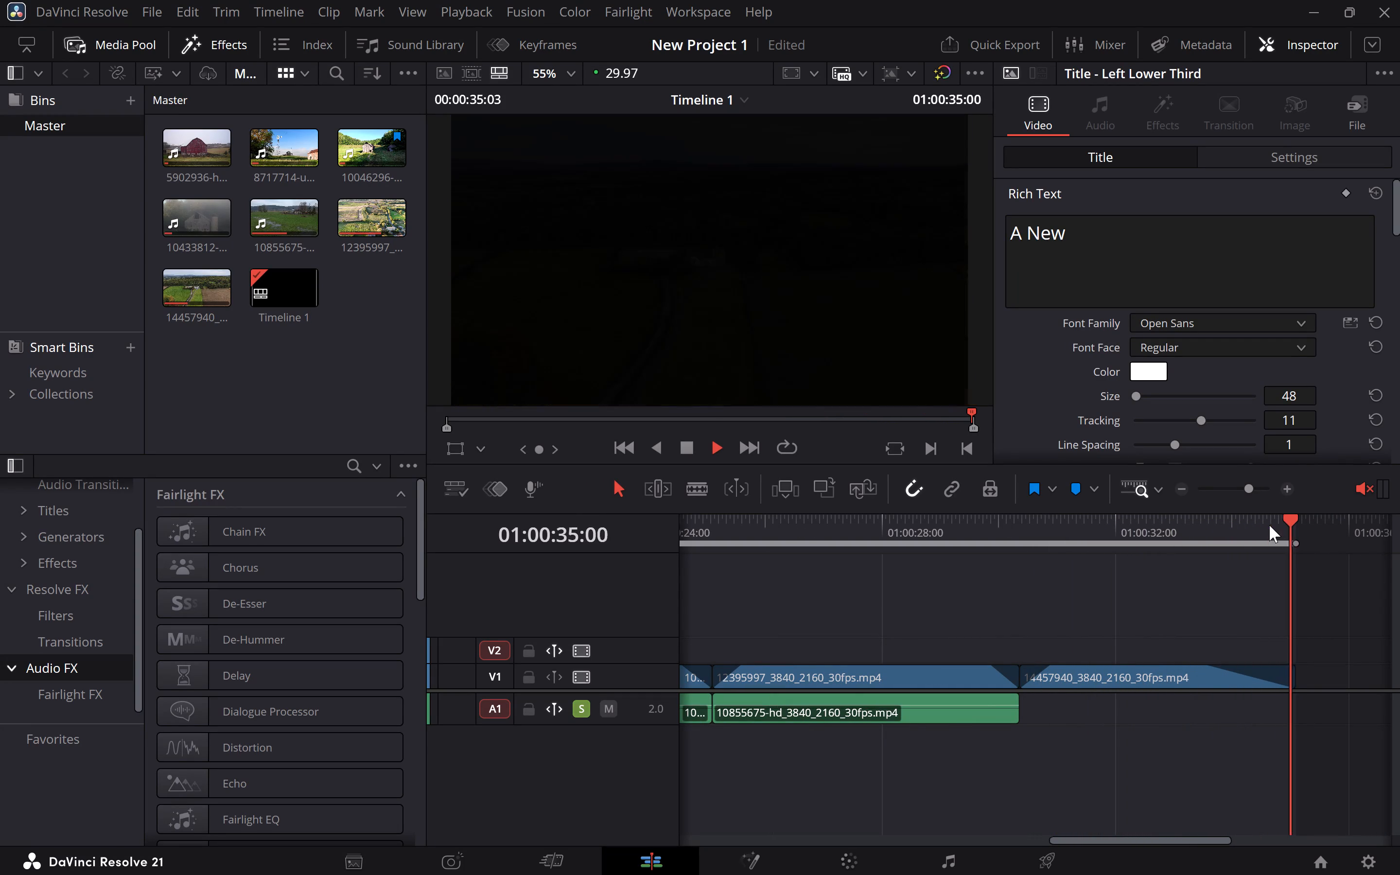
{"action": "key", "text": "space"}
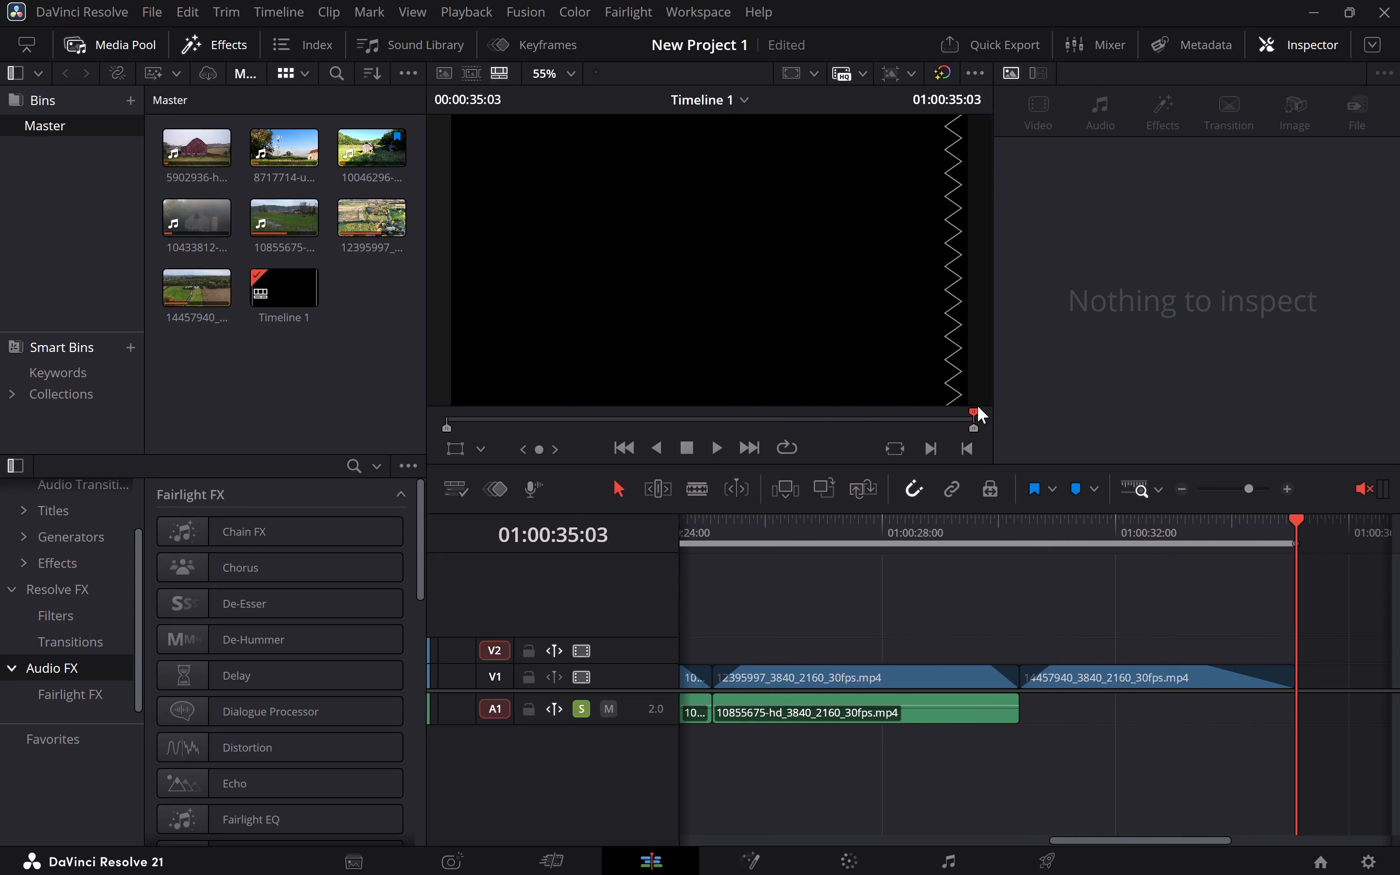
Replay the full Timeline 1 edit from the first frame to the last for a second review.
{"action": "left_click_drag", "start_coordinate": [978, 406], "coordinate": [446, 363]}
{"action": "key", "text": "space"}
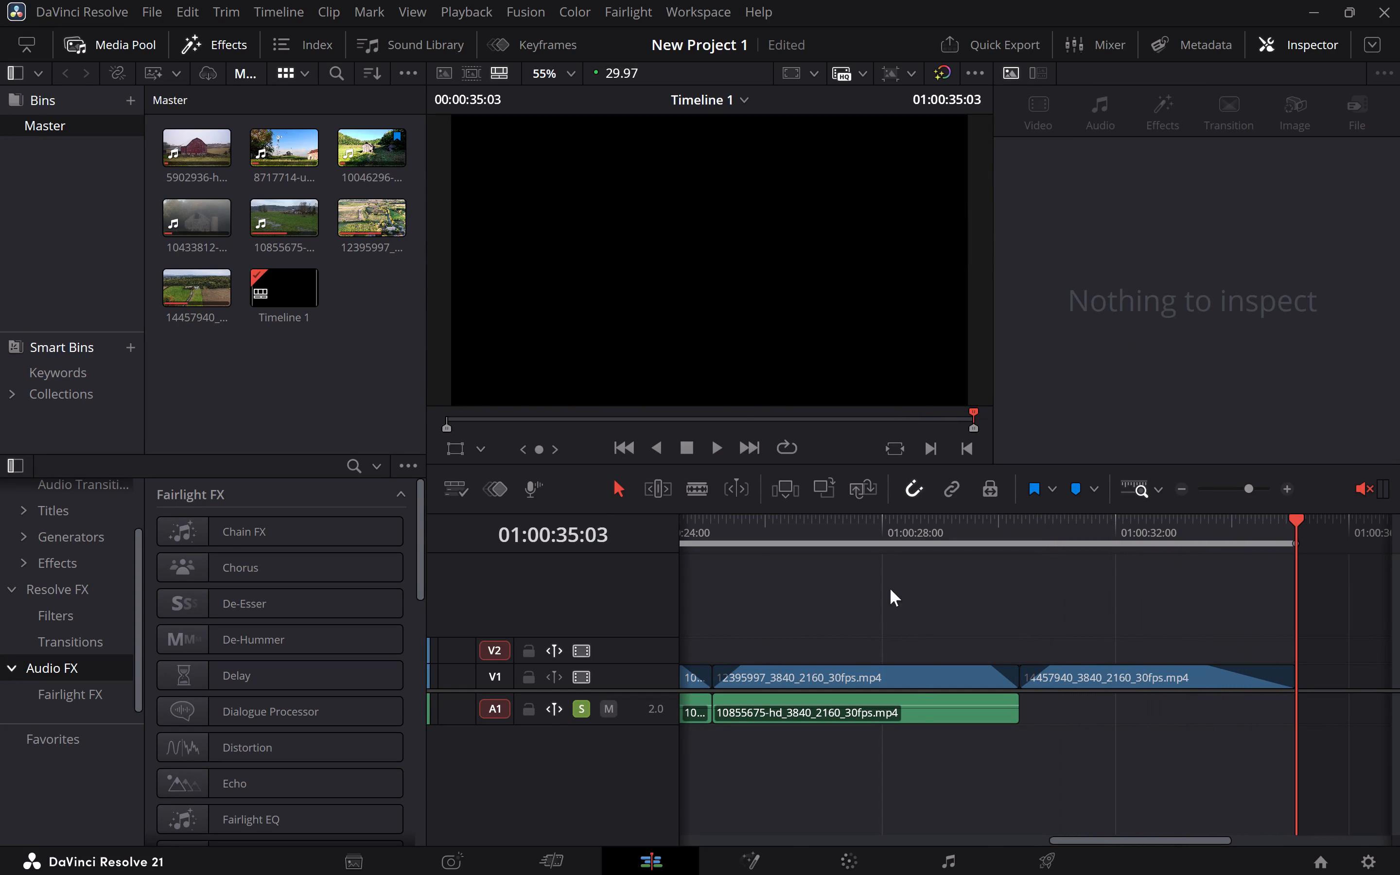
{"action": "scroll", "coordinate": [931, 604], "scroll_direction": "right", "scroll_amount": 9}
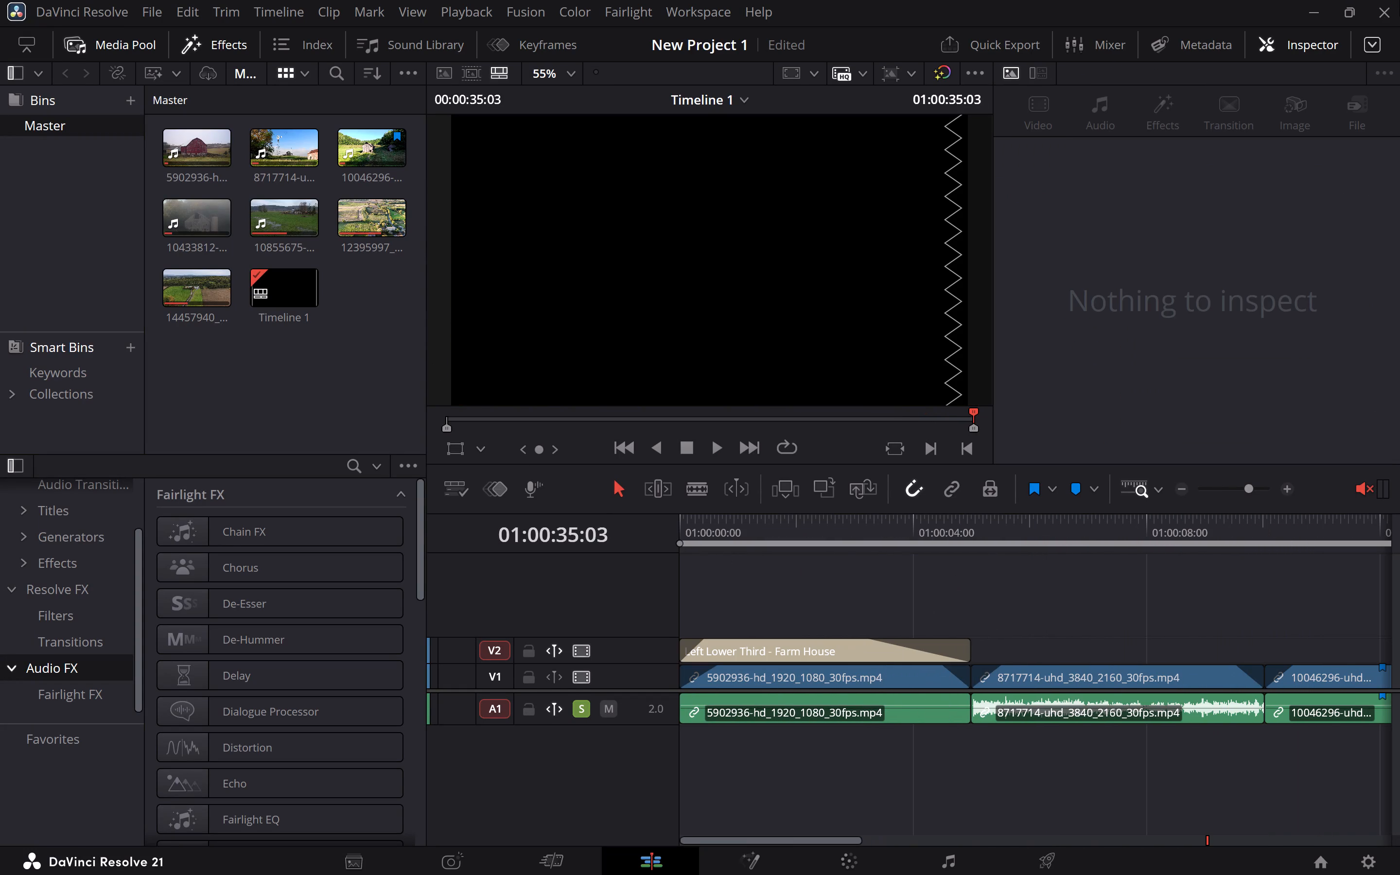